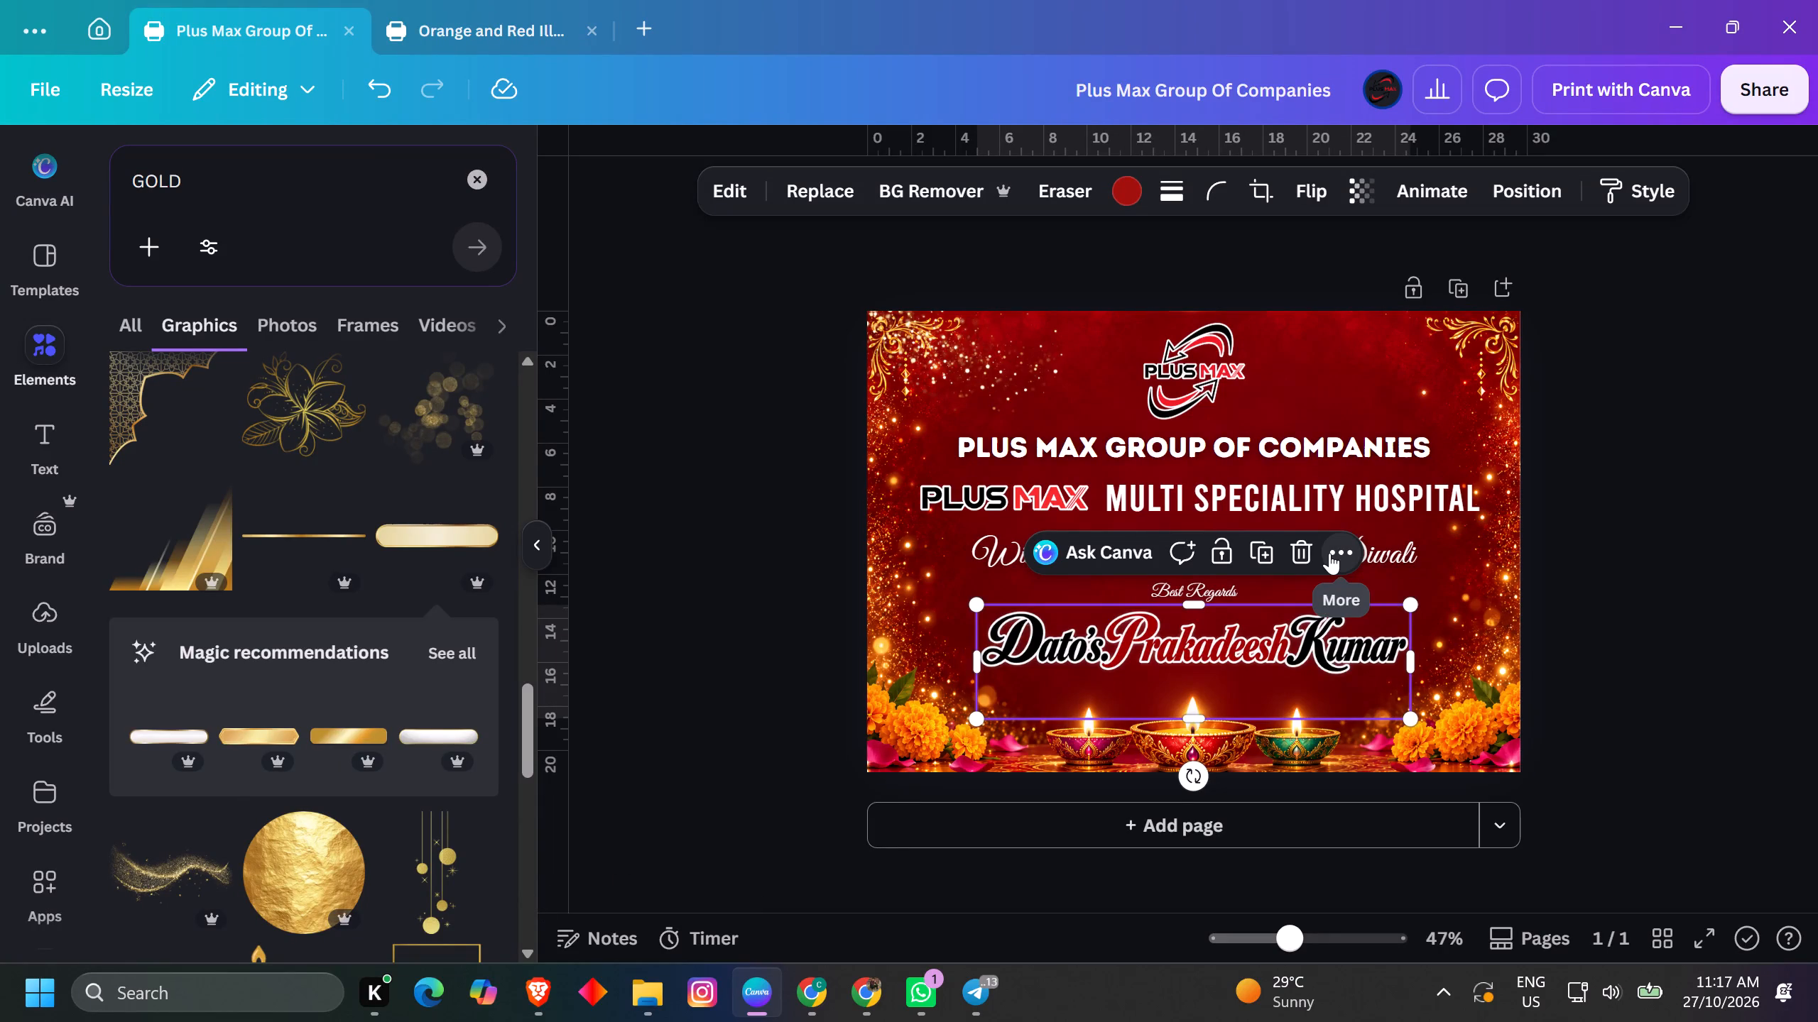
scroll(1329, 553, up, 3)
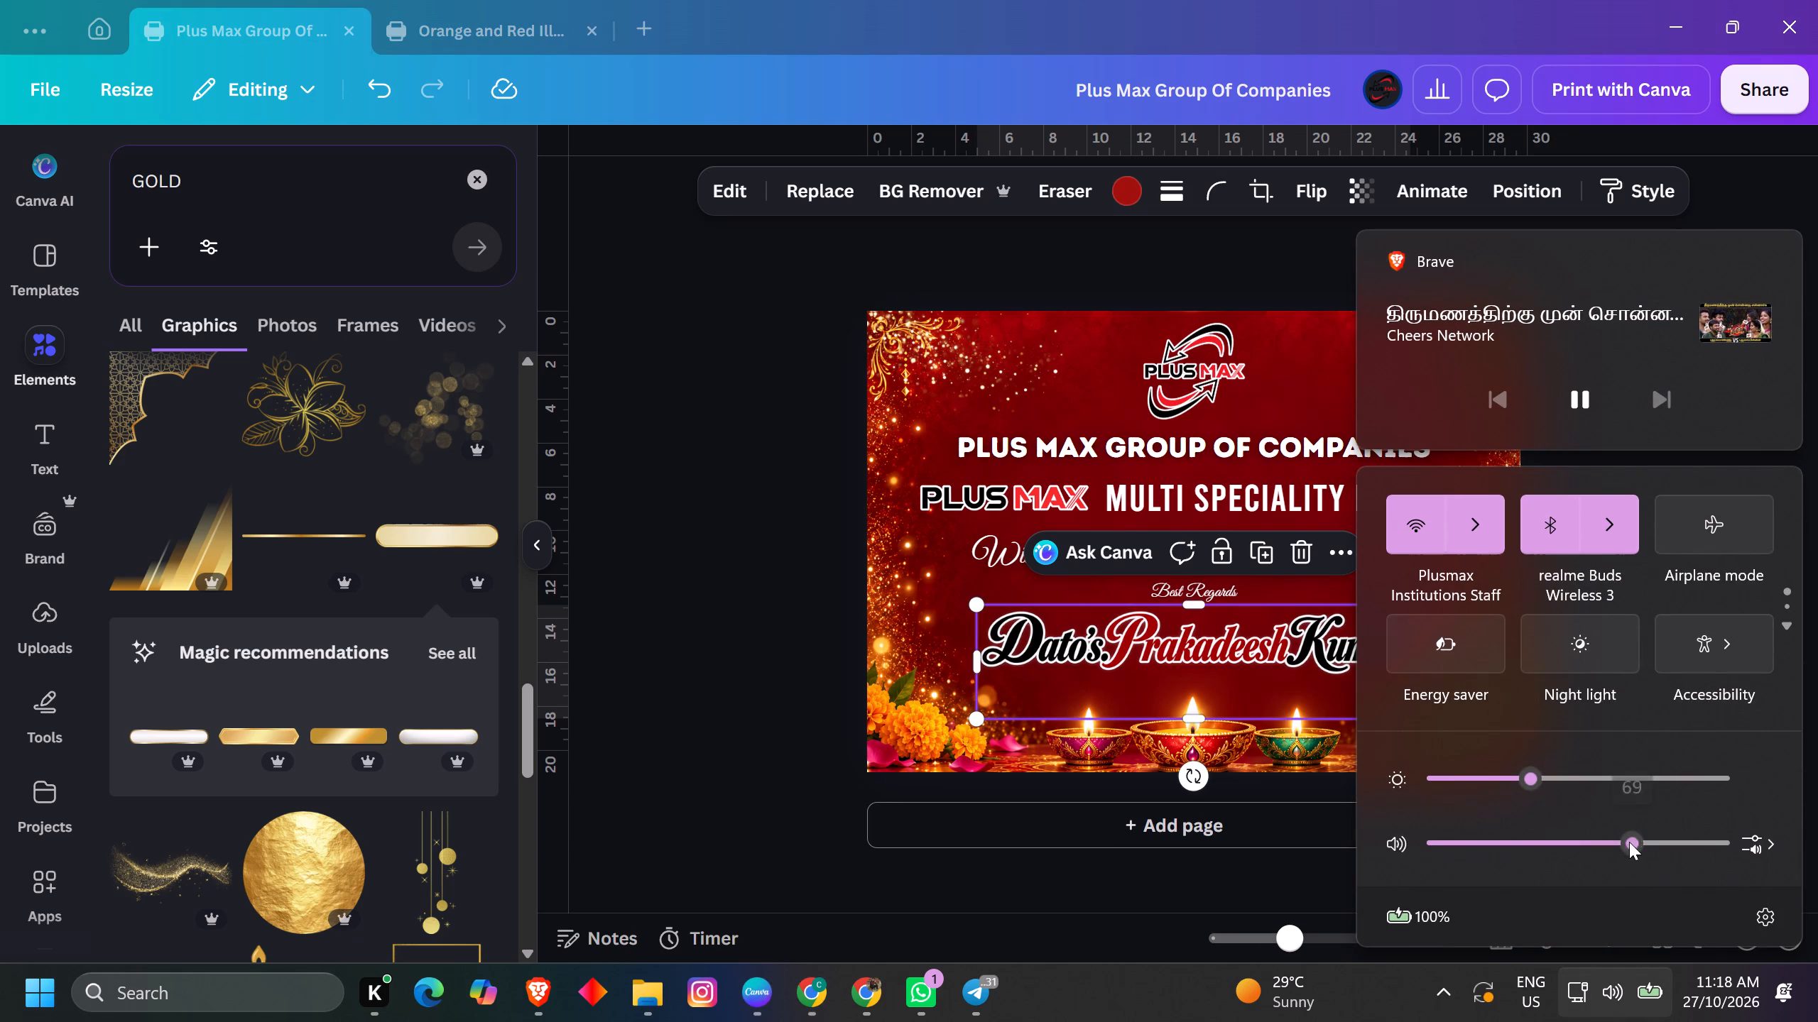
click(831, 426)
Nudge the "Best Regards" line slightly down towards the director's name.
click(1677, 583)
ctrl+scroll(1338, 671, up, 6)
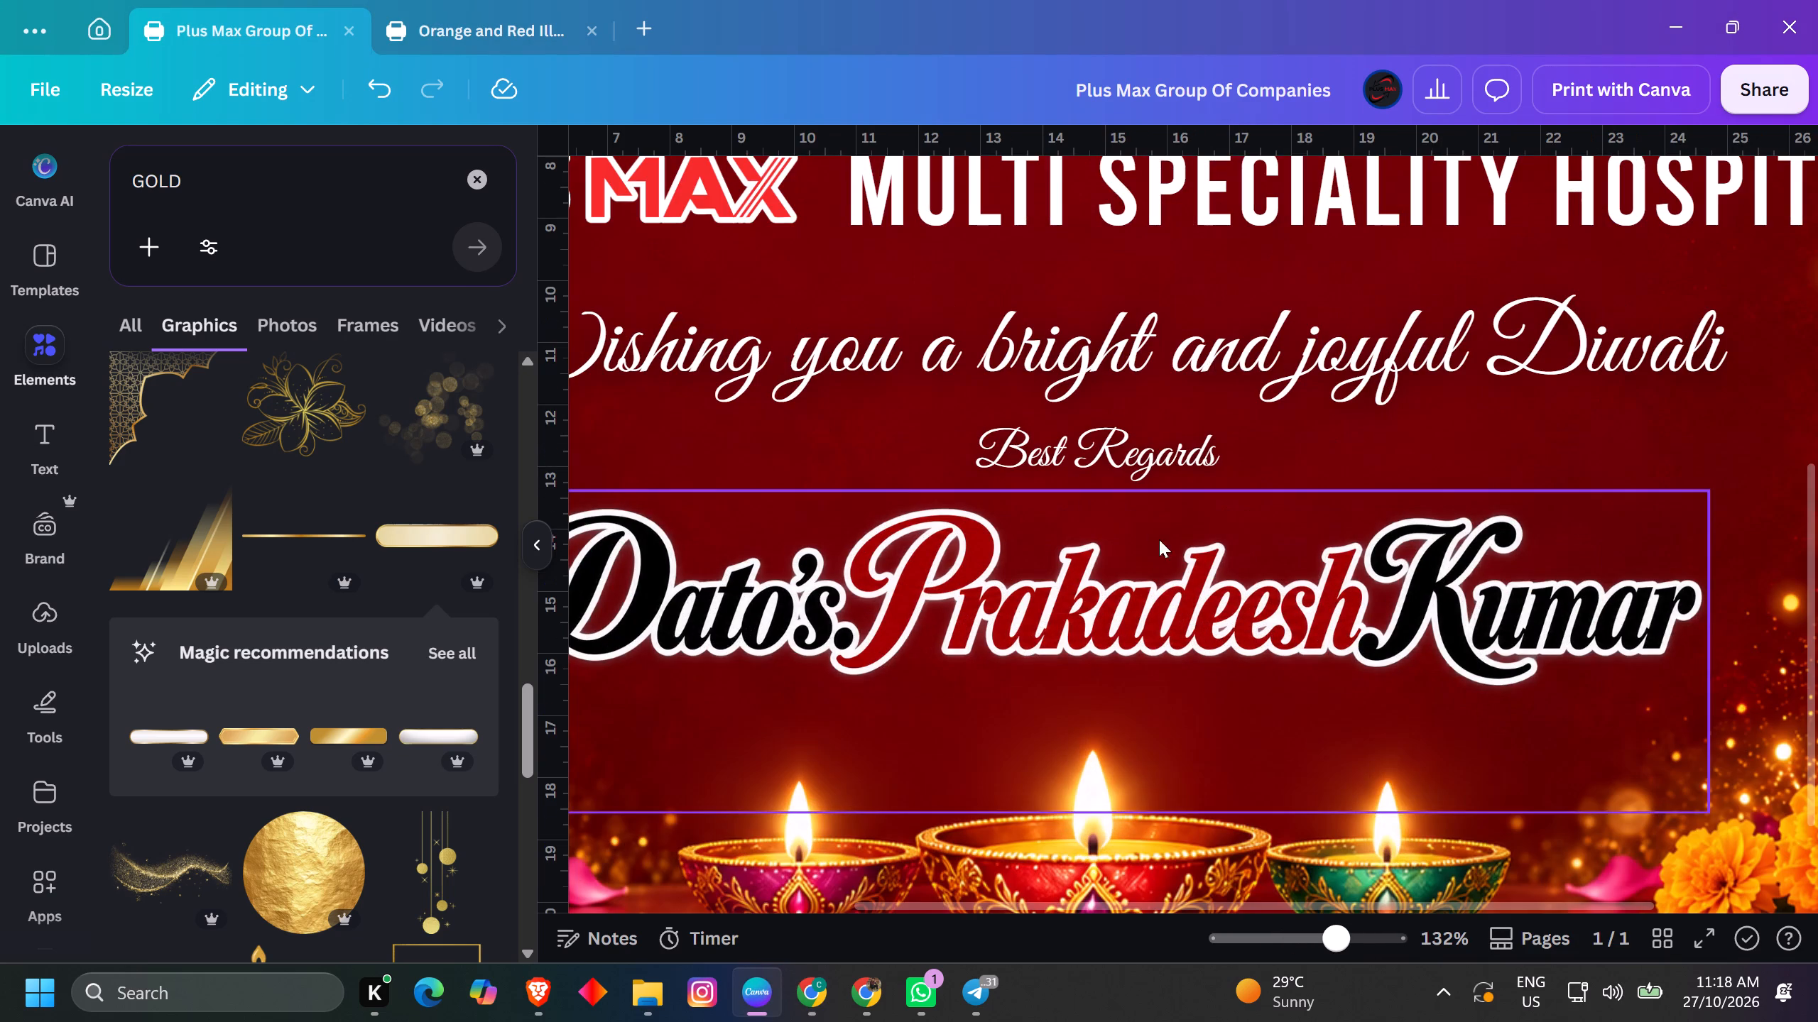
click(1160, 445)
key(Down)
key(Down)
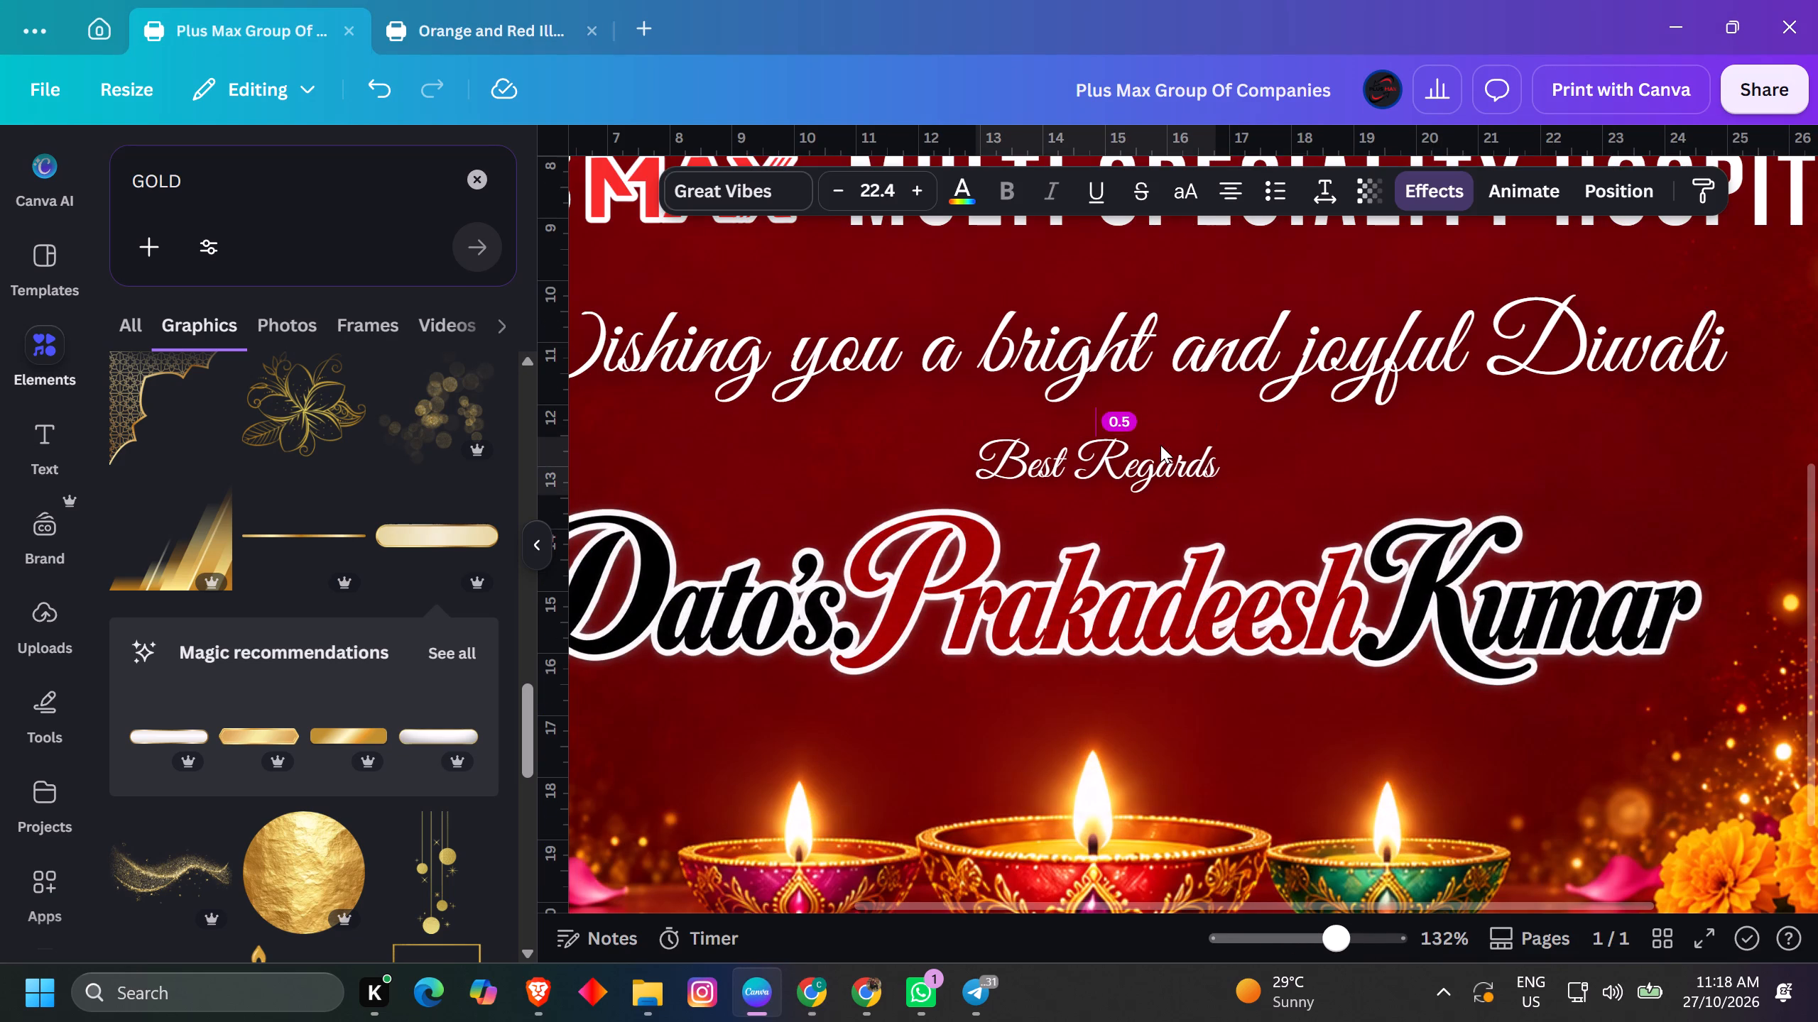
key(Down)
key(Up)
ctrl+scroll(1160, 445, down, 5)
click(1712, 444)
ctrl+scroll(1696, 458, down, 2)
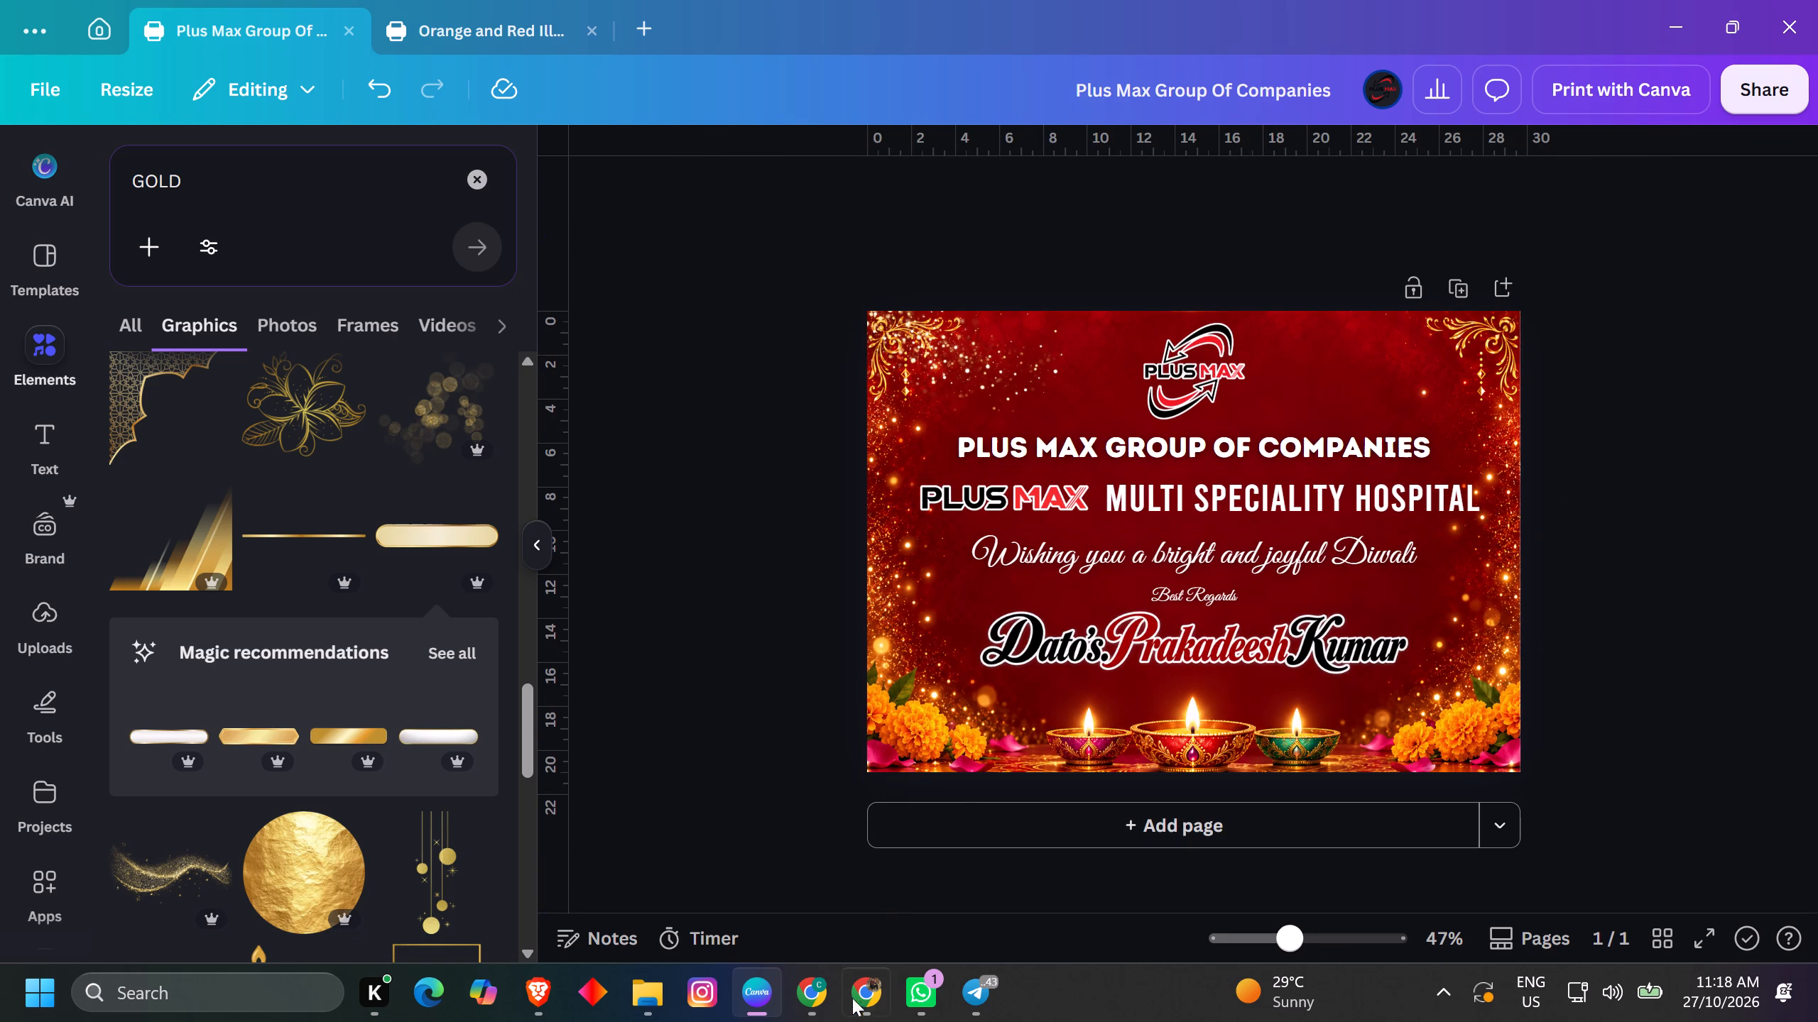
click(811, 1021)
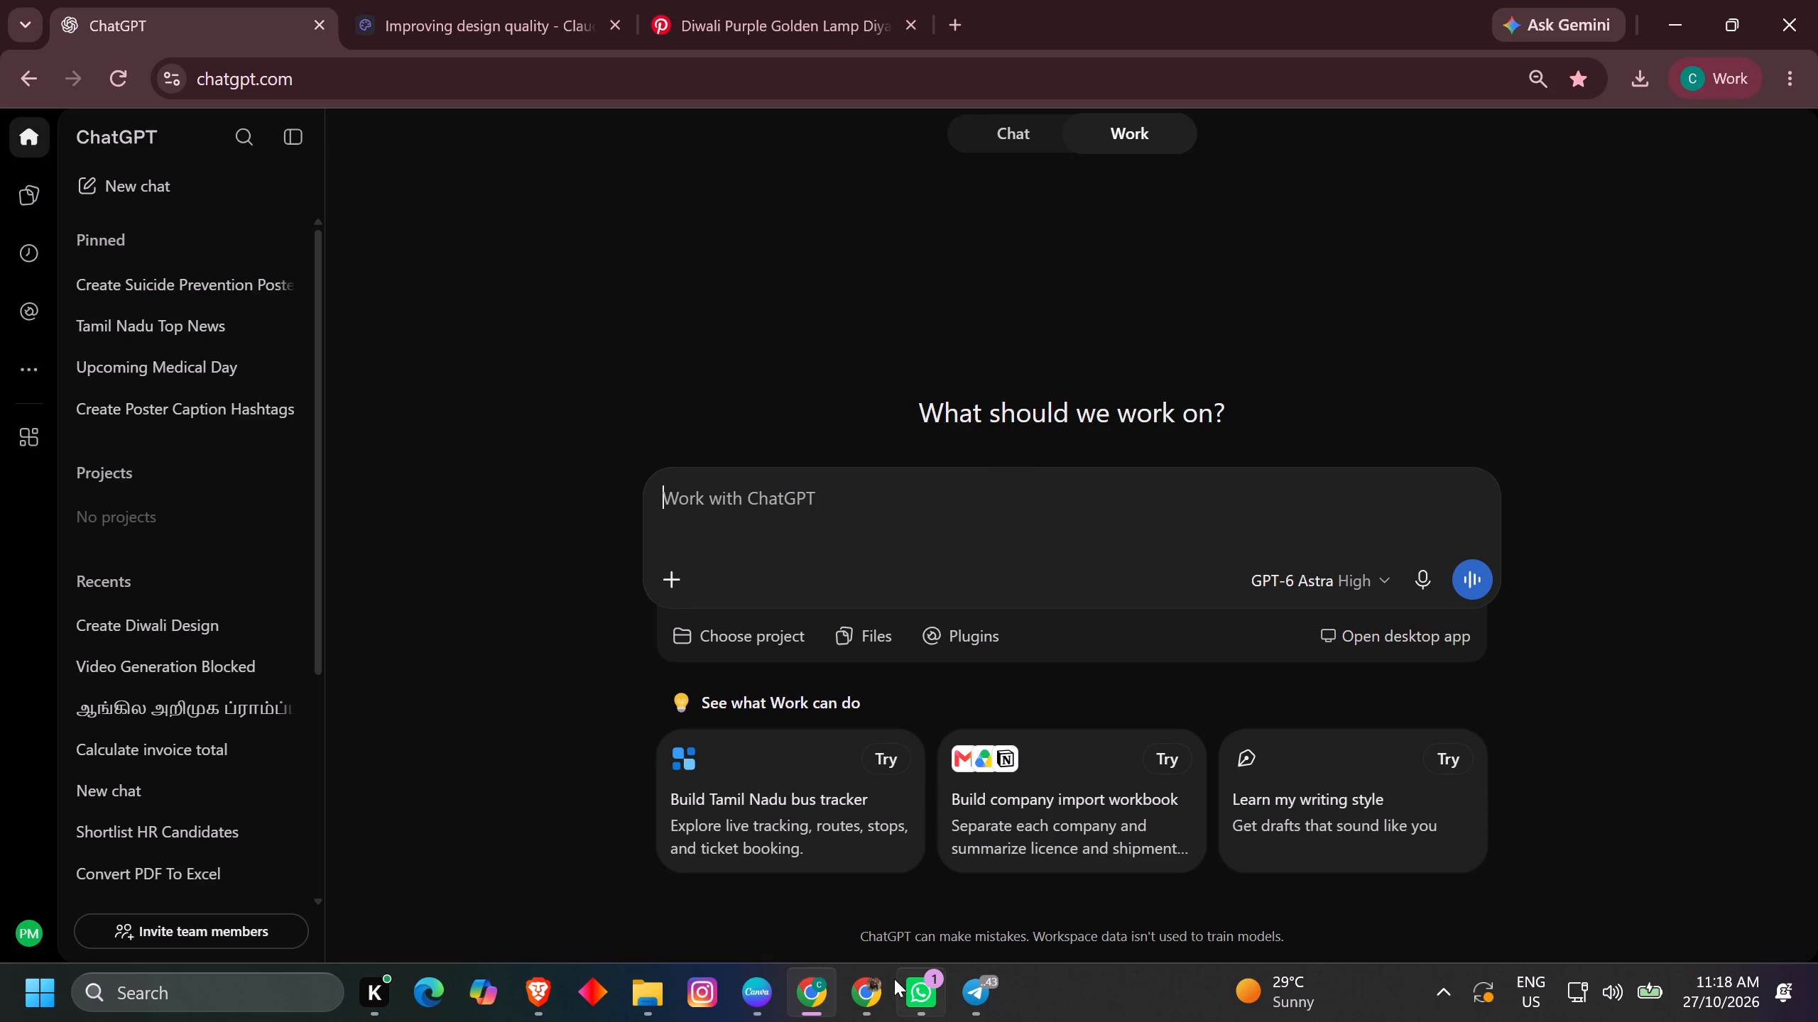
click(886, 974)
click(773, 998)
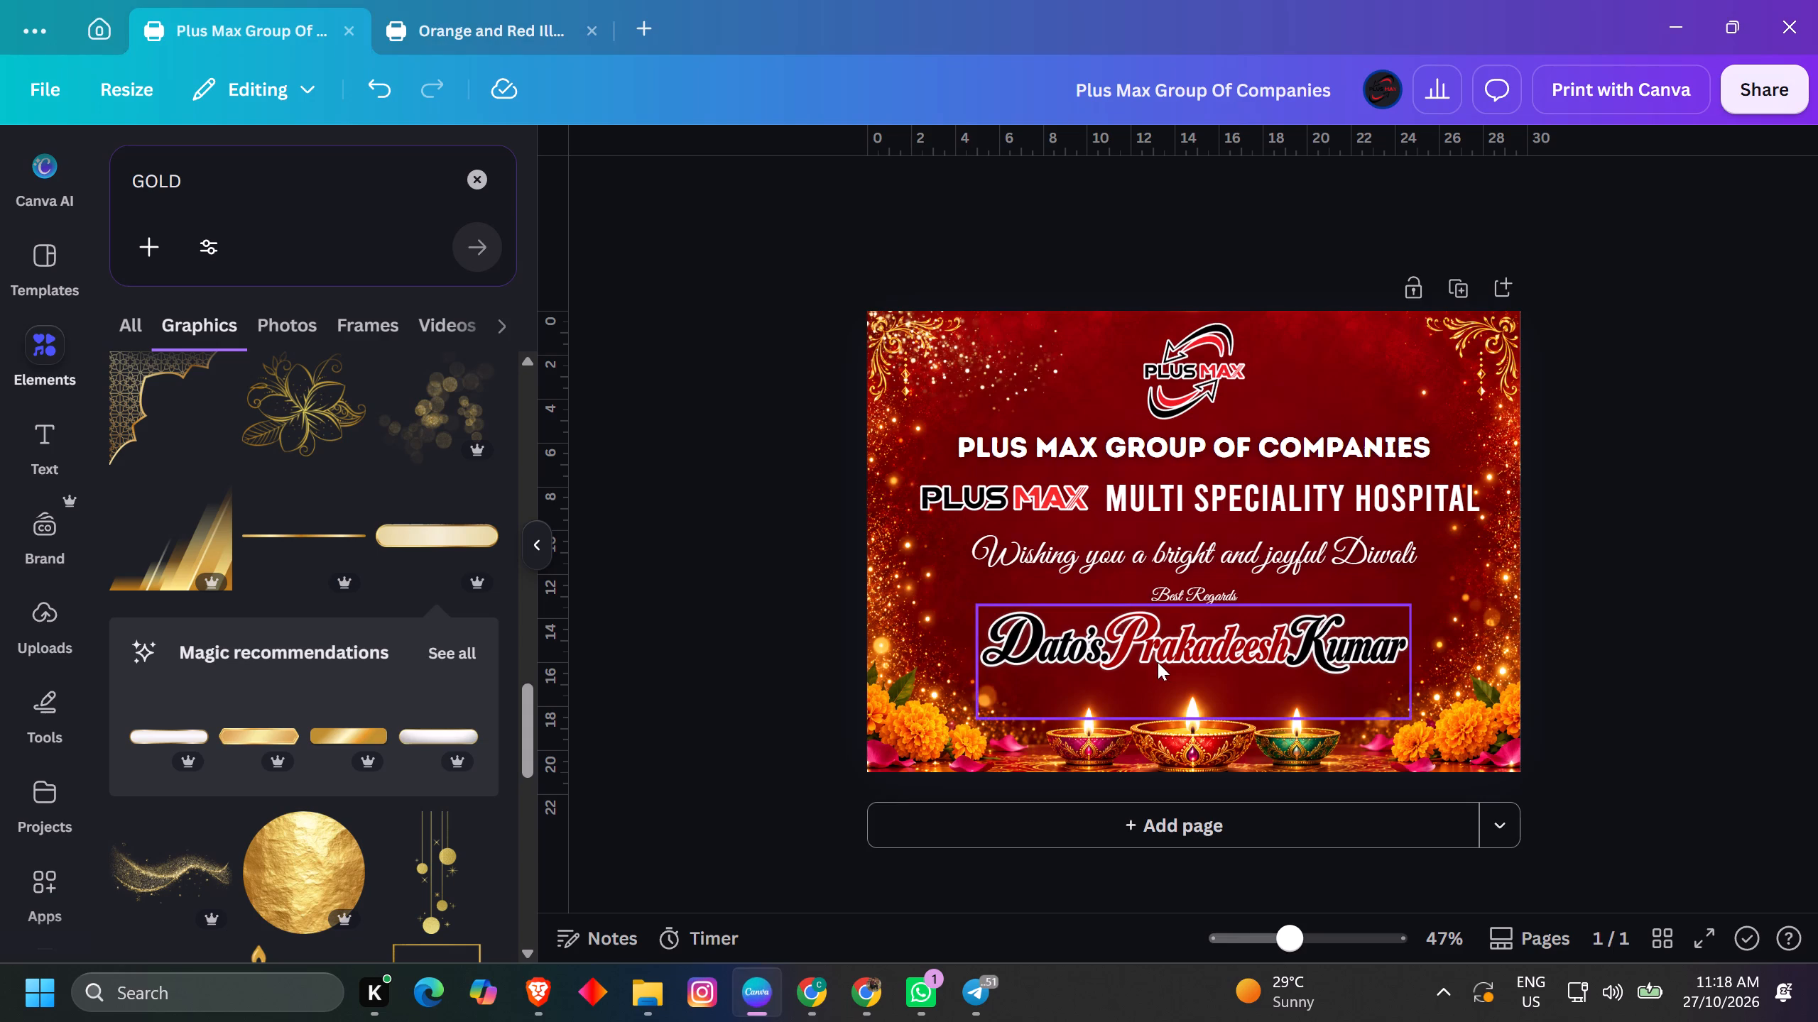
Undo the recent edits back to the version with the director's name in capitals on a gold banner.
ctrl+scroll(1159, 661, up, 5)
key(ctrl+z)
ctrl+scroll(1411, 603, down, 4)
key(ctrl+z)
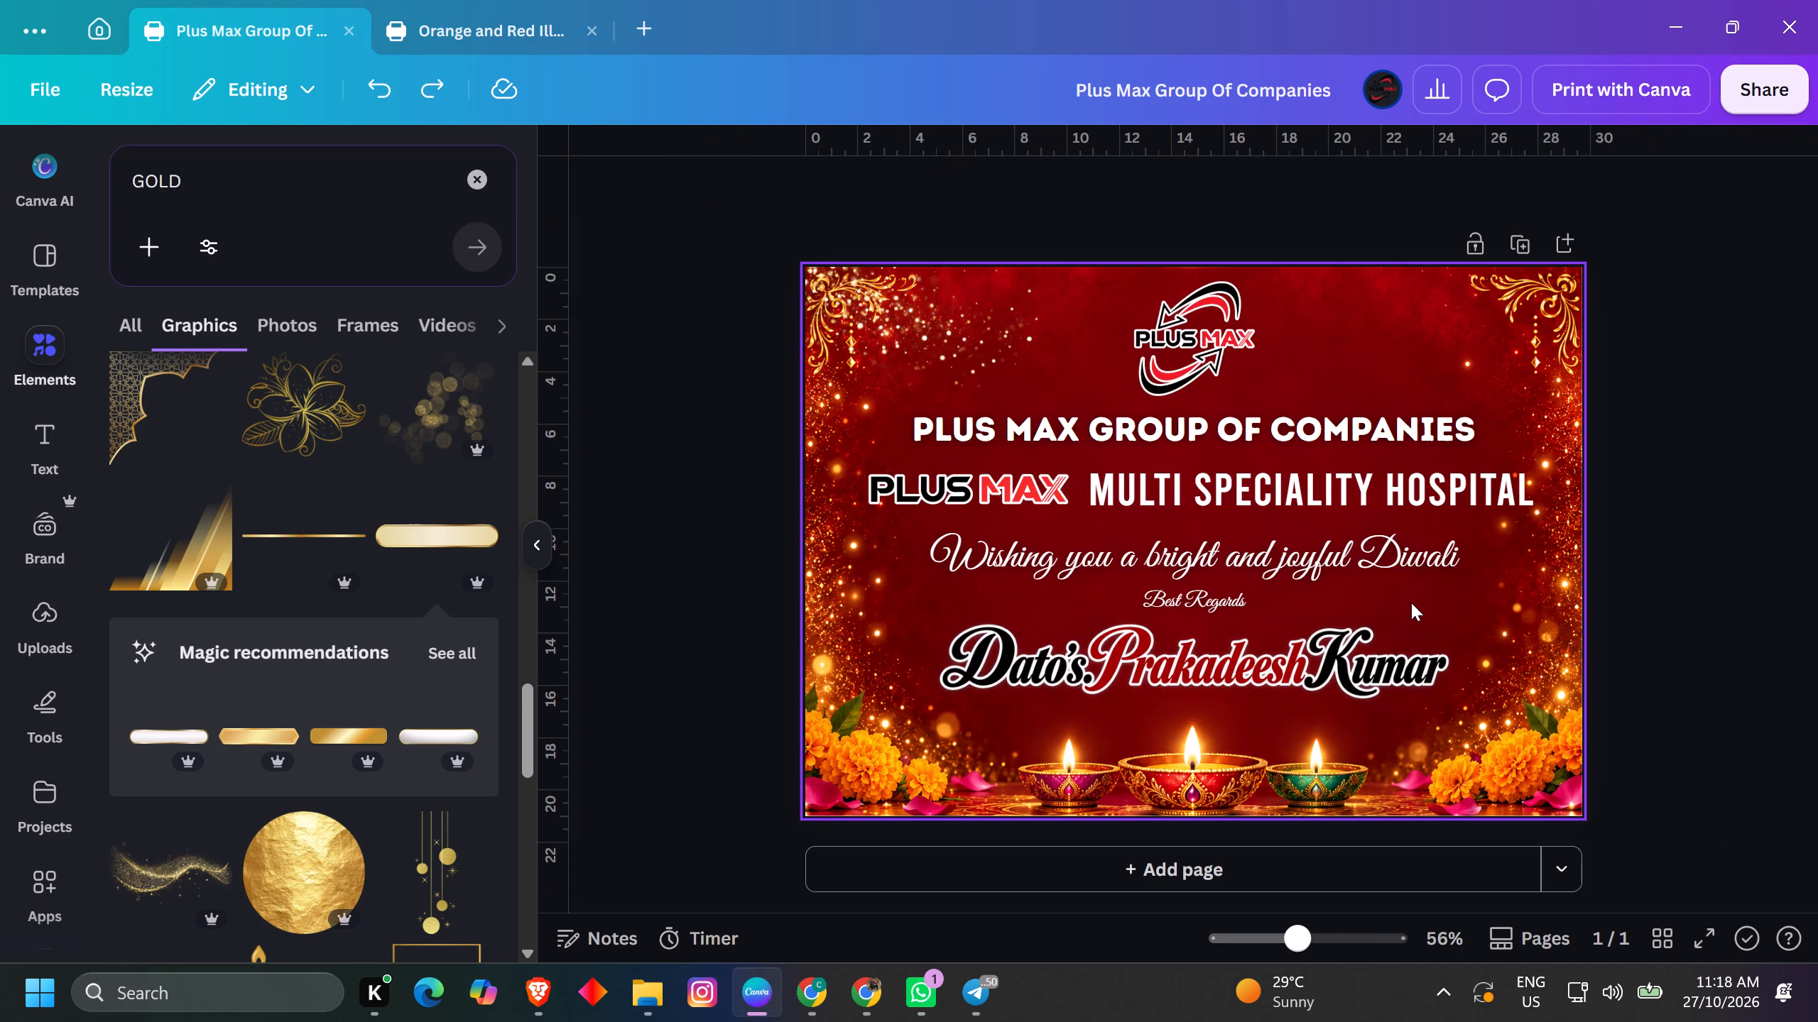
key(ctrl+z)
key(ctrl+z)
key(ctrl+z)
key(ctrl+z)
key(ctrl+z)
key(ctrl+z)
key(ctrl+z)
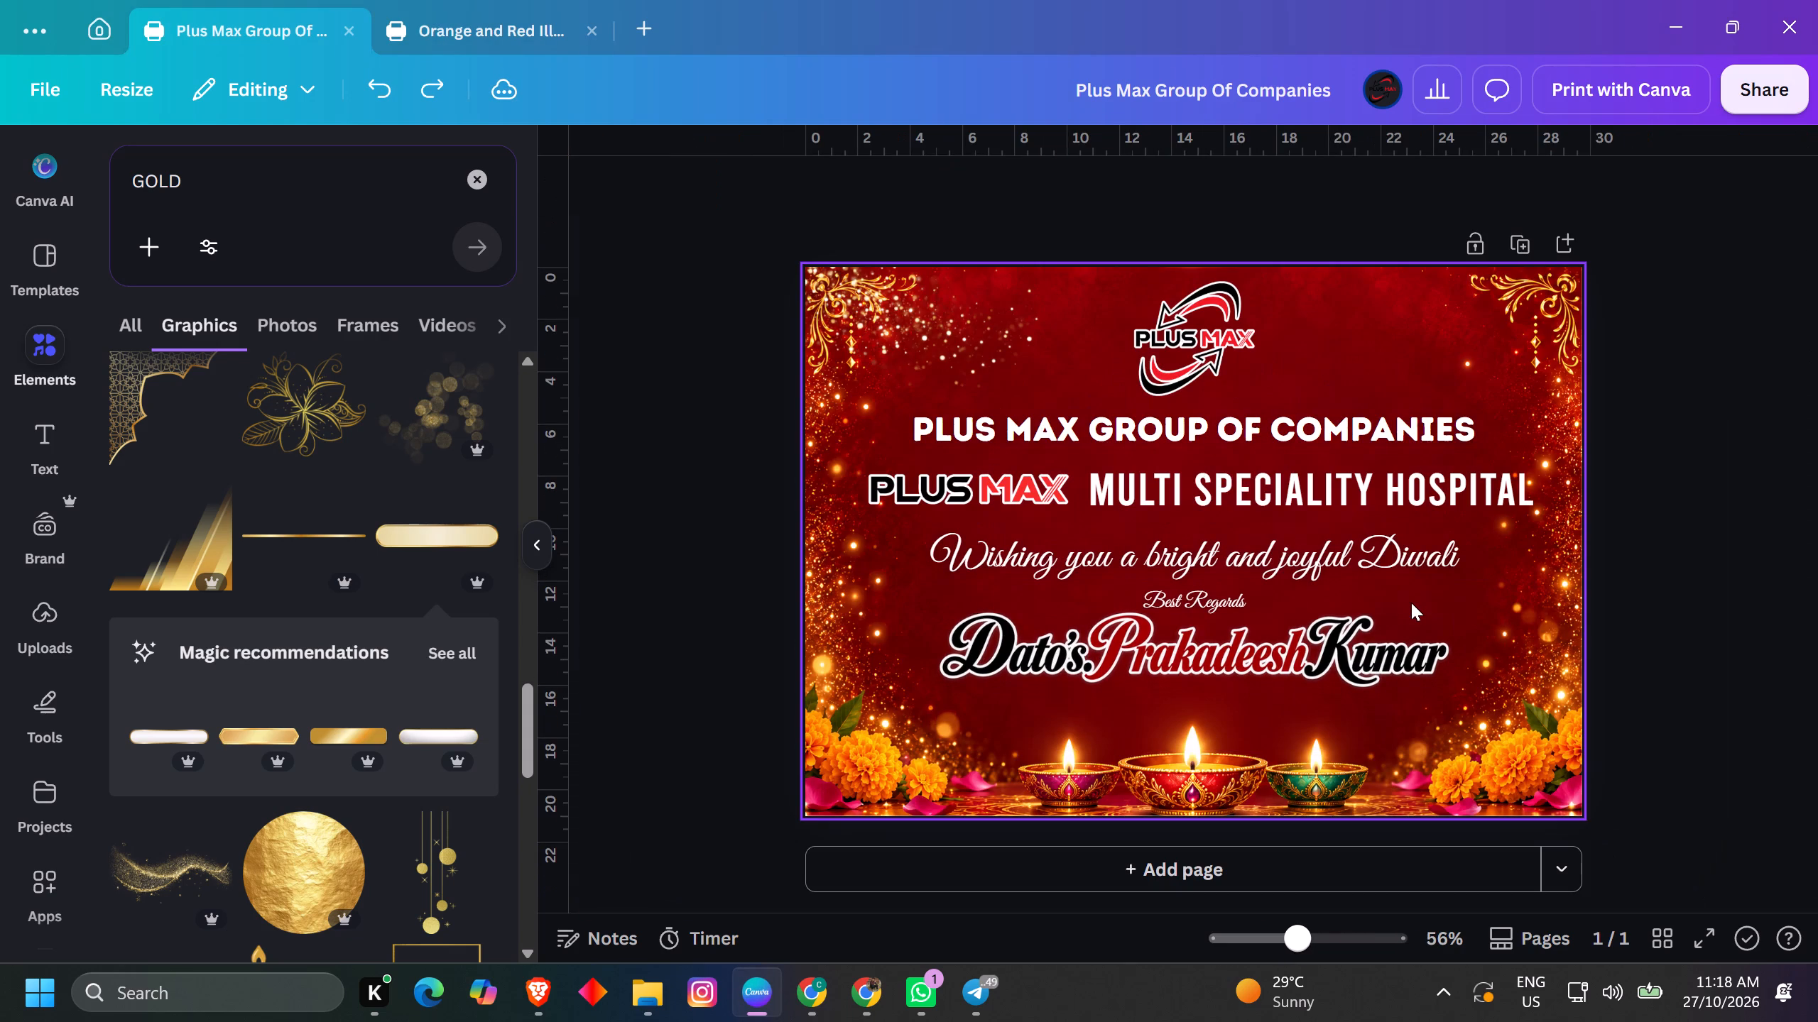
key(ctrl+z)
key(ctrl+z)
key(ctrl+z)
key(ctrl+z)
key(ctrl+z)
key(ctrl+z)
key(ctrl+z)
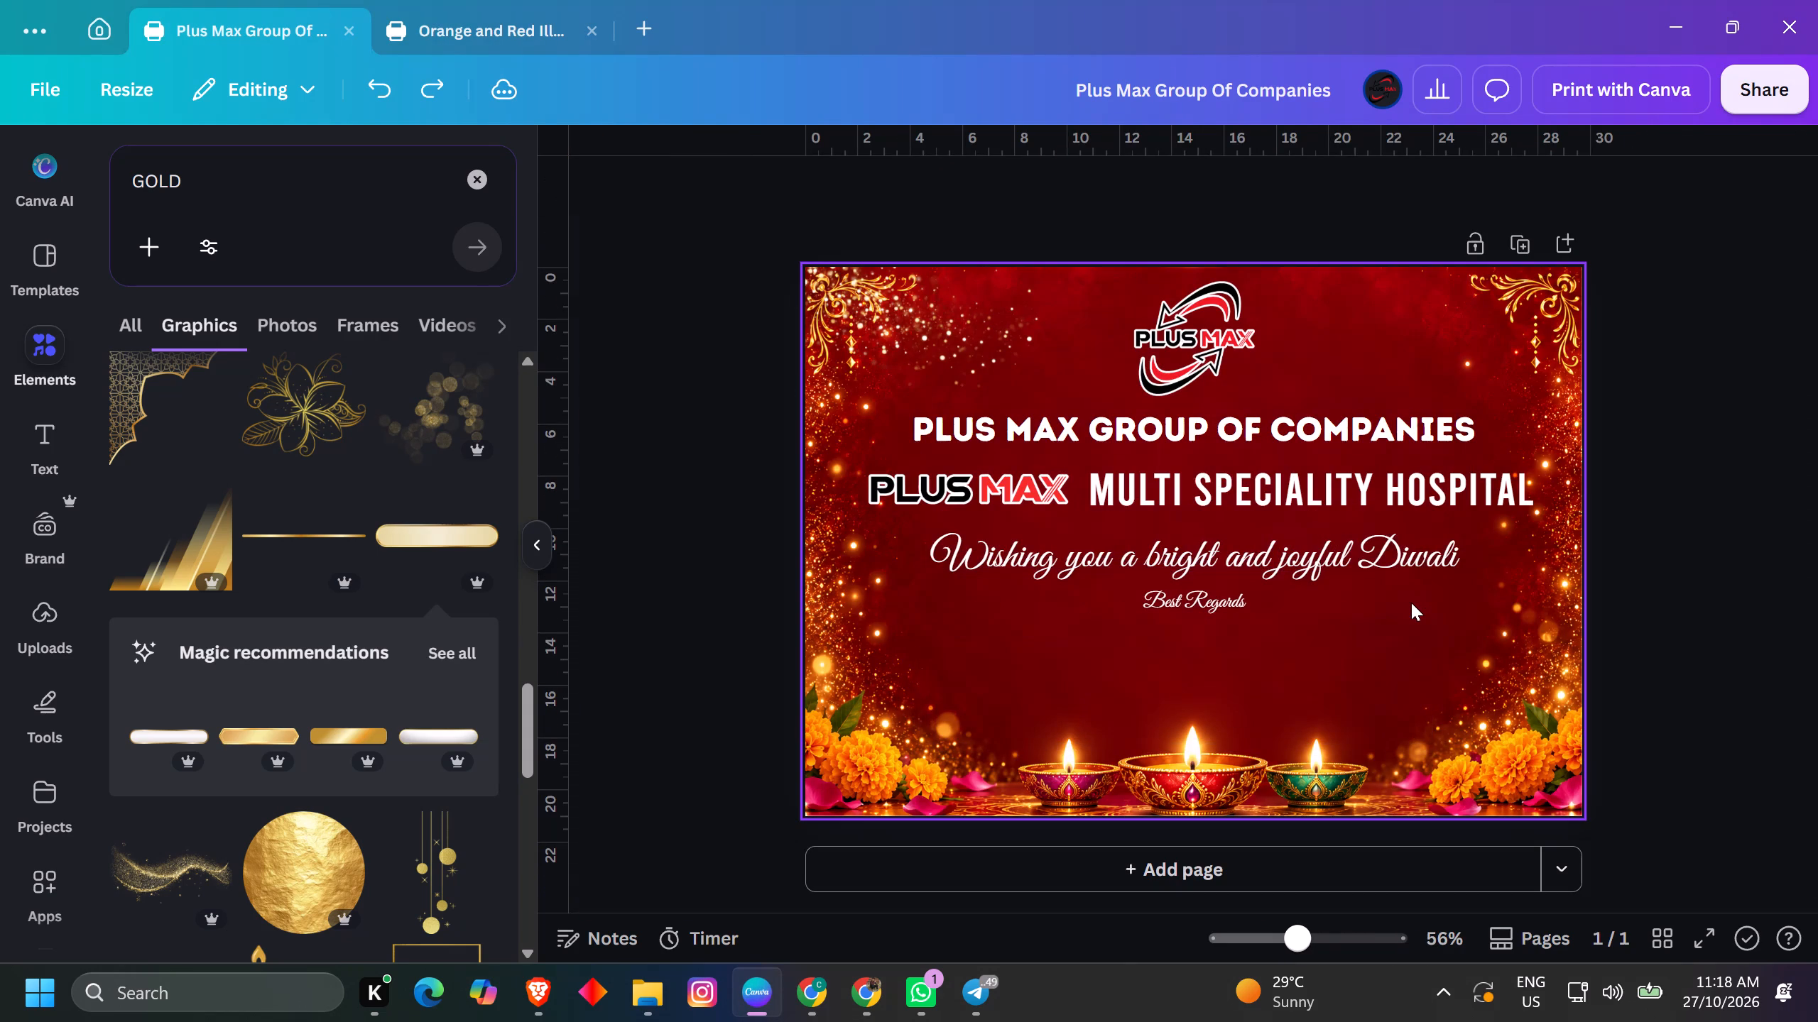
key(ctrl+z)
key(ctrl+z)
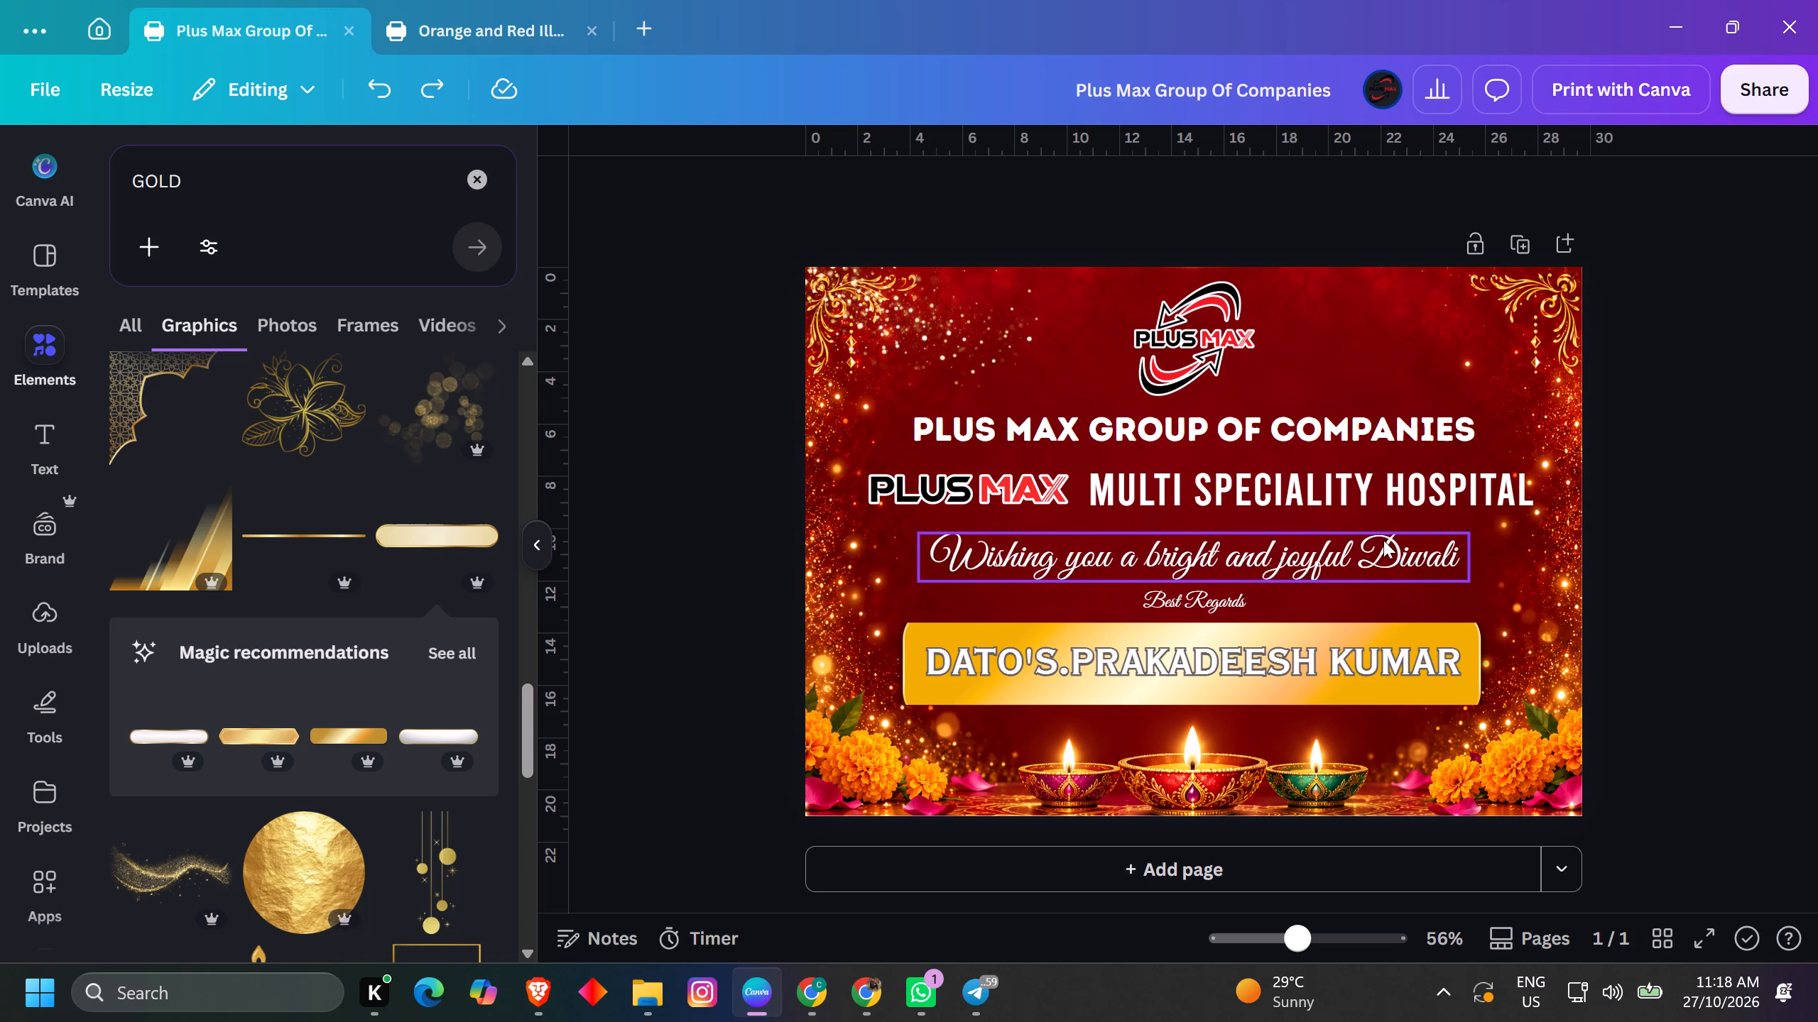
Delete the gold banner behind the director's name, keeping the name text.
ctrl+scroll(1336, 620, up, 3)
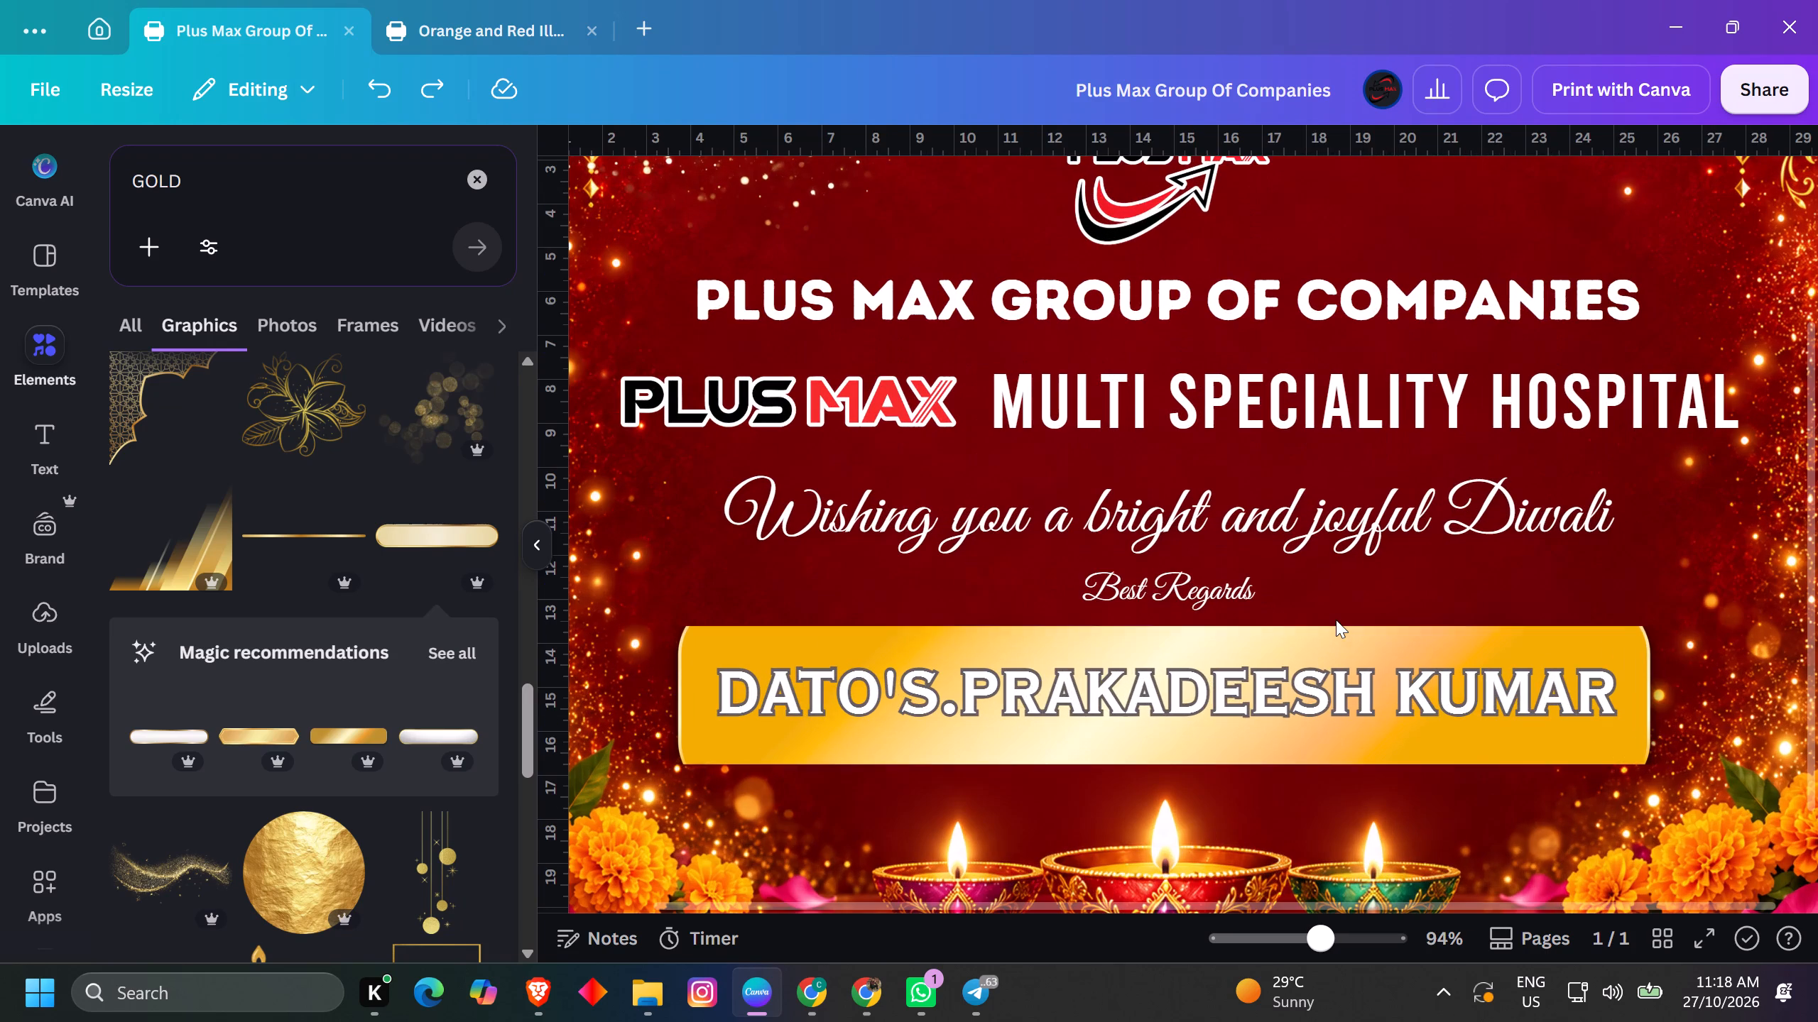
click(1314, 650)
click(1344, 637)
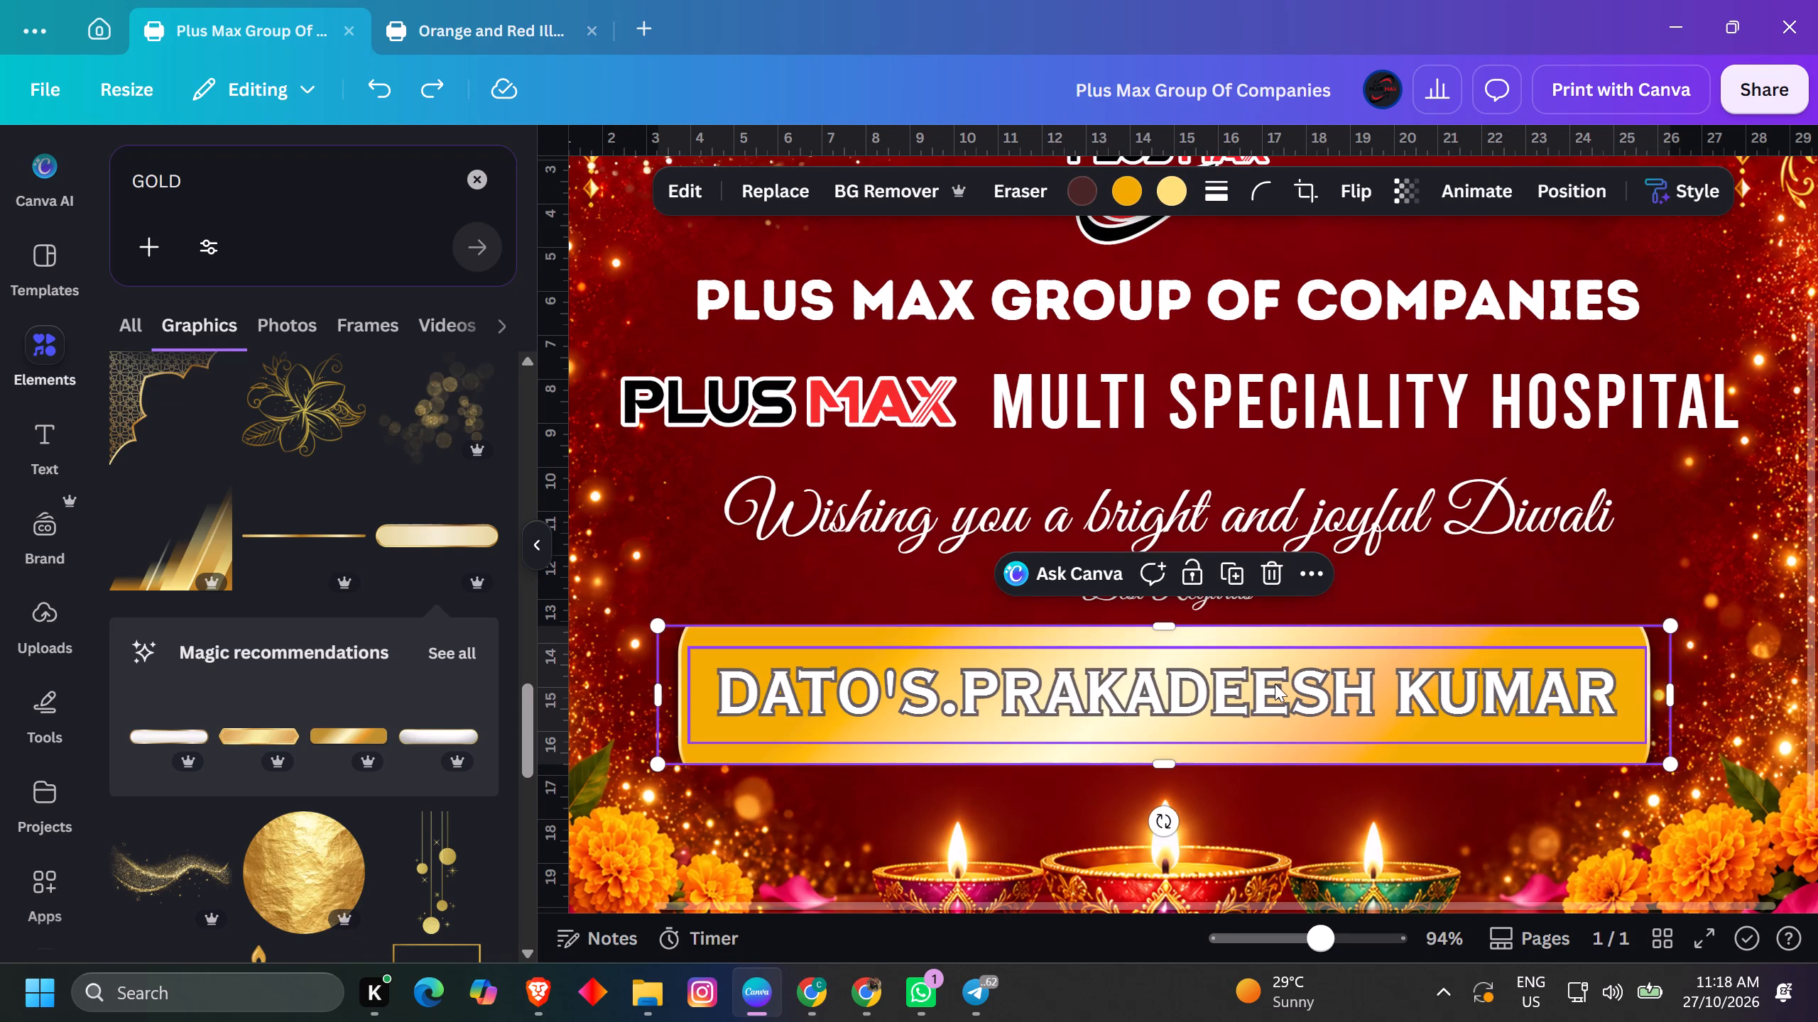
key(Delete)
click(1280, 669)
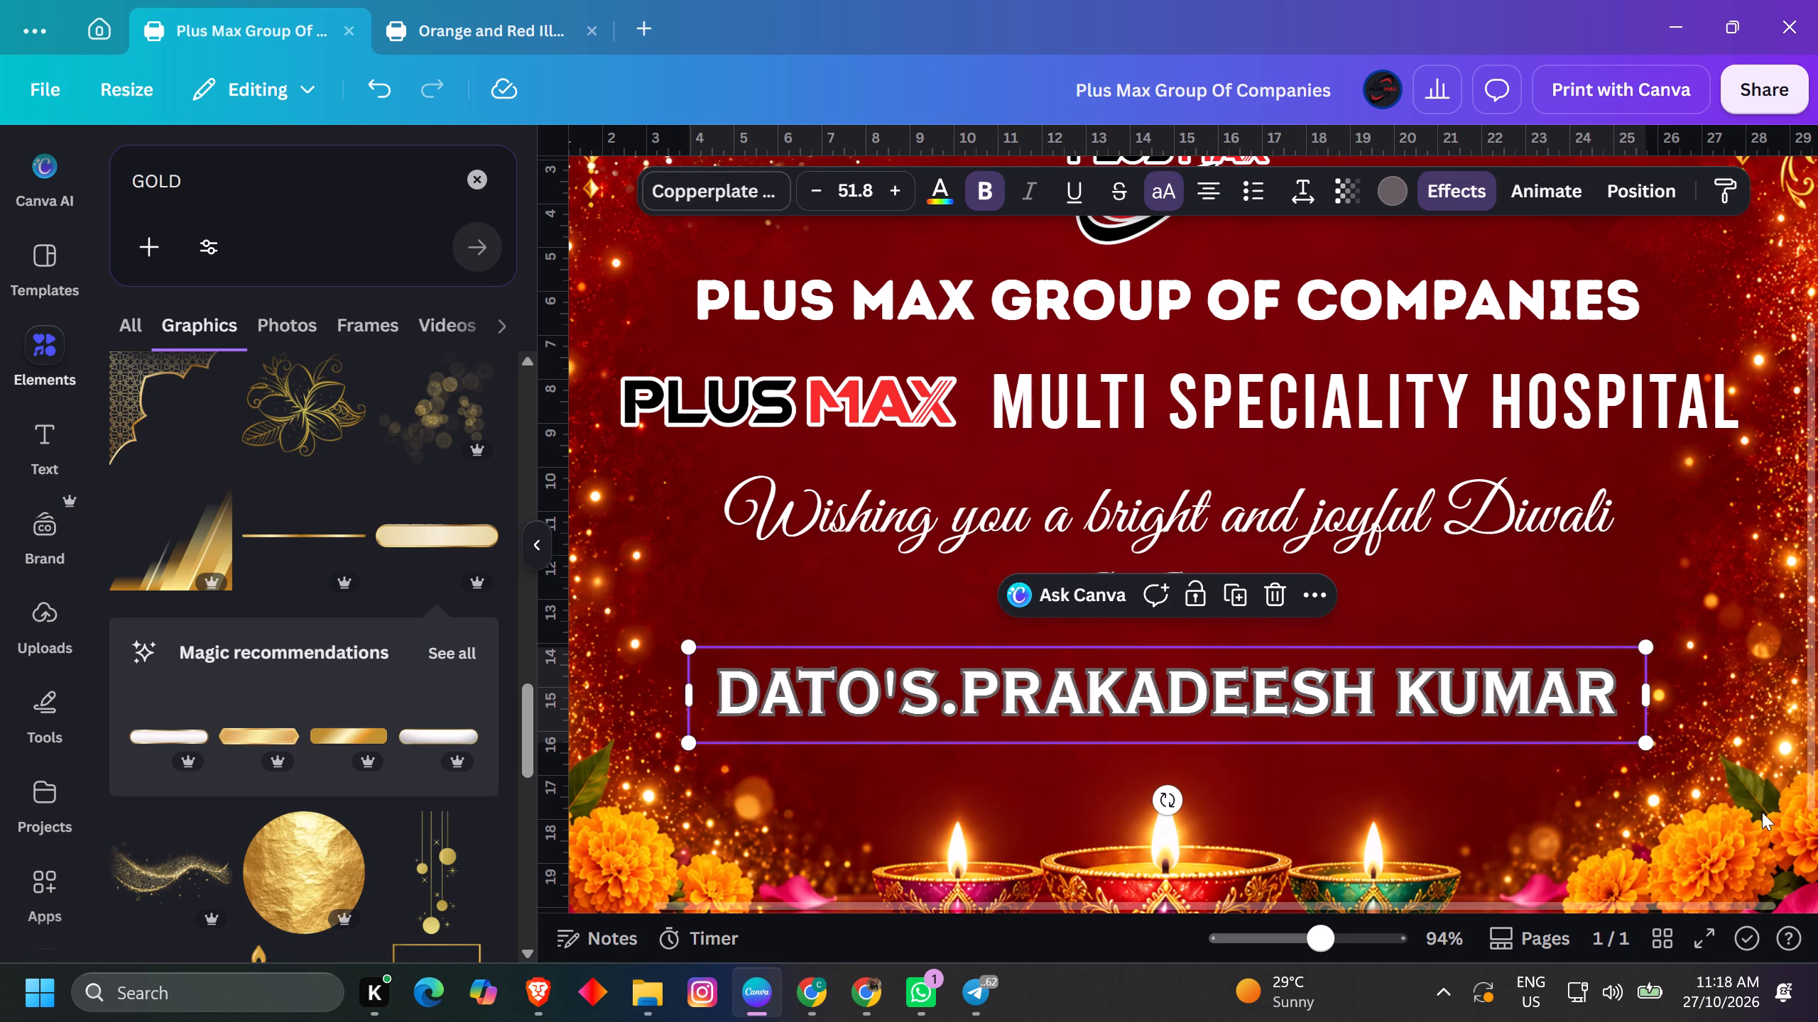
ctrl+scroll(1785, 731, down, 3)
double_click(1770, 685)
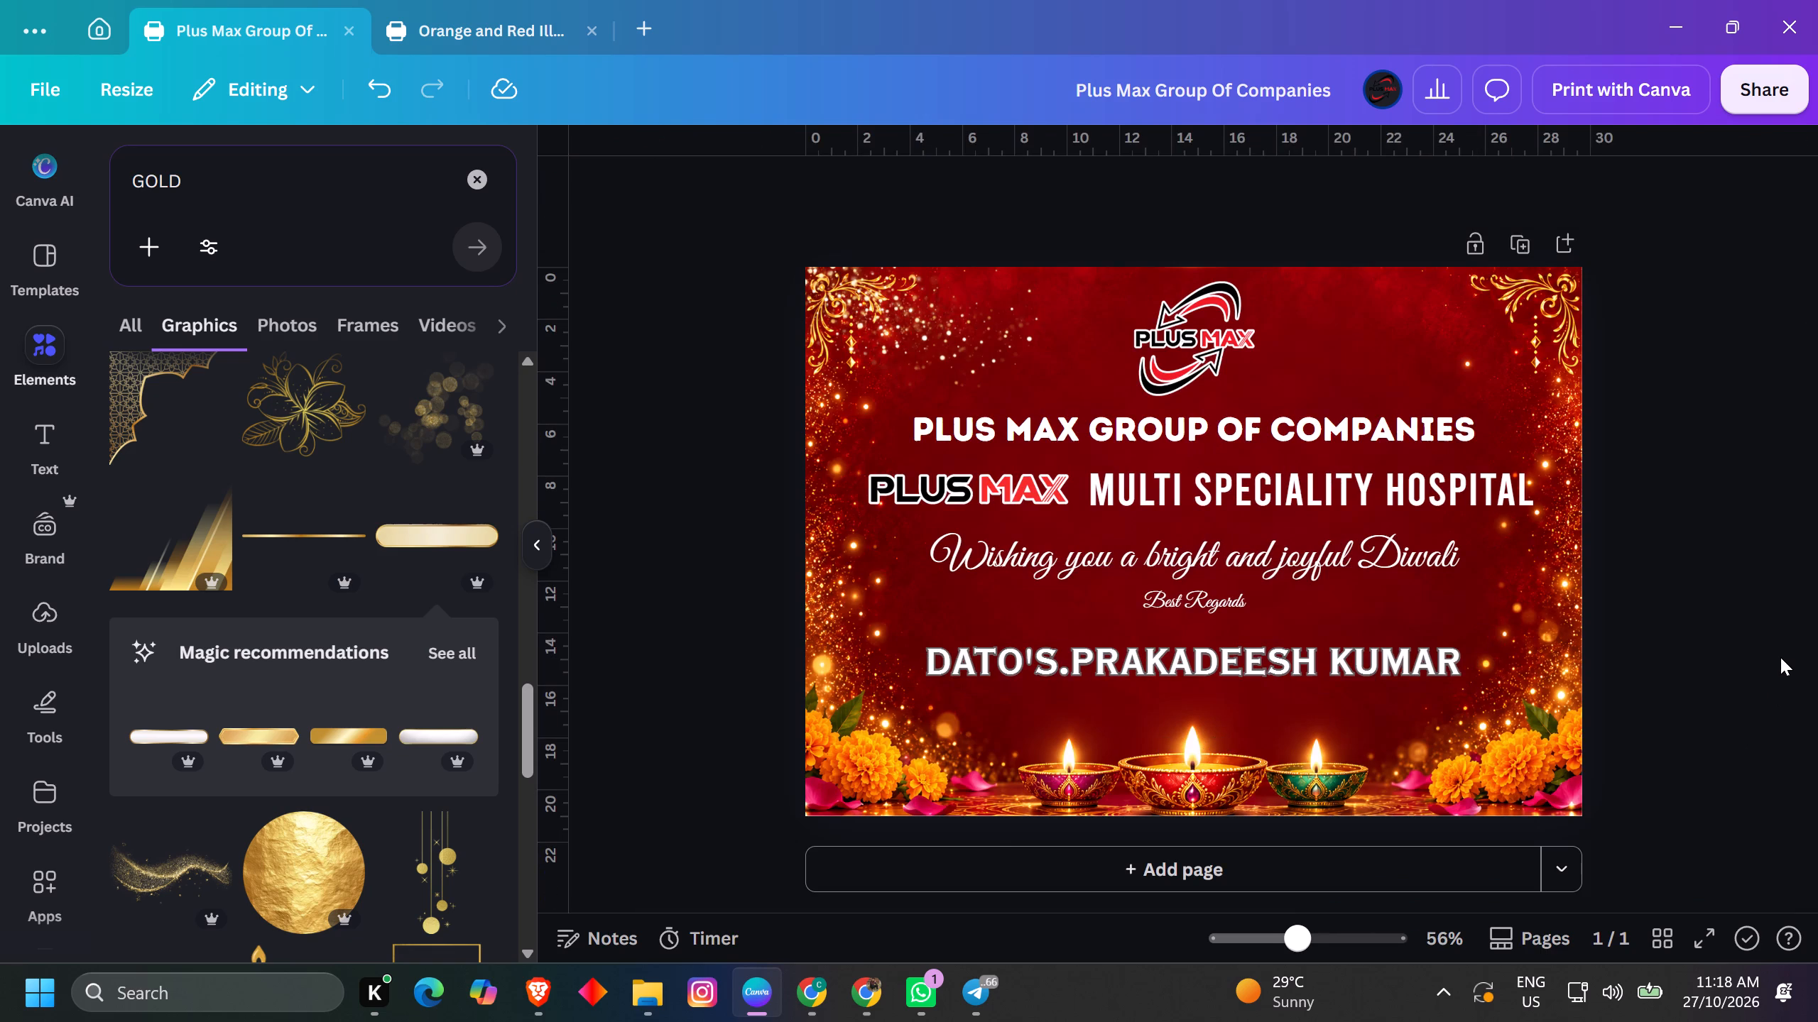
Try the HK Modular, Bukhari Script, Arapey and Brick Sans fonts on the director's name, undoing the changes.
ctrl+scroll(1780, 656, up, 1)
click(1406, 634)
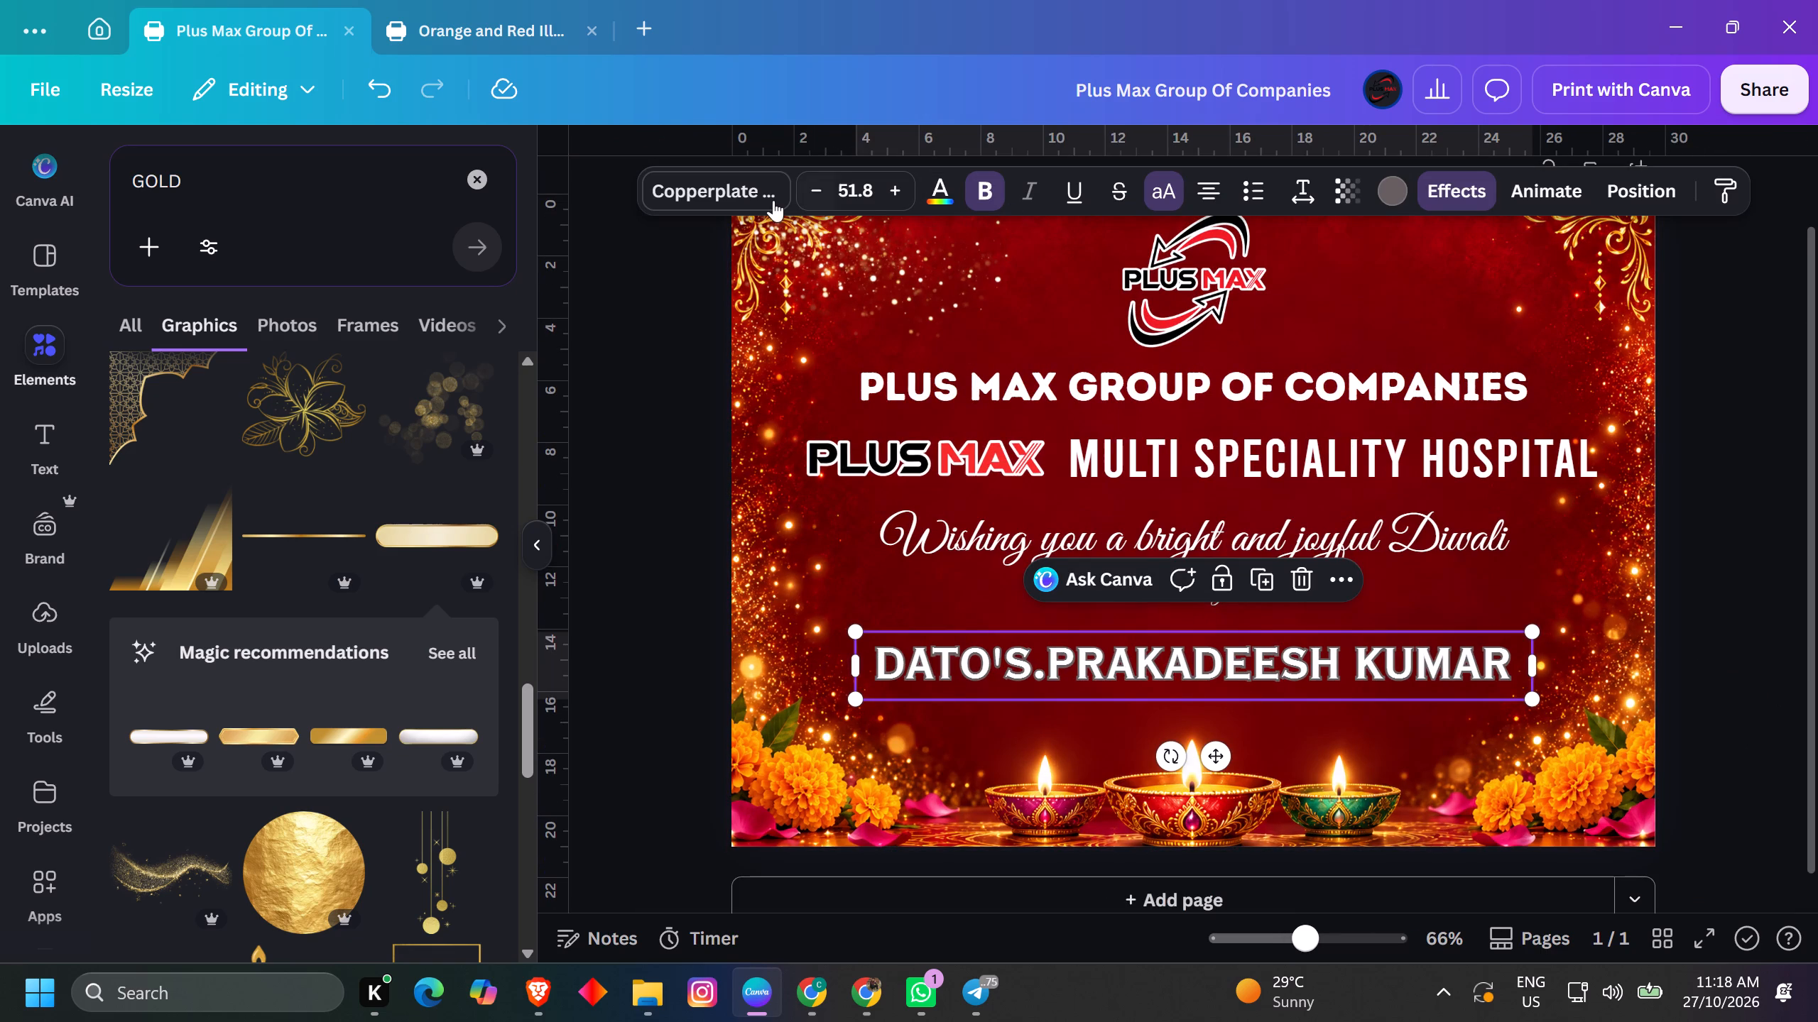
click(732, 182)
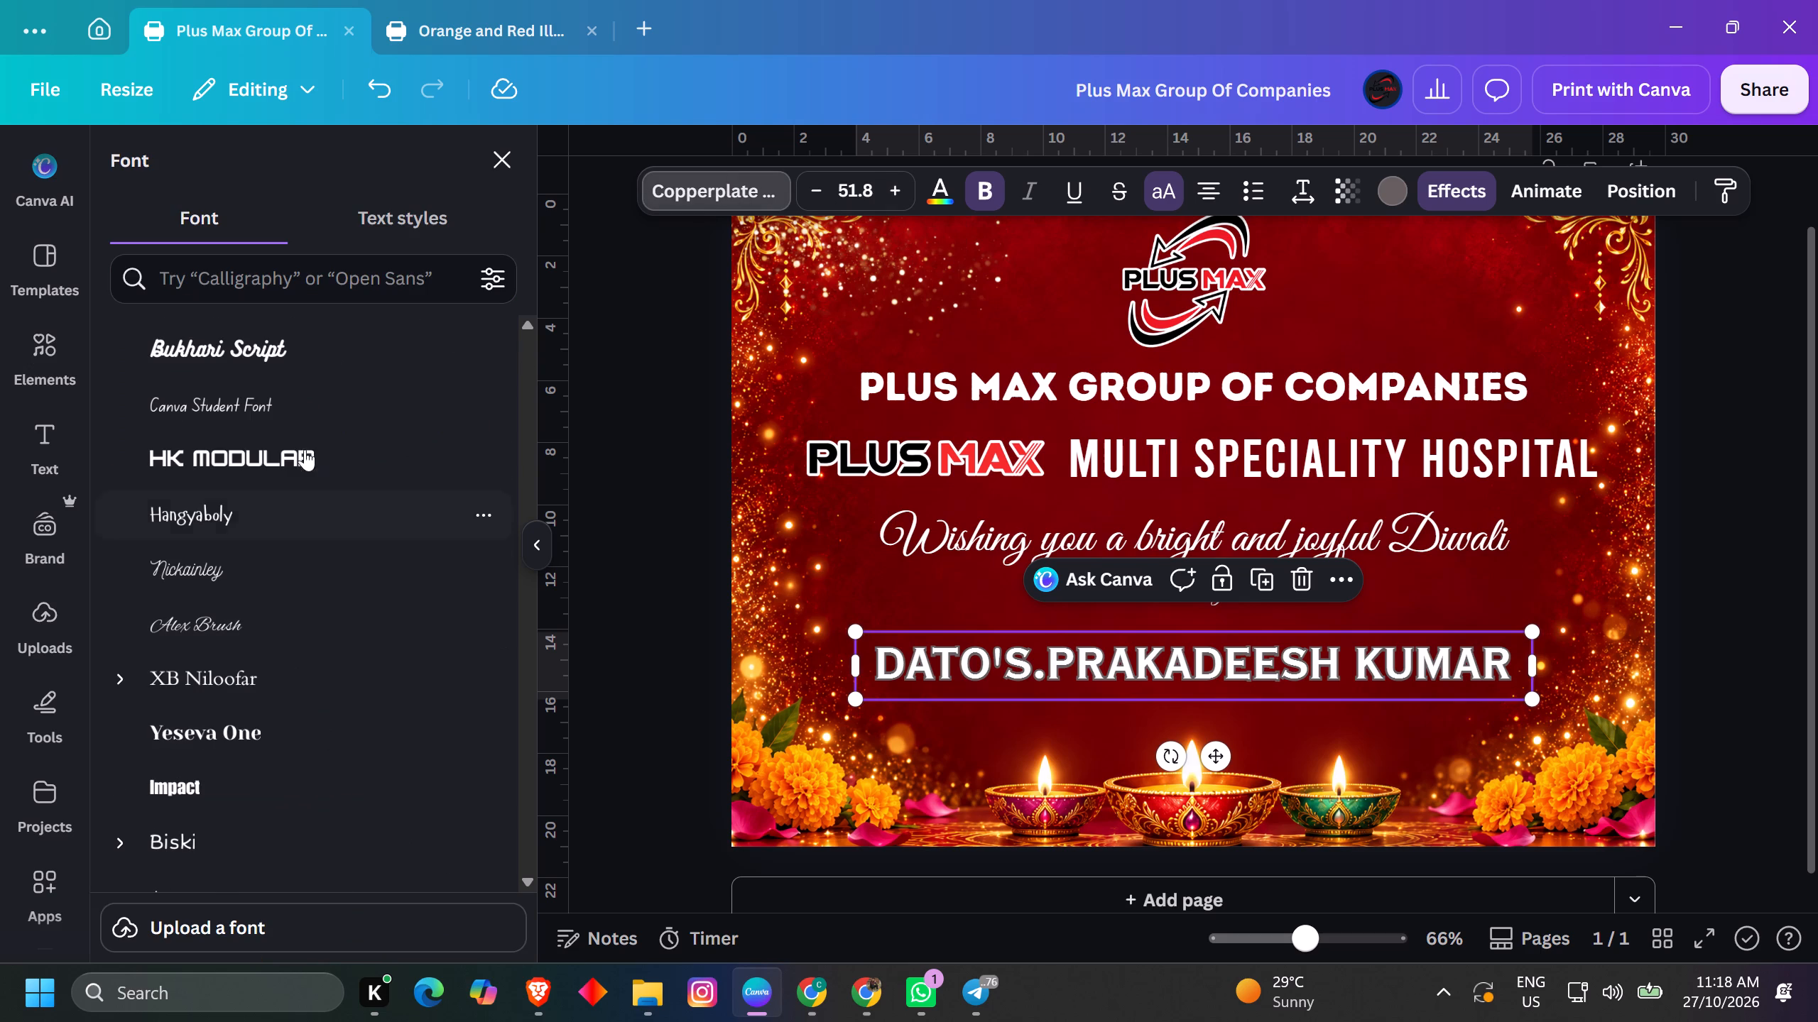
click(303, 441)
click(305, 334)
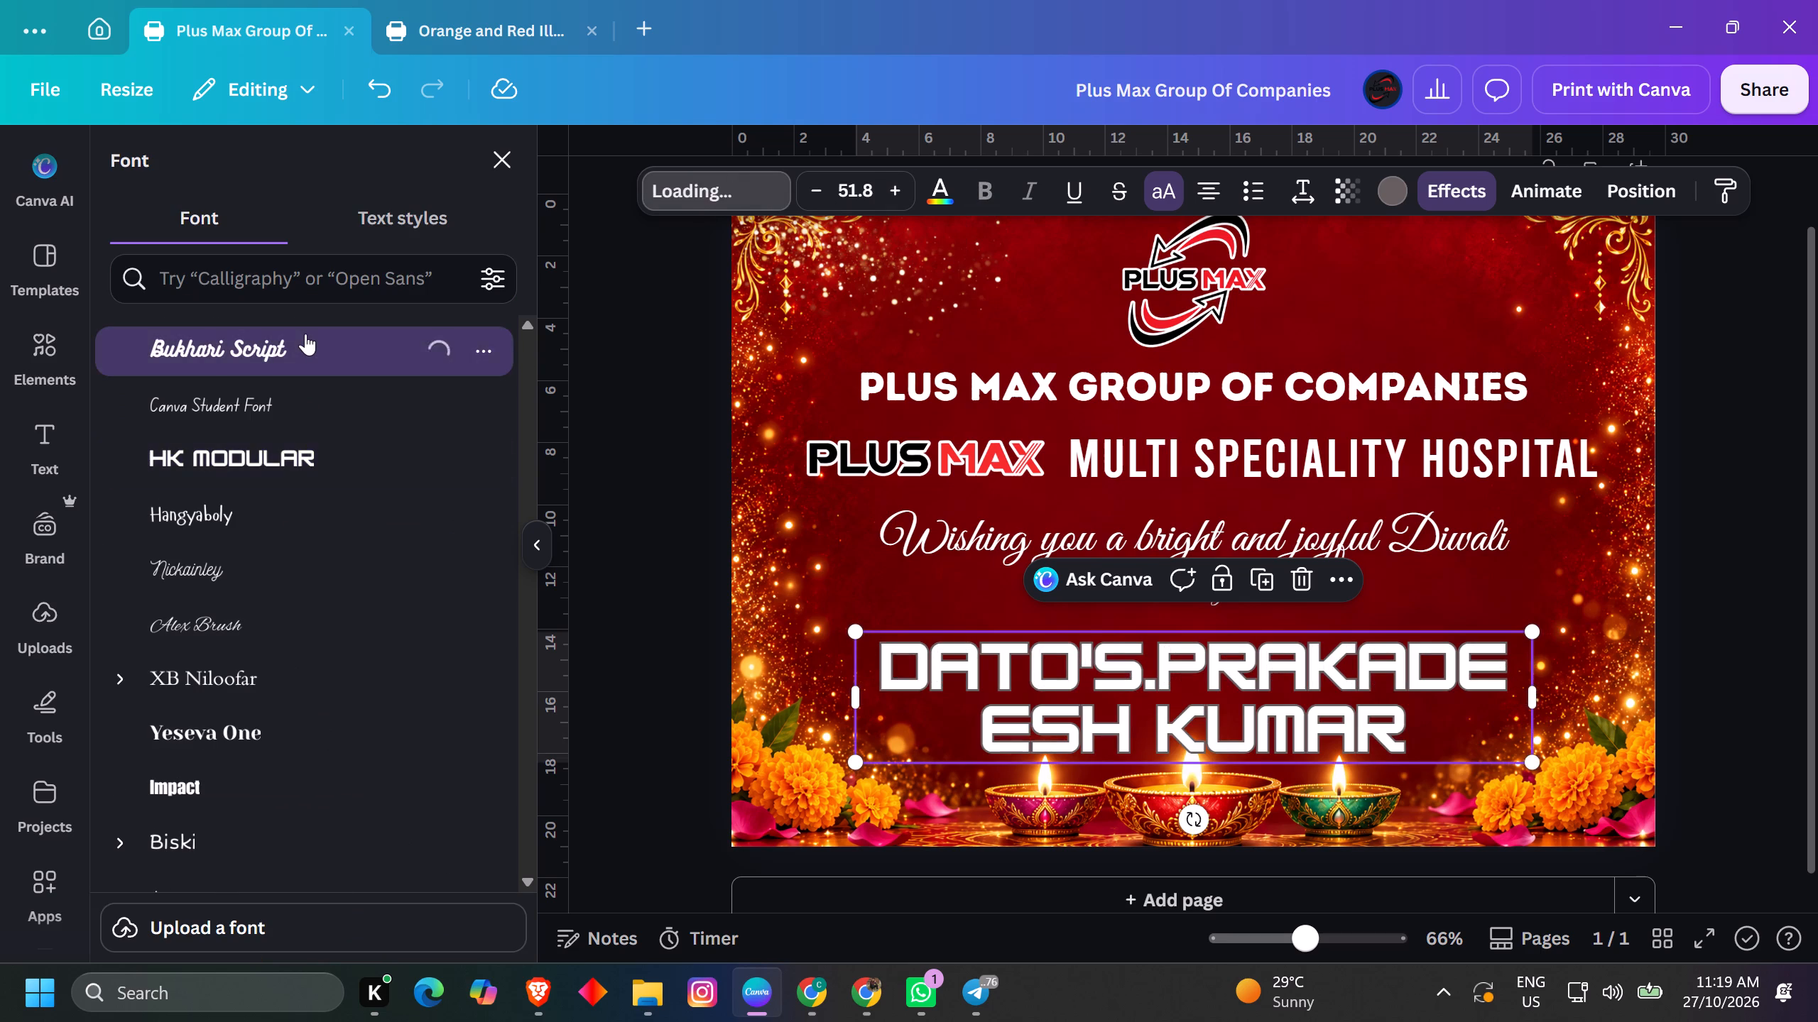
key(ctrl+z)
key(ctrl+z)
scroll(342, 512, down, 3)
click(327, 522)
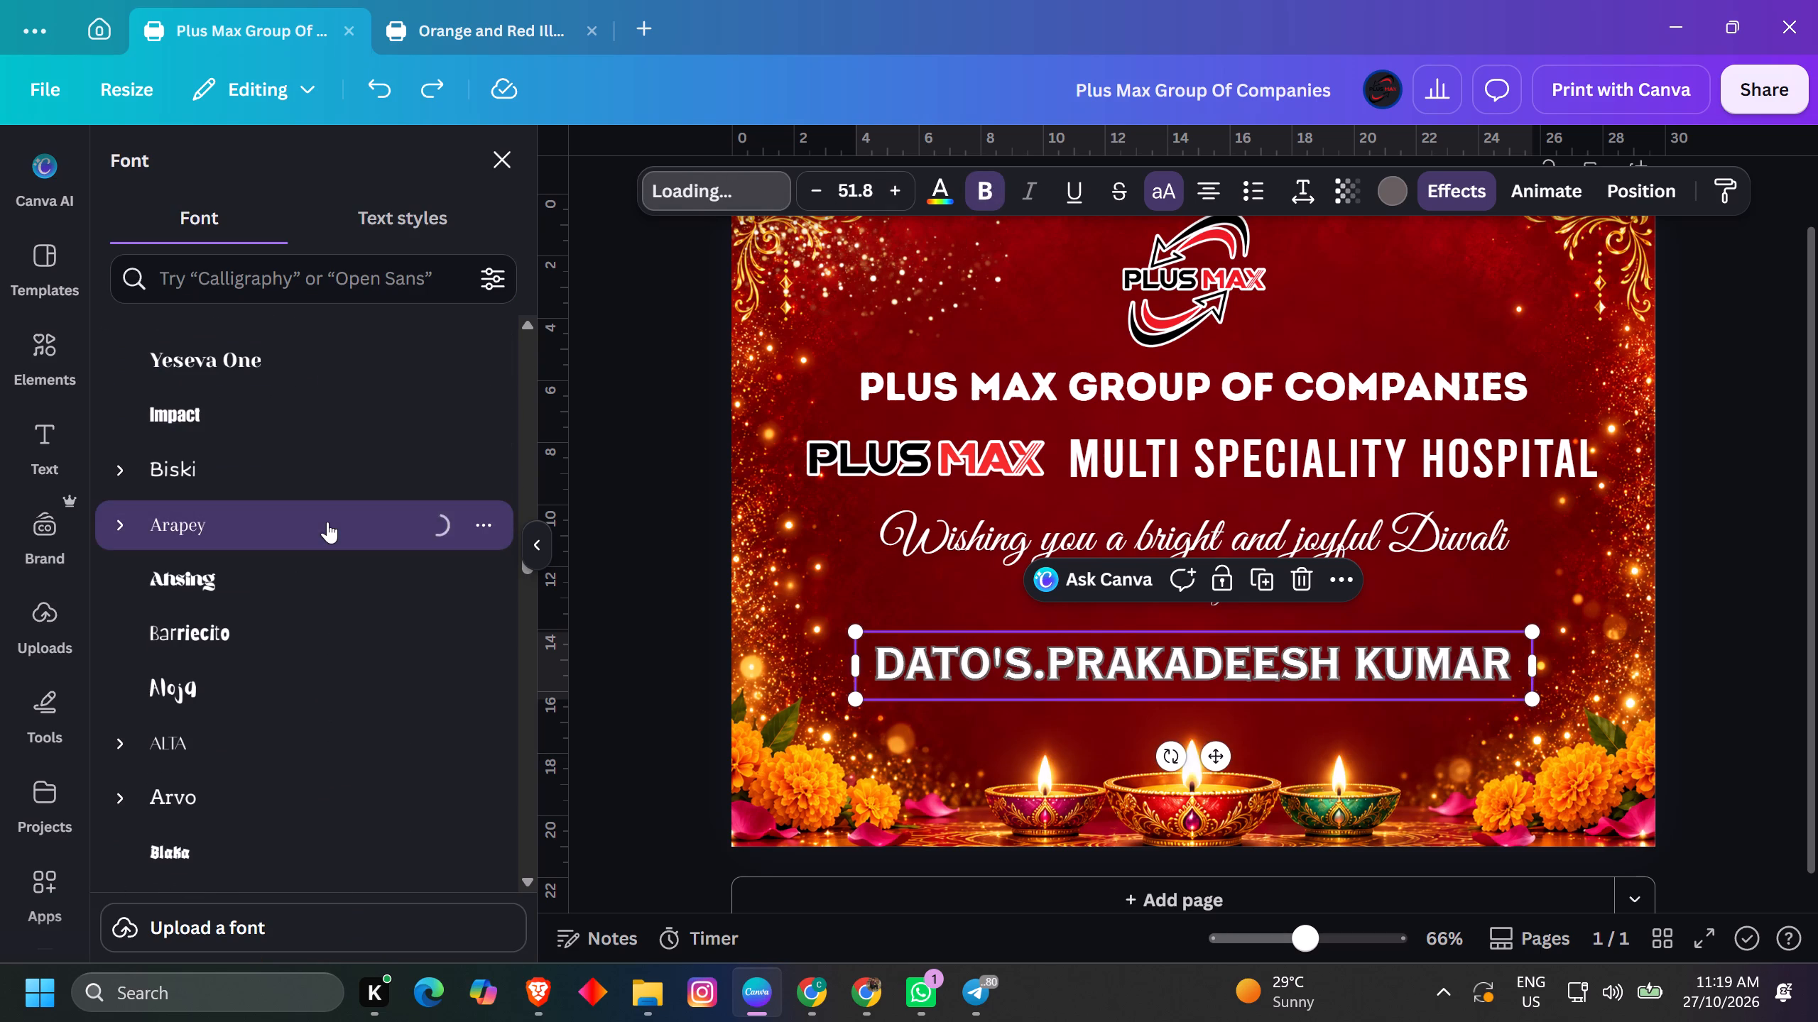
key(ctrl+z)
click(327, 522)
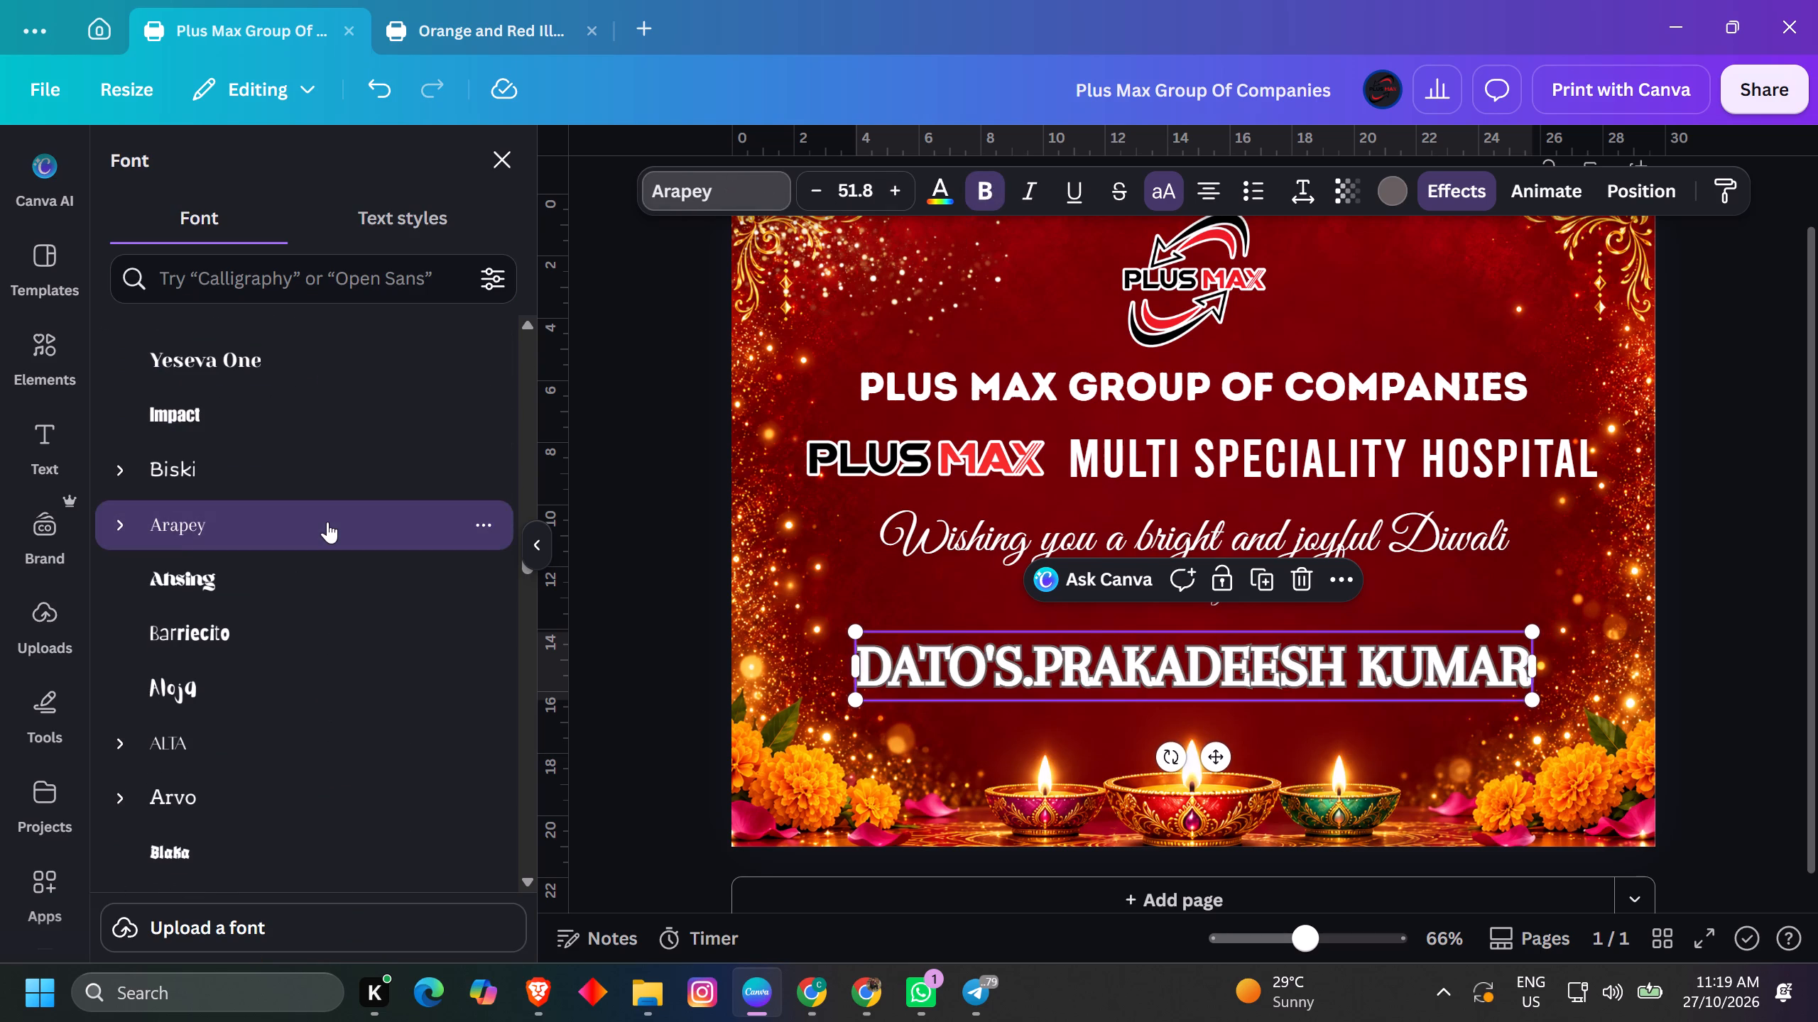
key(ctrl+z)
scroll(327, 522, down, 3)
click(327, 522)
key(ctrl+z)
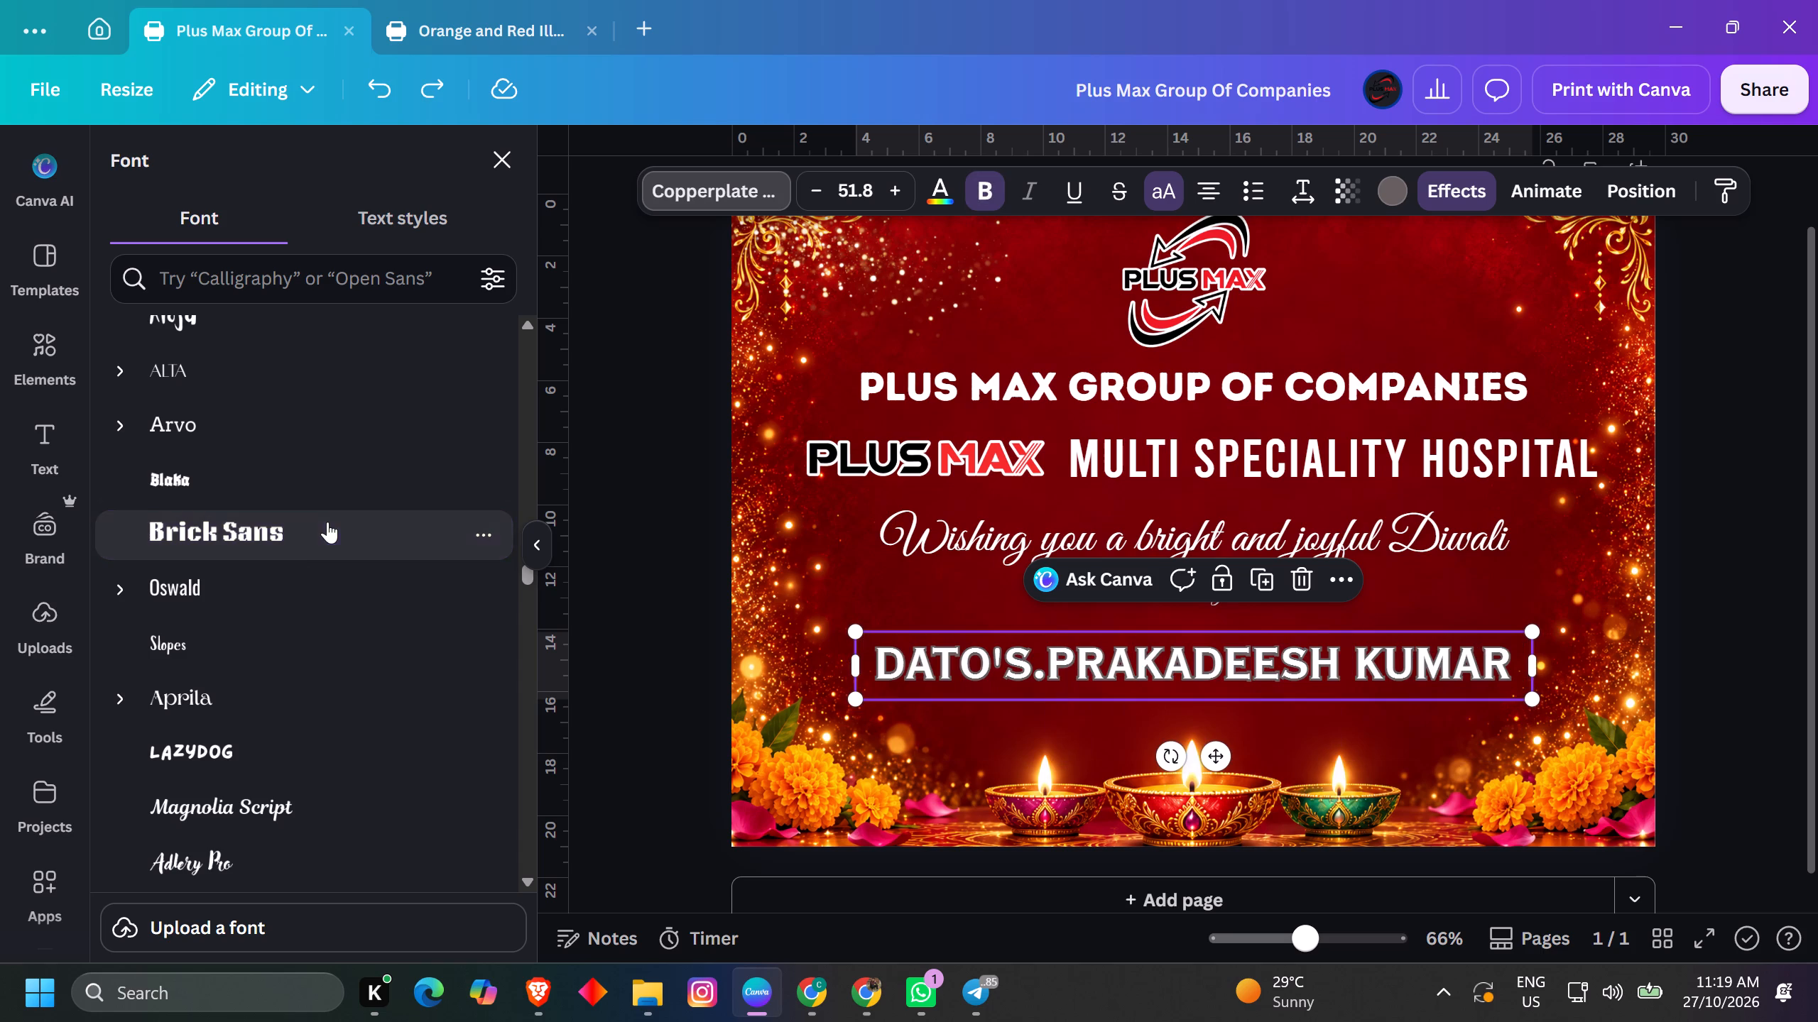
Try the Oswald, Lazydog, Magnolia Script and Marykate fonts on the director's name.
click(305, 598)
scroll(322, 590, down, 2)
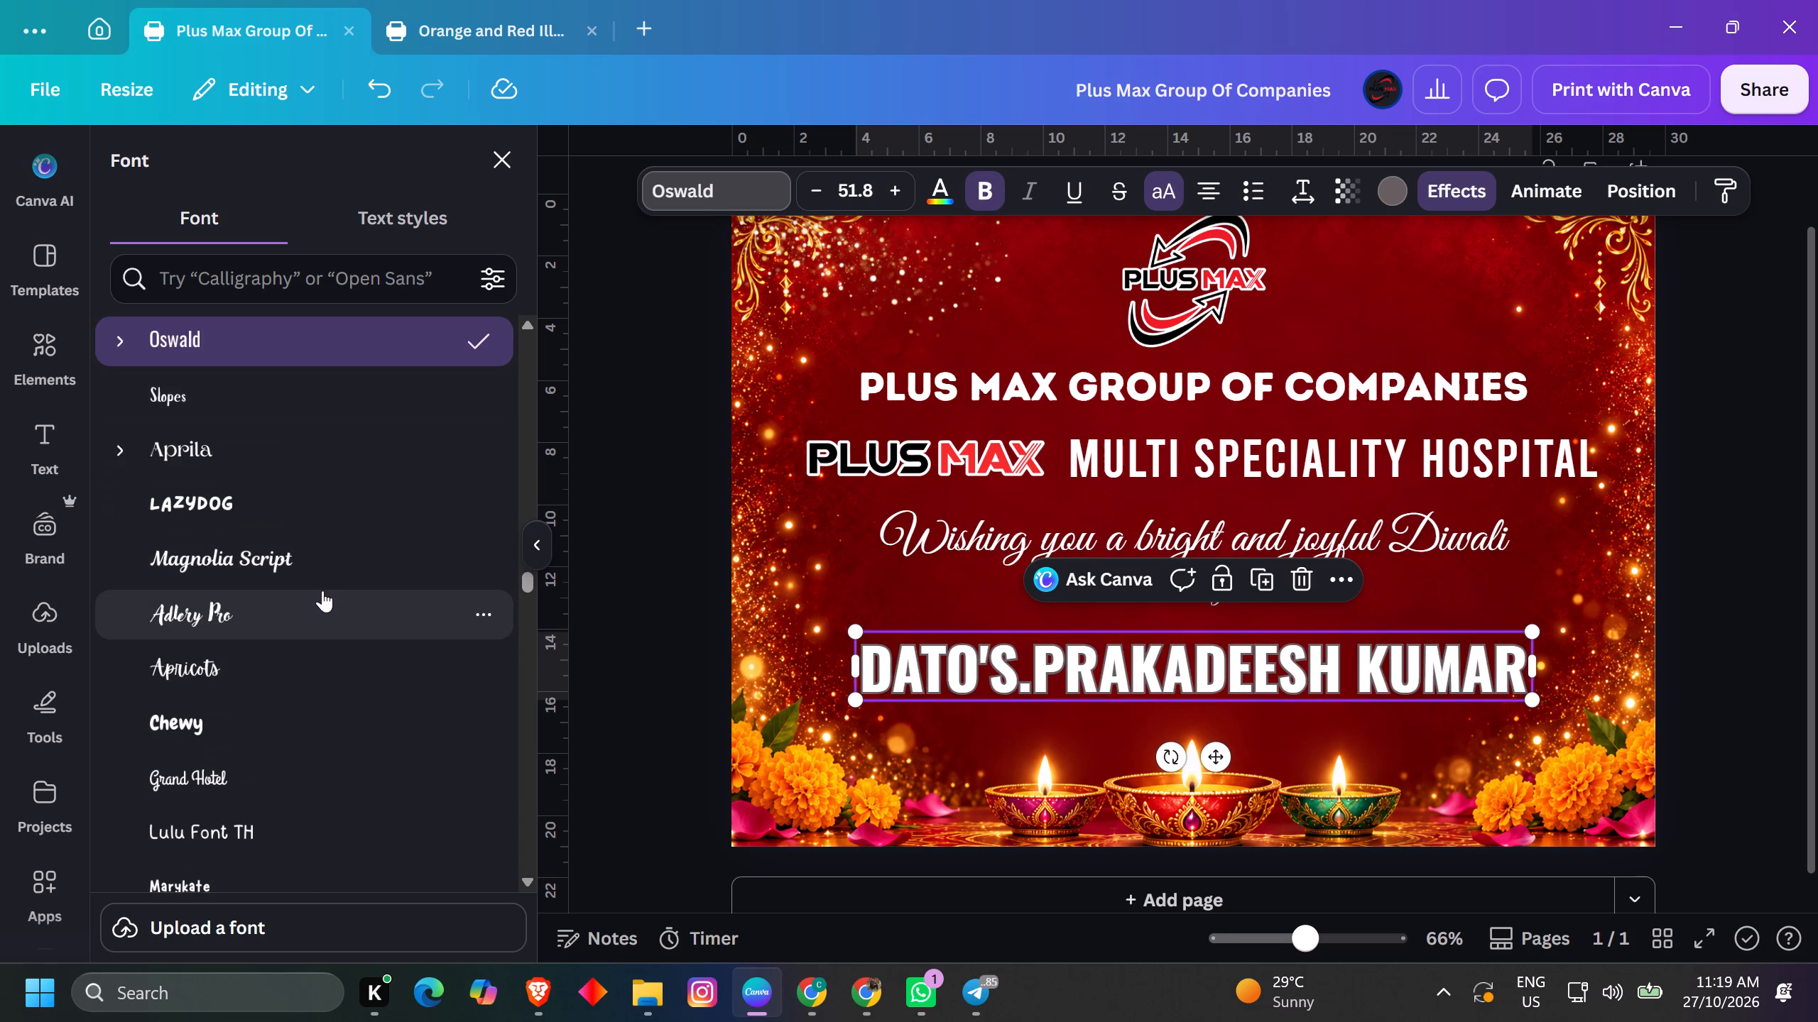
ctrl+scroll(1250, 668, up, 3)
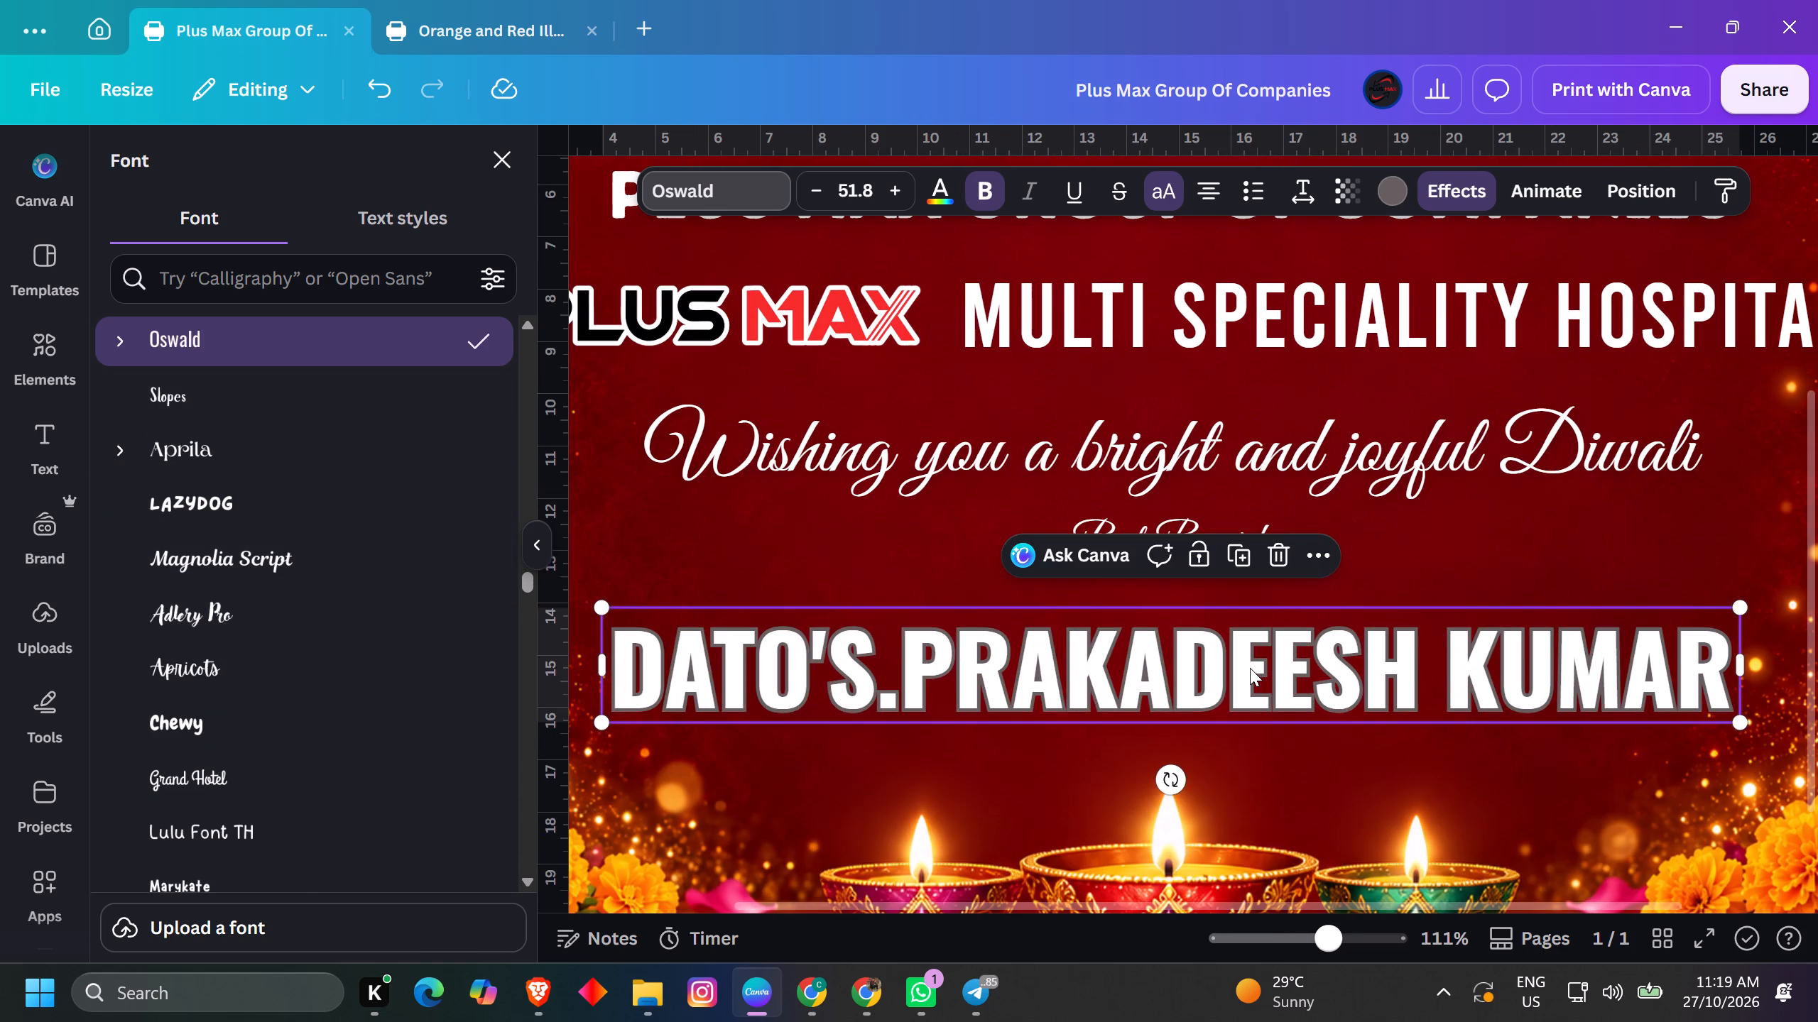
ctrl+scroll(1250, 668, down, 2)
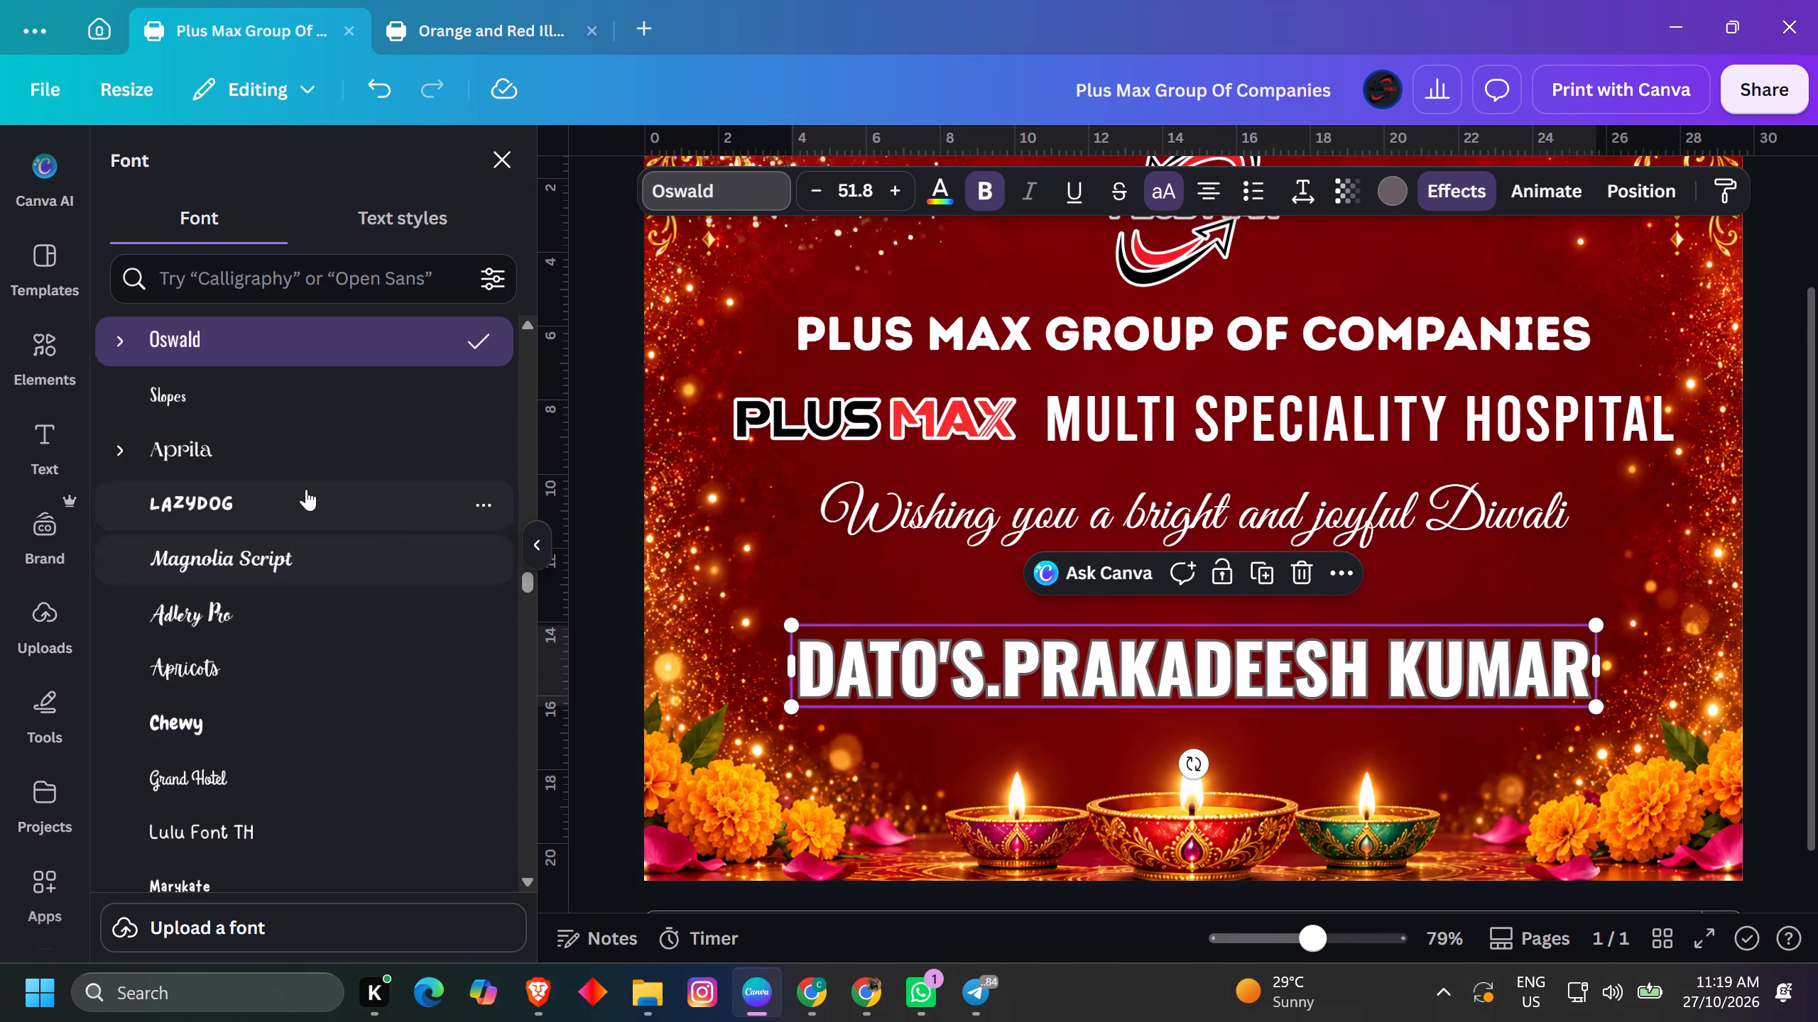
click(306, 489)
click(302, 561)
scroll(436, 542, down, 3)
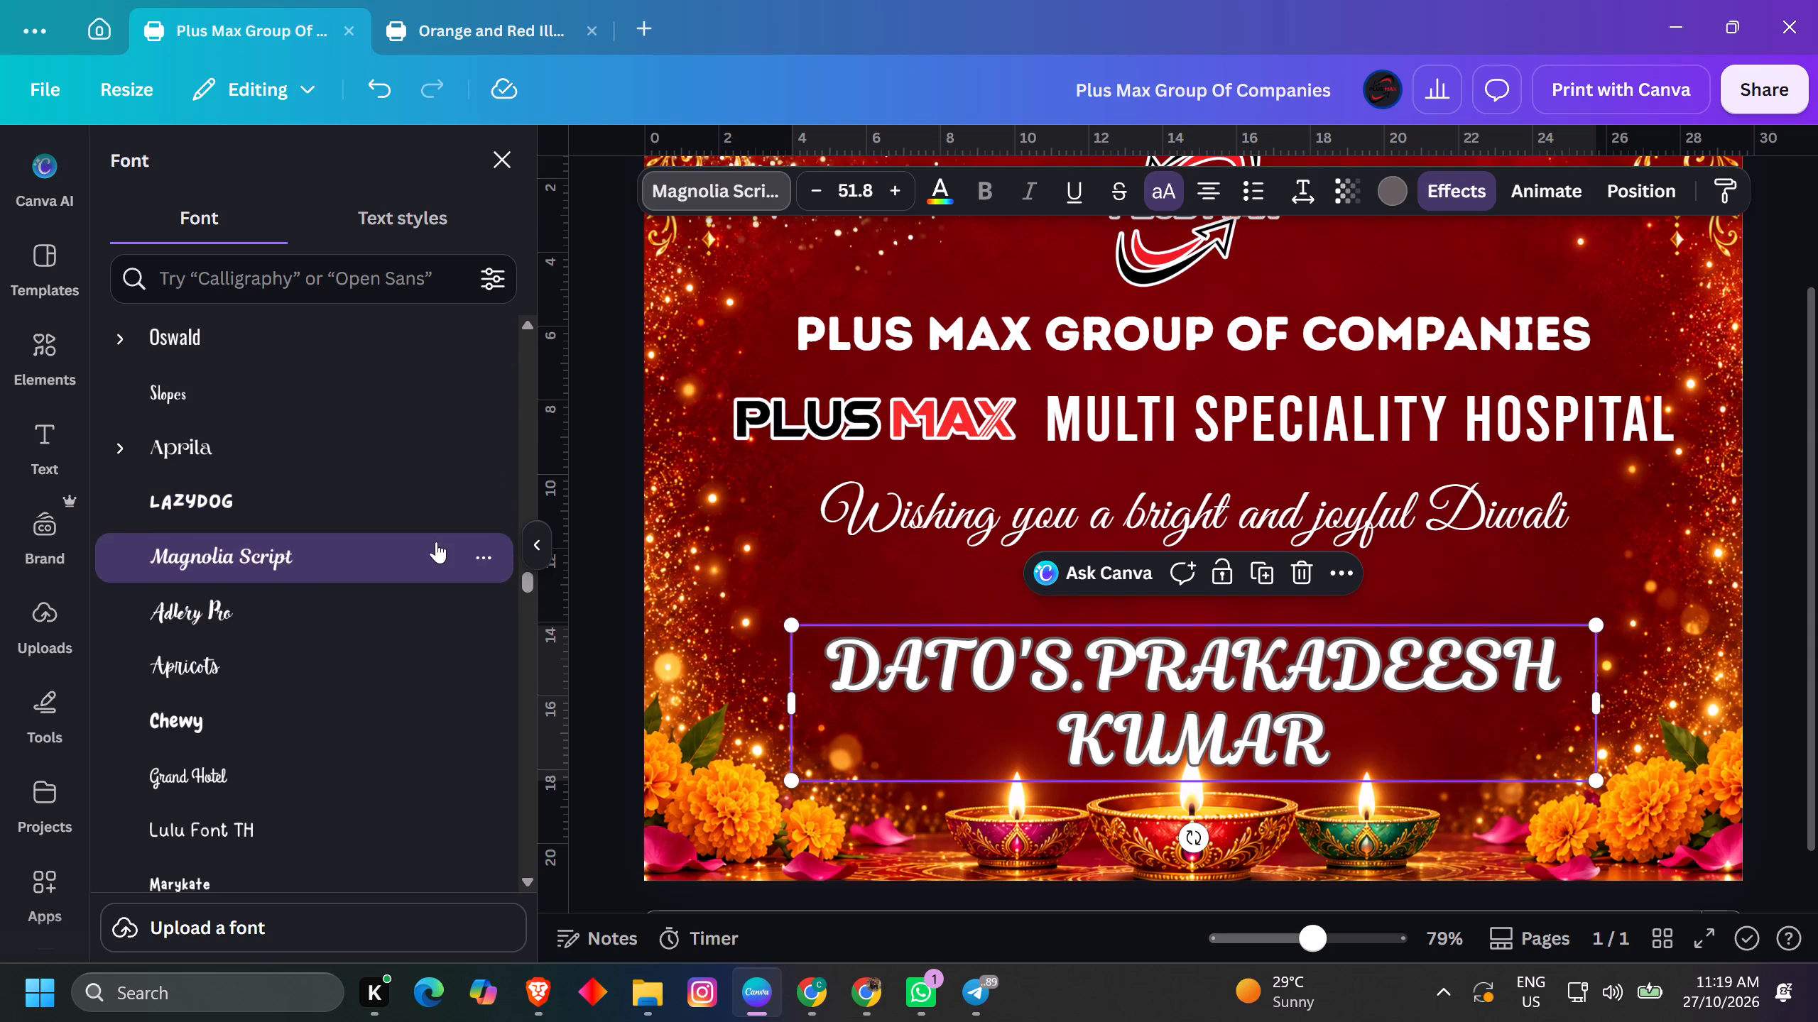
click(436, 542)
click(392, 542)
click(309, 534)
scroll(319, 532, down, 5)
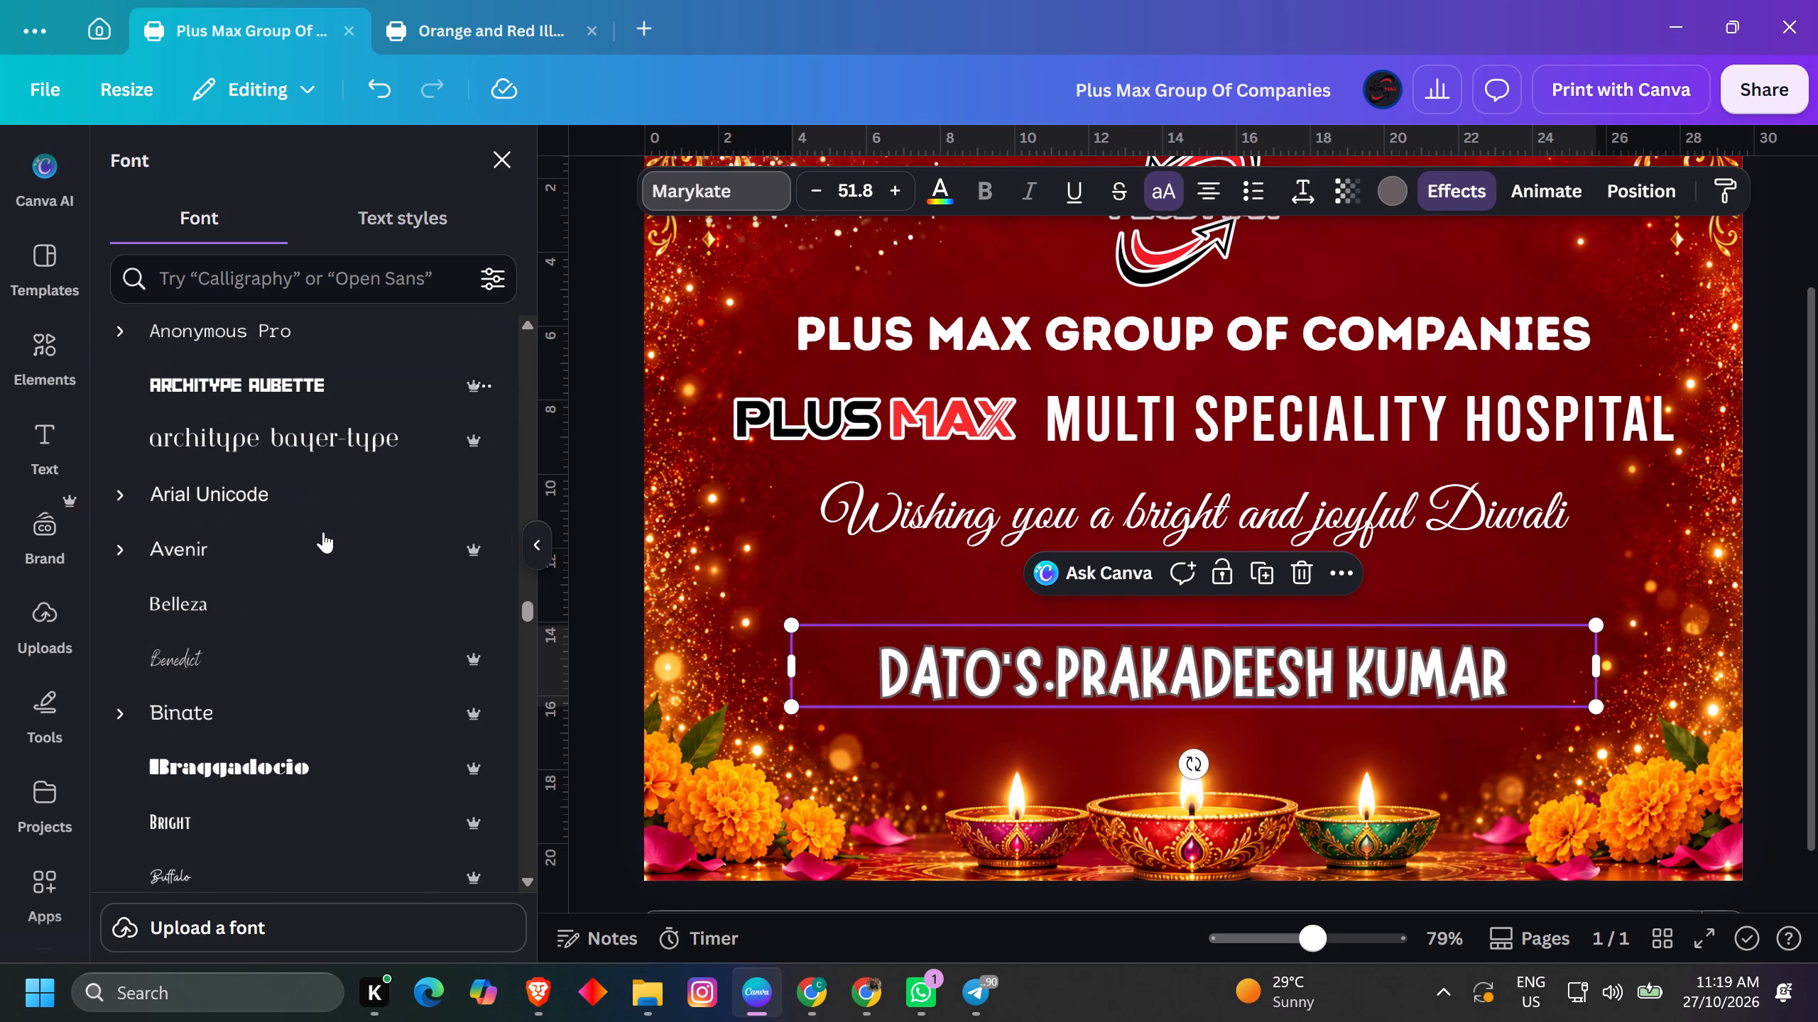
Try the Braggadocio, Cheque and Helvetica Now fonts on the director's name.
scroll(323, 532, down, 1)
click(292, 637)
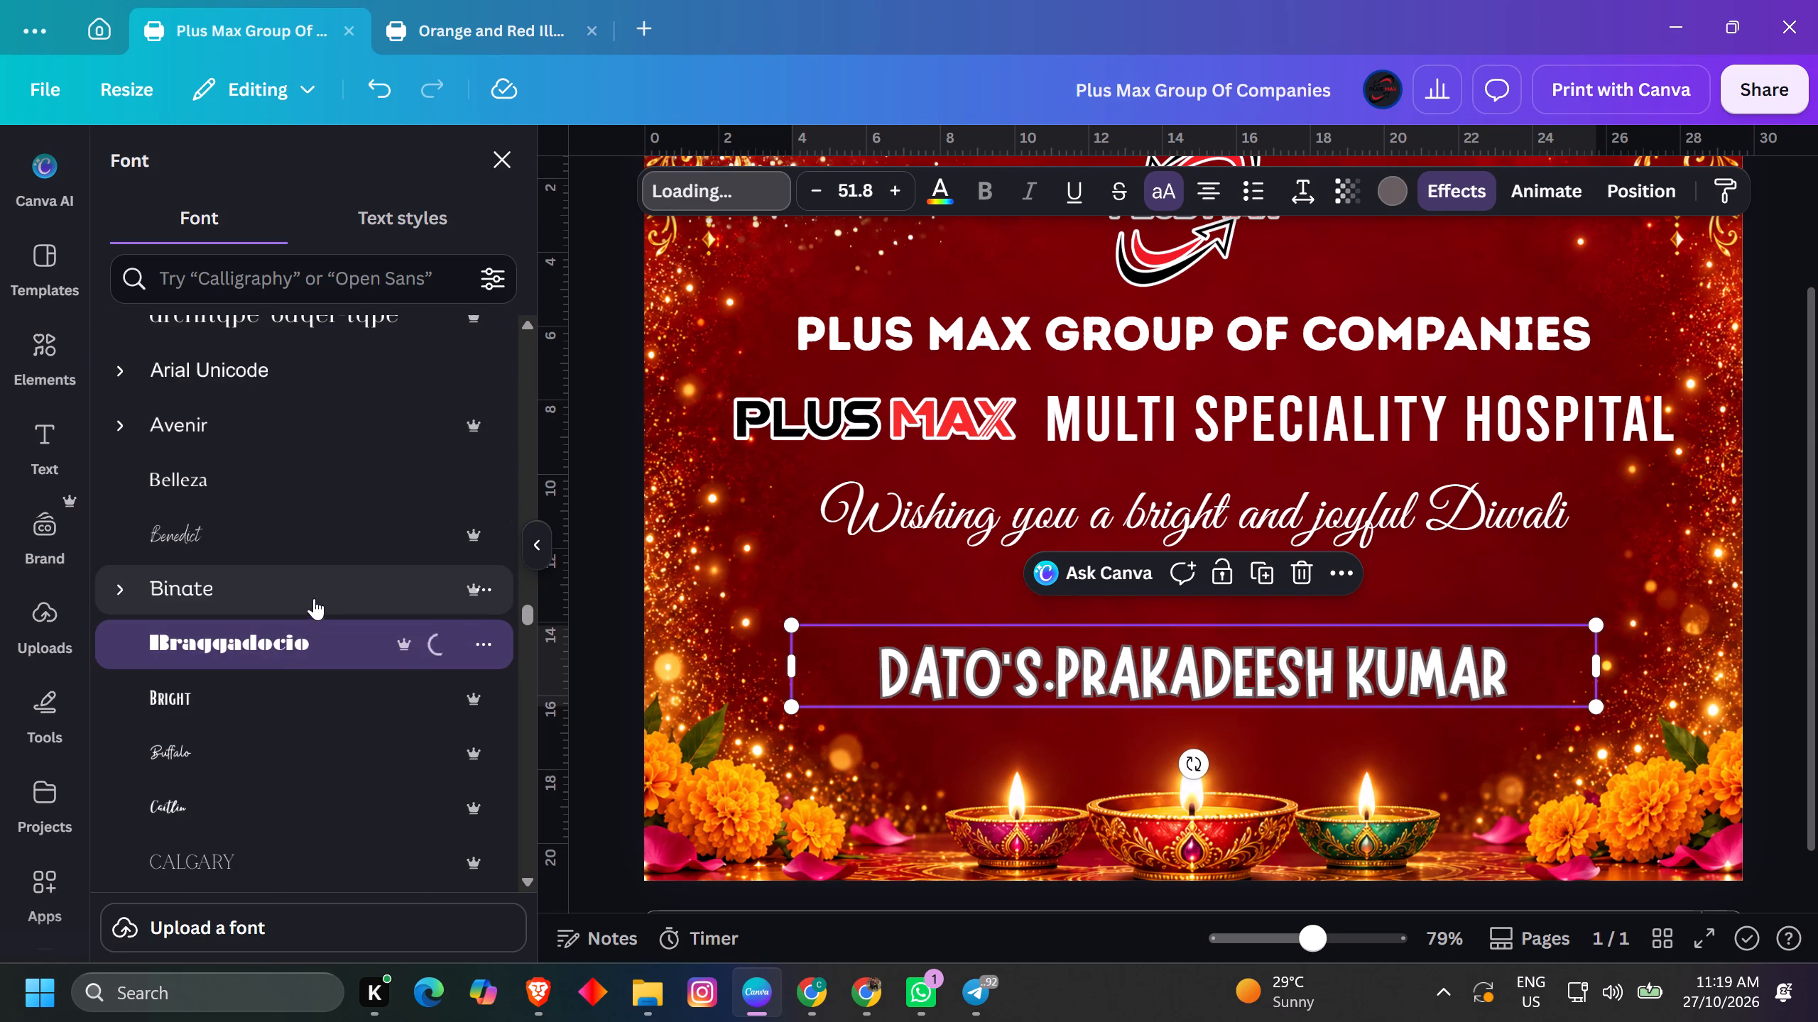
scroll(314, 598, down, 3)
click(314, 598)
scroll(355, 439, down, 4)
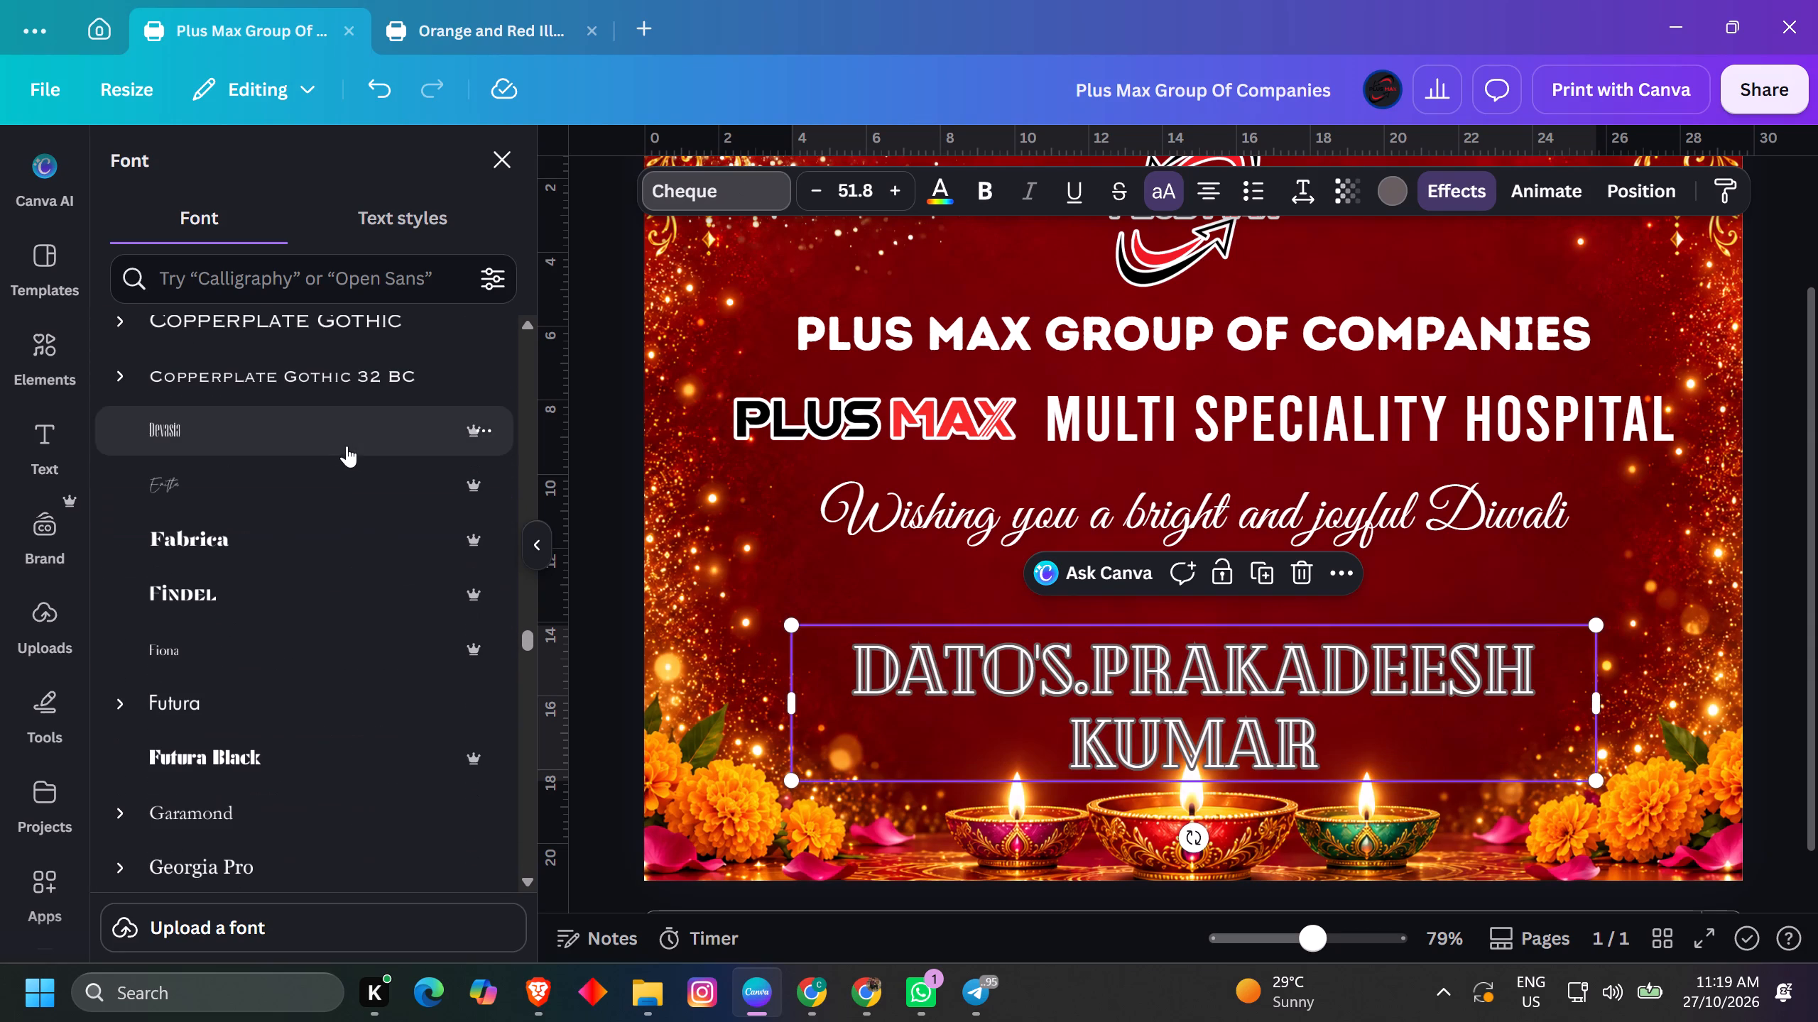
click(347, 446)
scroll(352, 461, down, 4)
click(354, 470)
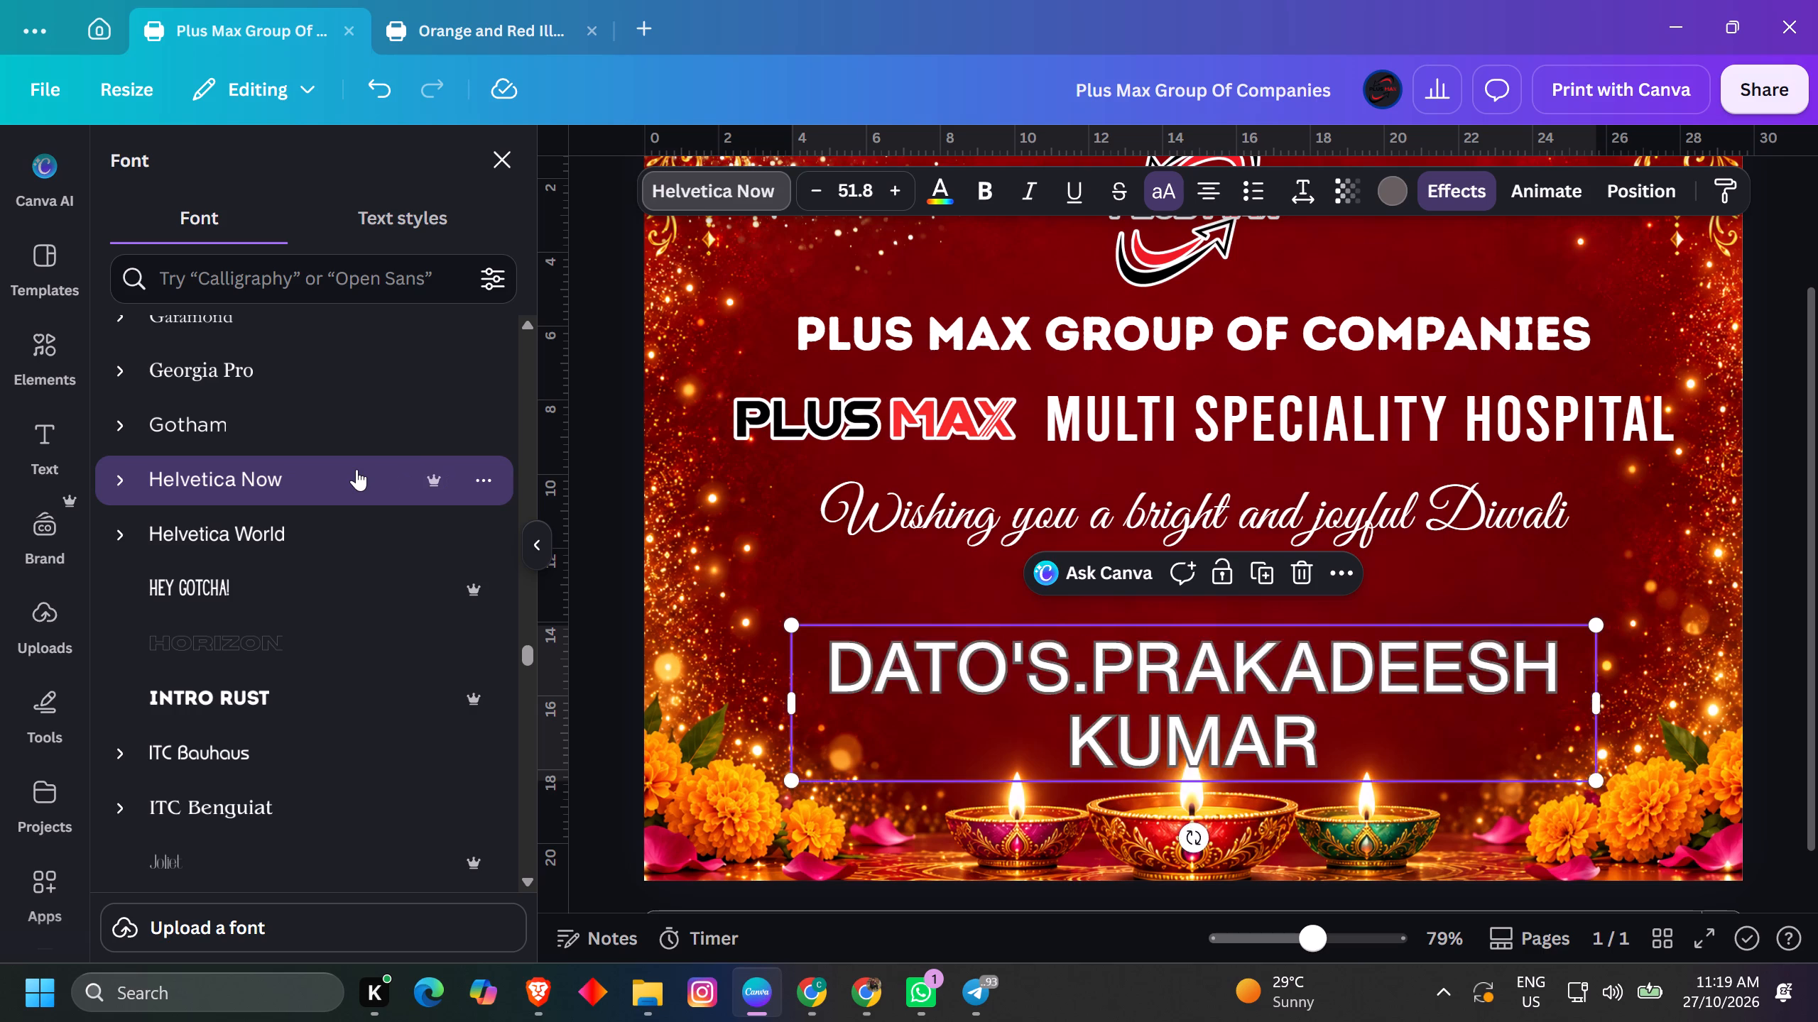
Undo the font trials on the director's name back to bold Copperplate, including a brief try of Intro Rust.
key(ctrl+z)
key(ctrl+z)
key(ctrl+z)
key(ctrl+z)
key(ctrl+z)
key(ctrl+z)
key(ctrl+z)
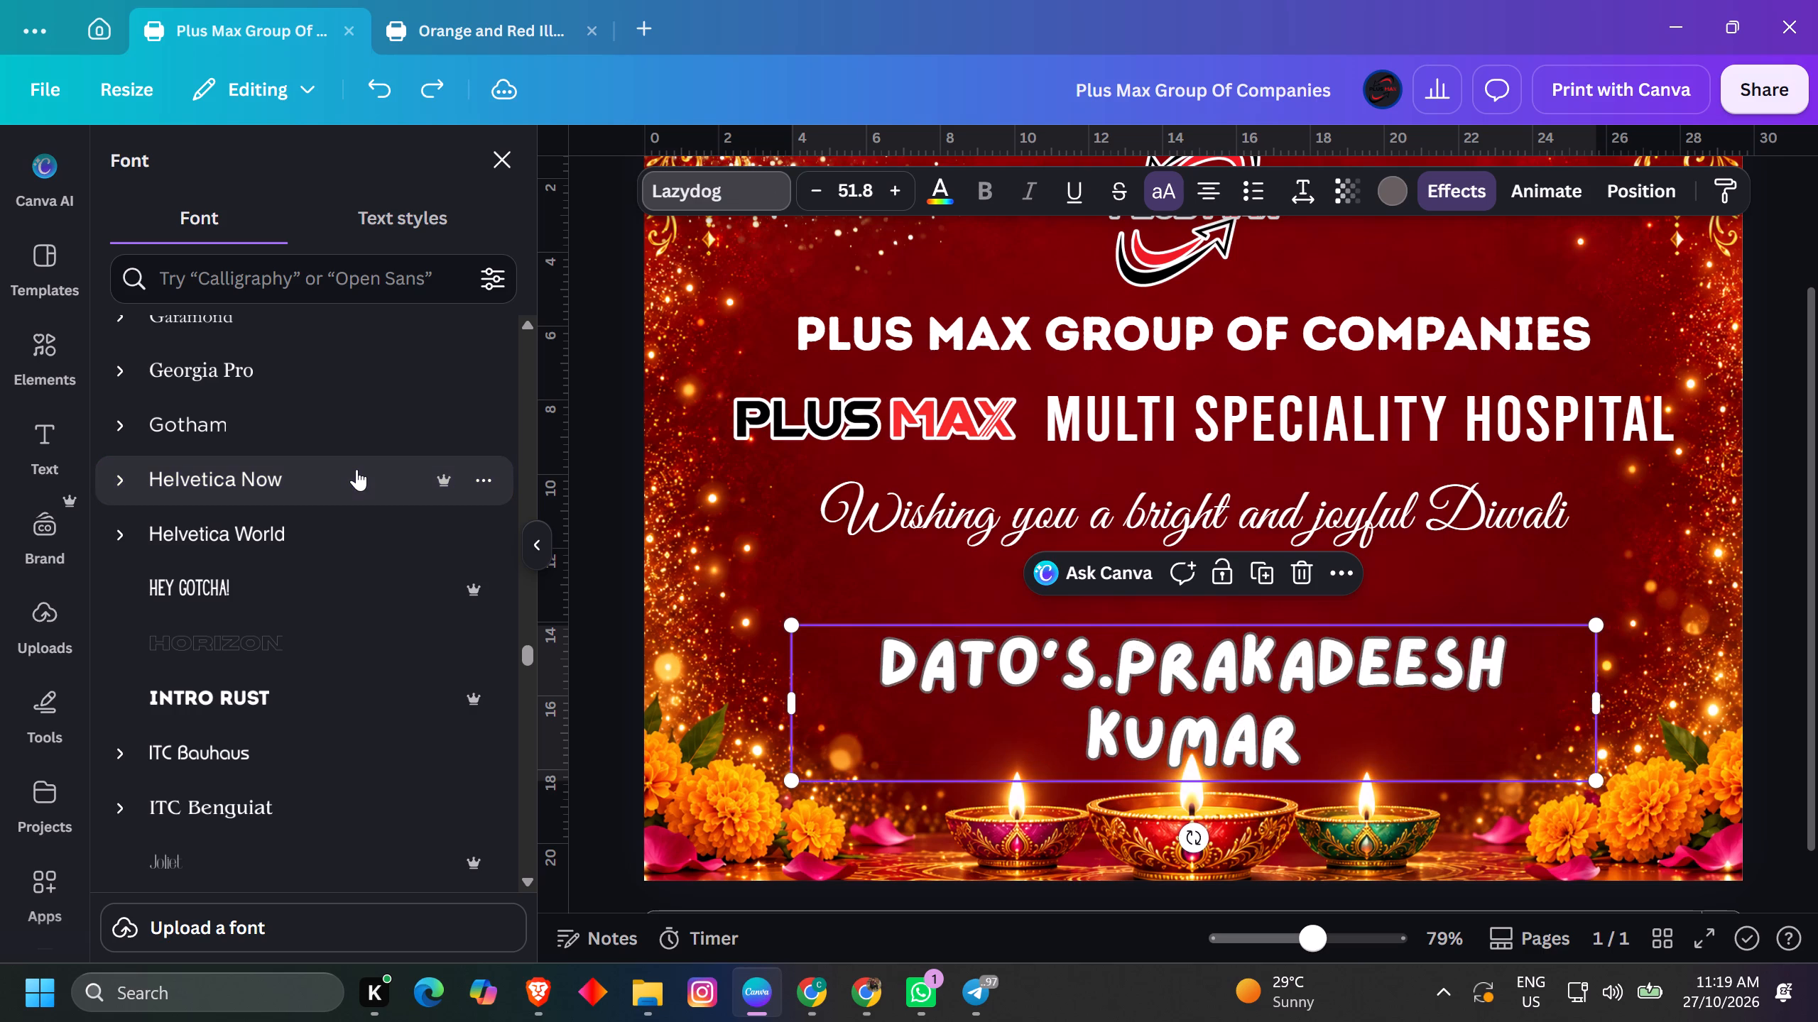
scroll(356, 469, down, 3)
click(297, 319)
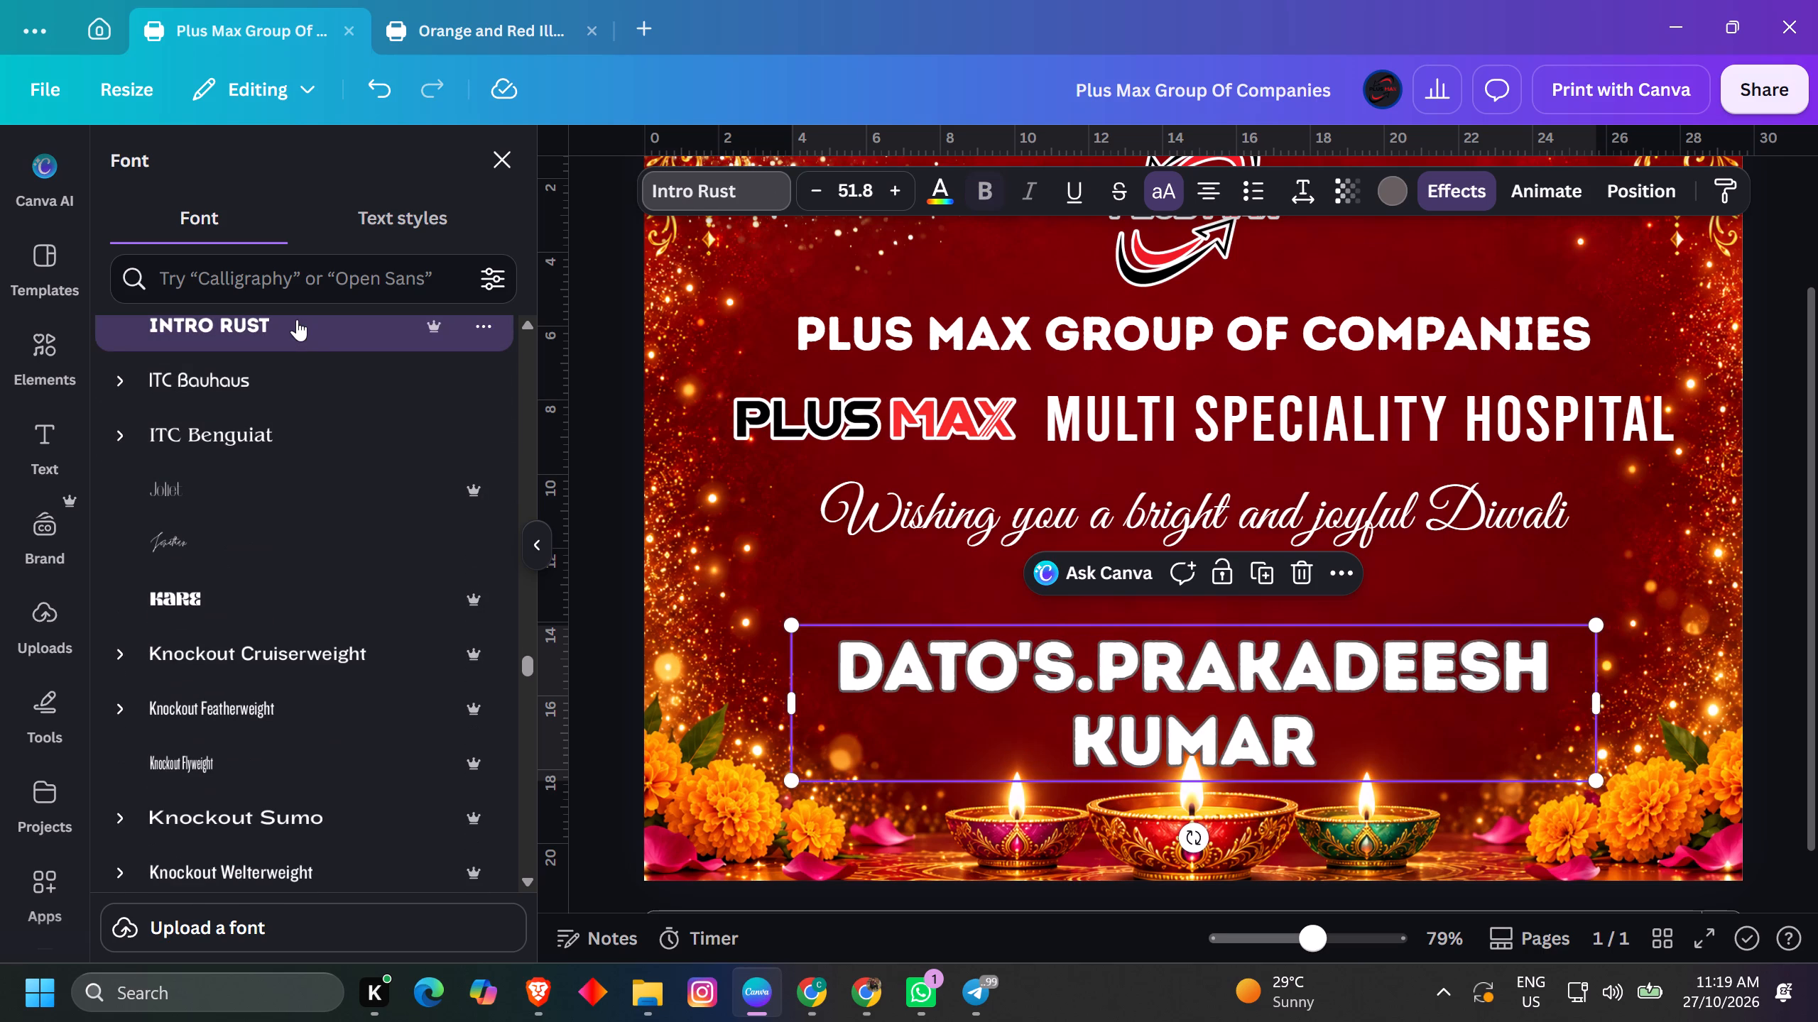
key(ctrl+z)
key(ctrl+z)
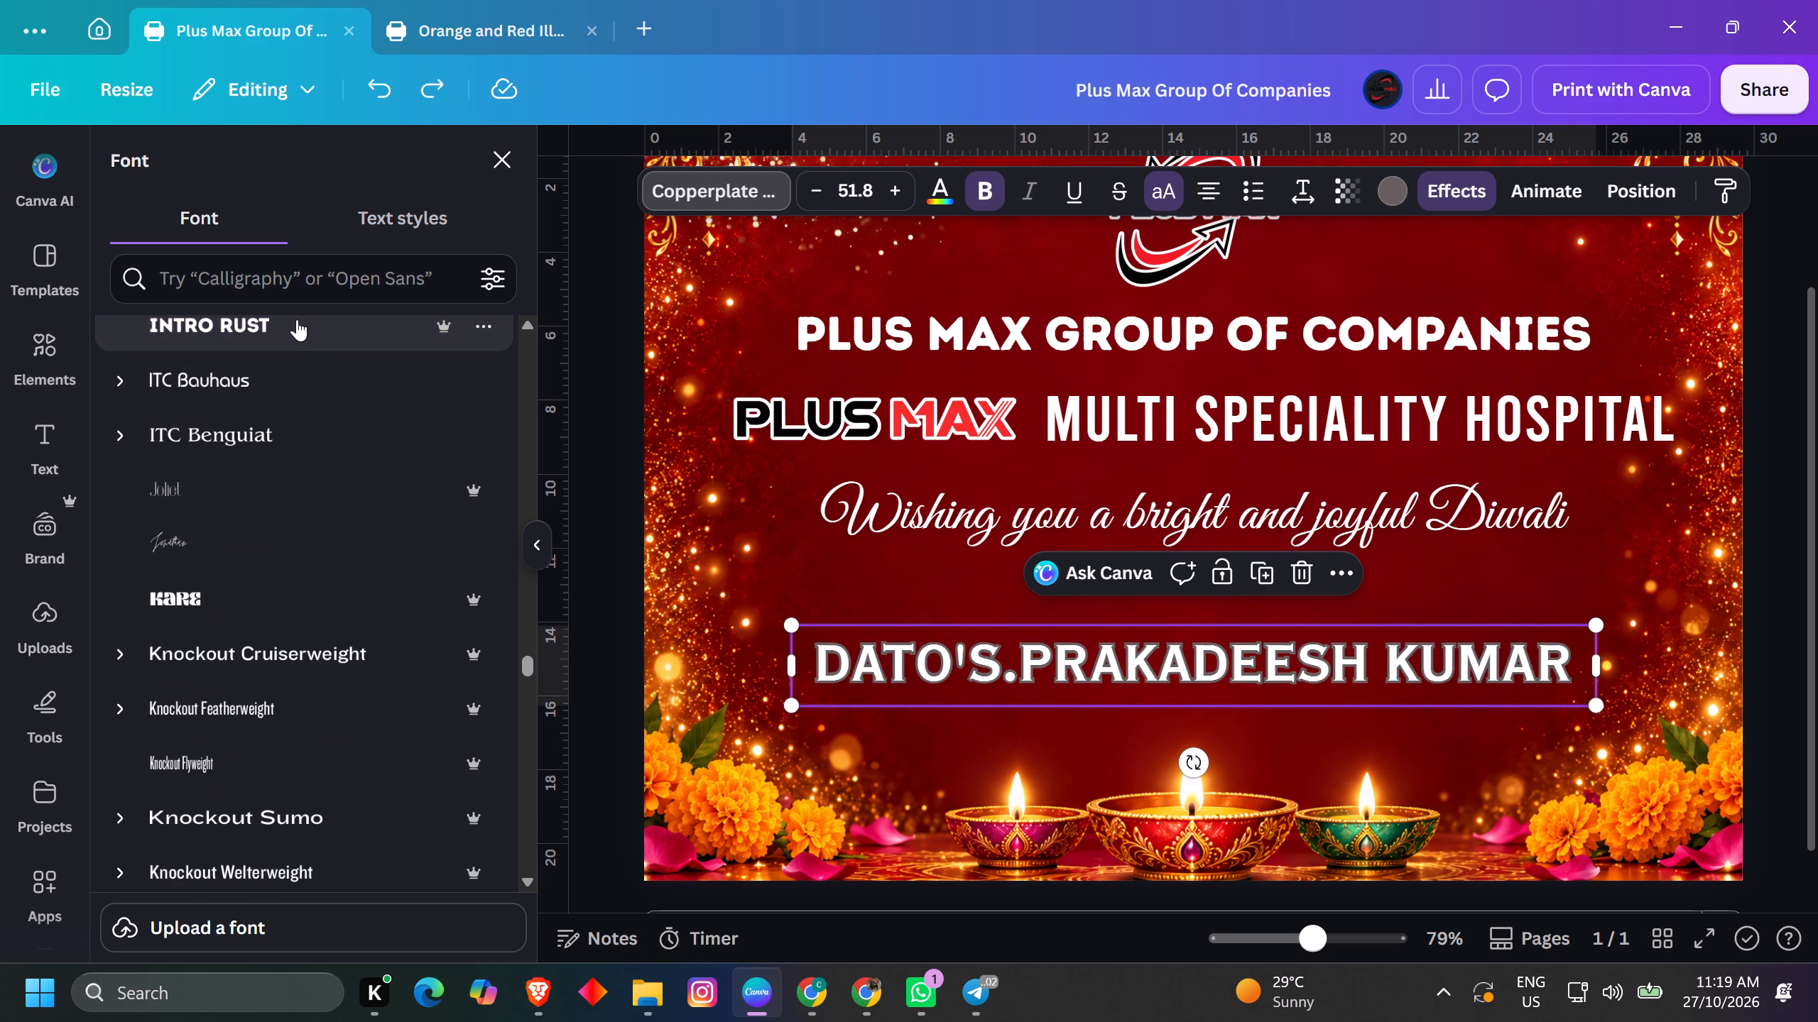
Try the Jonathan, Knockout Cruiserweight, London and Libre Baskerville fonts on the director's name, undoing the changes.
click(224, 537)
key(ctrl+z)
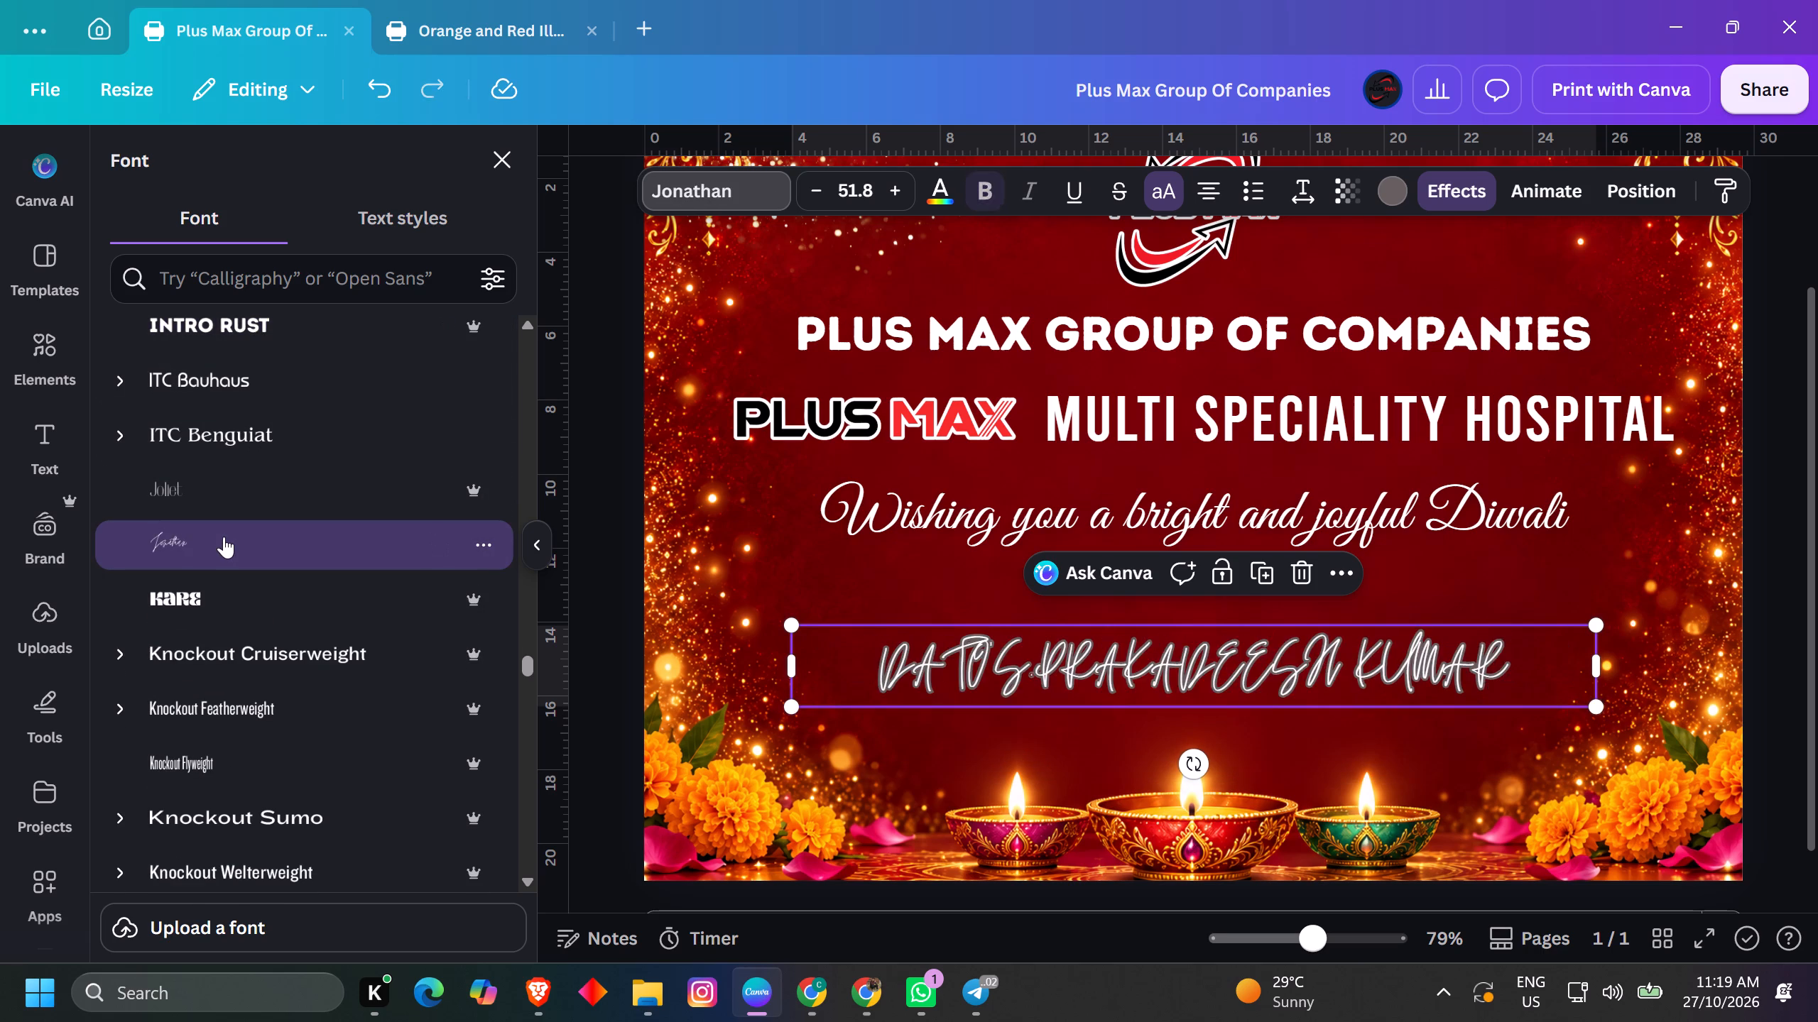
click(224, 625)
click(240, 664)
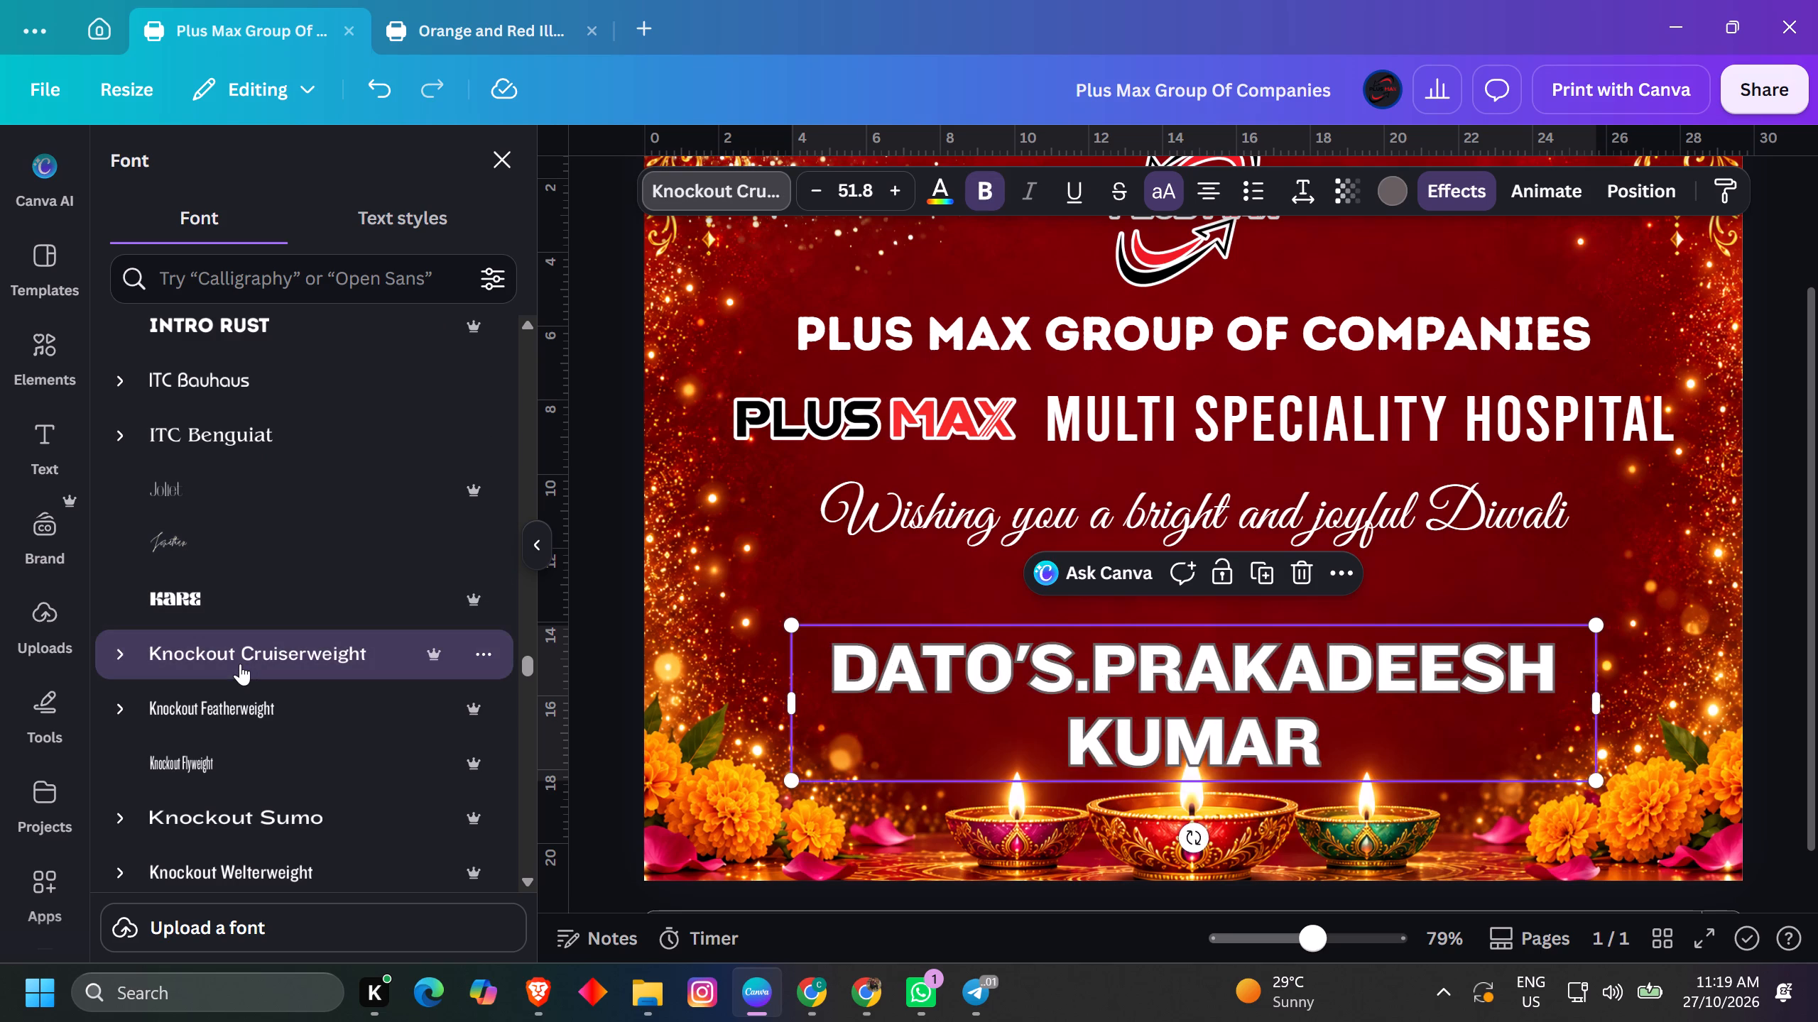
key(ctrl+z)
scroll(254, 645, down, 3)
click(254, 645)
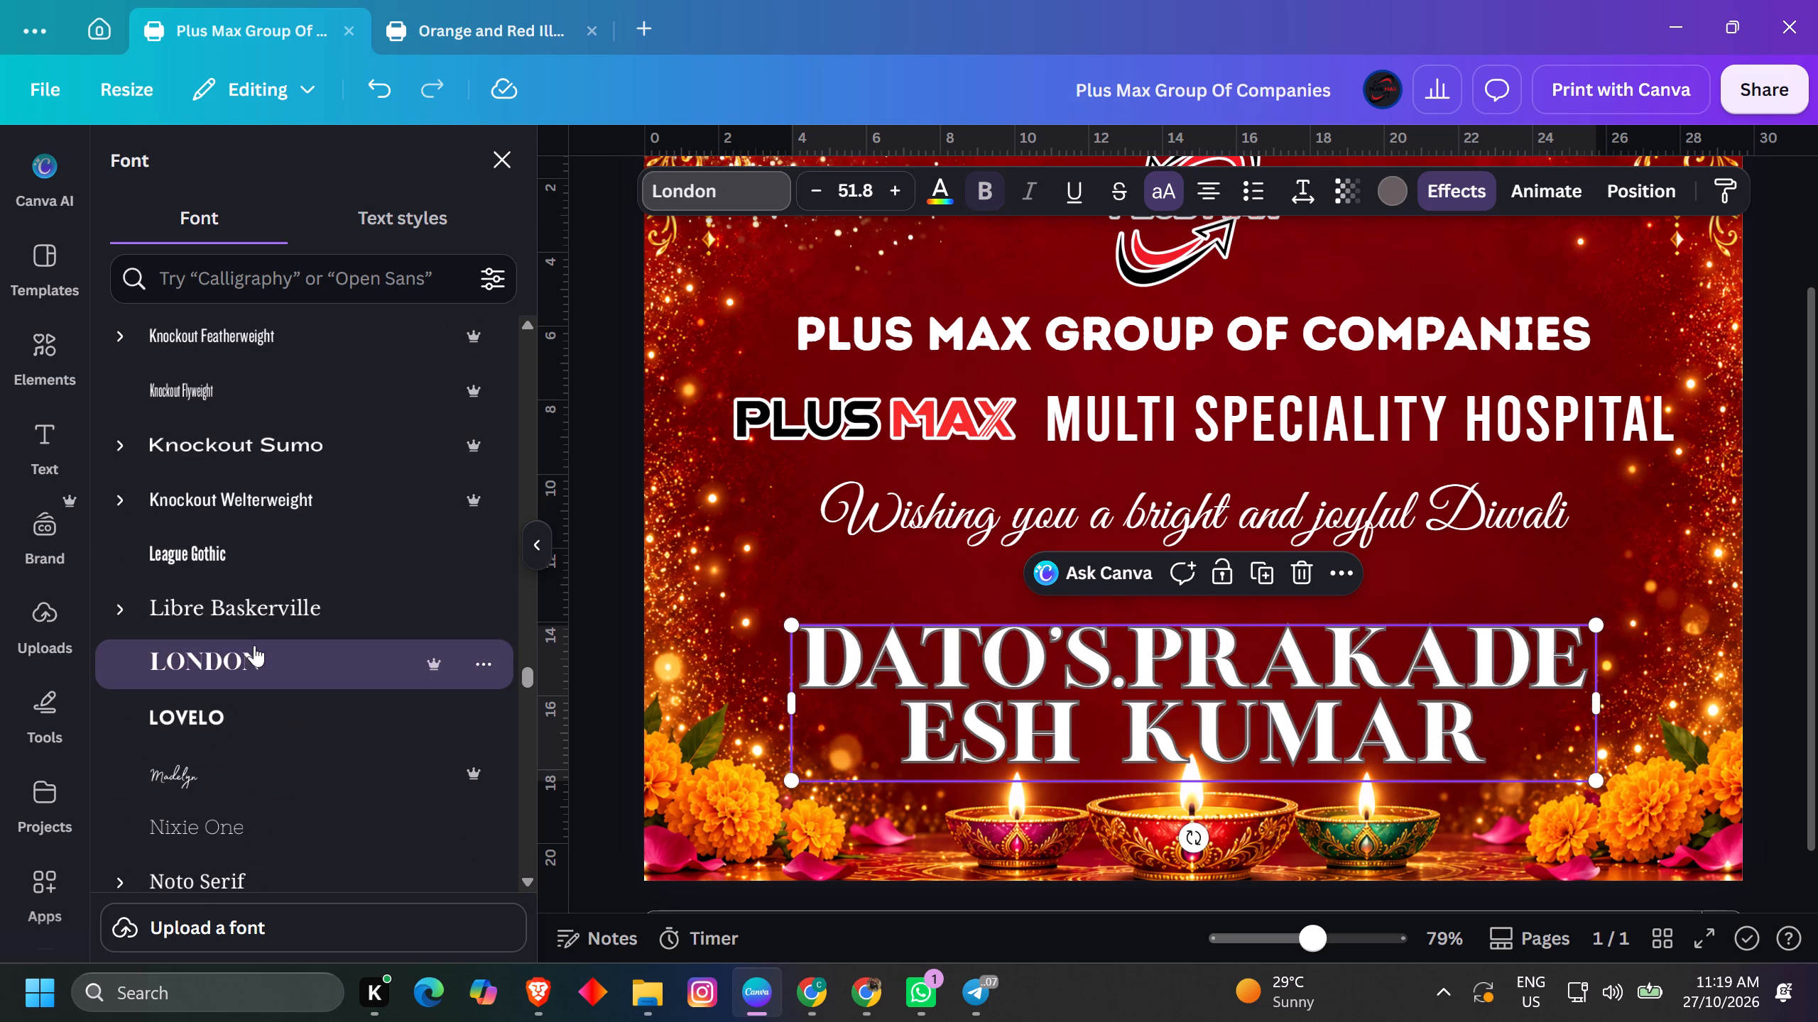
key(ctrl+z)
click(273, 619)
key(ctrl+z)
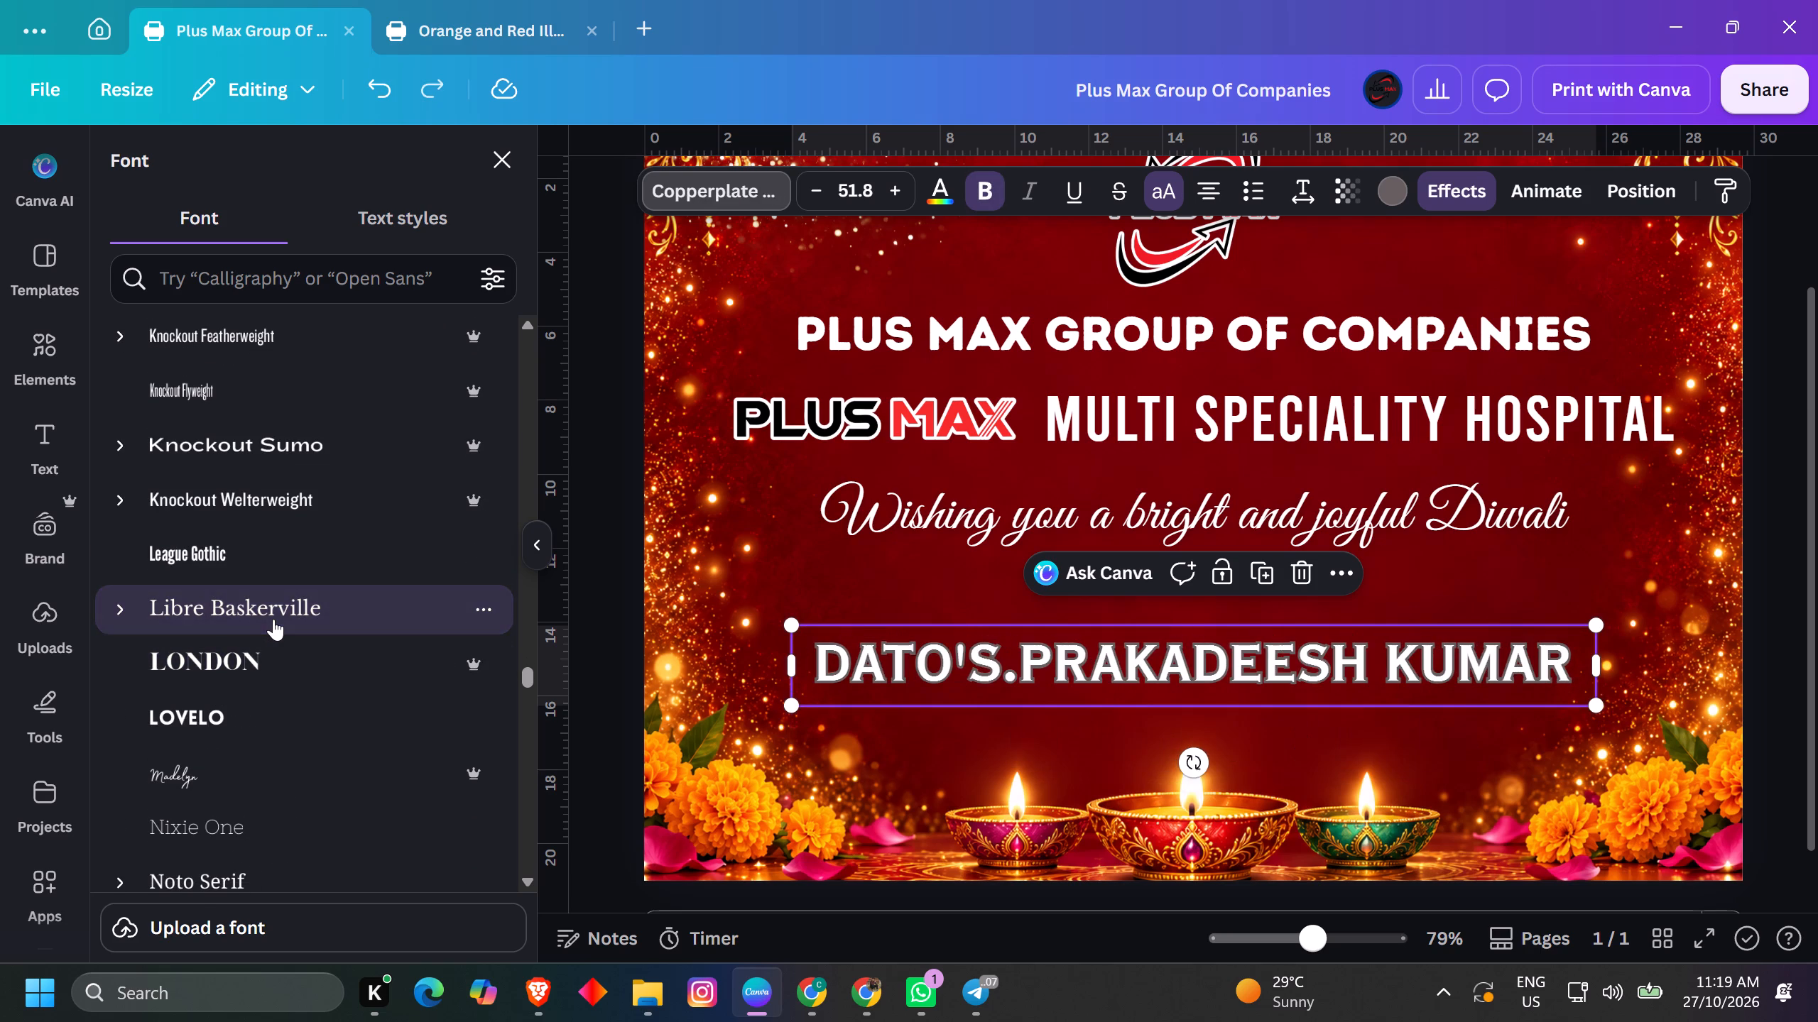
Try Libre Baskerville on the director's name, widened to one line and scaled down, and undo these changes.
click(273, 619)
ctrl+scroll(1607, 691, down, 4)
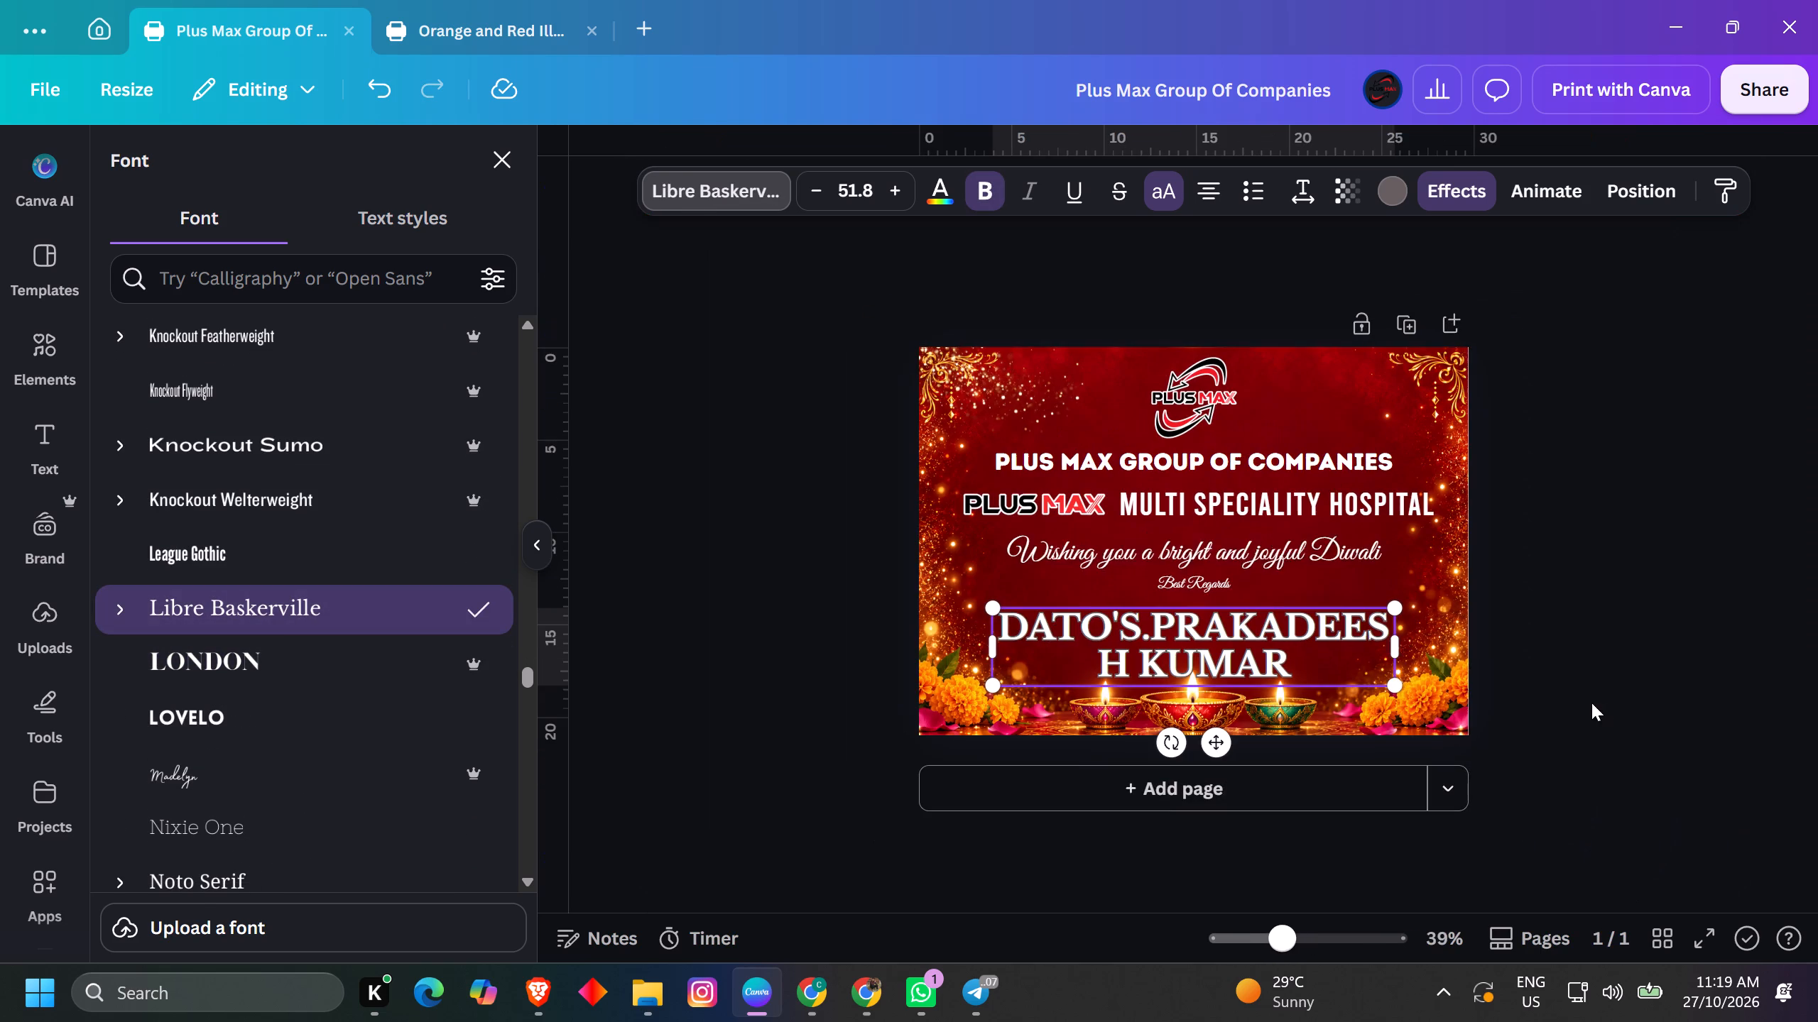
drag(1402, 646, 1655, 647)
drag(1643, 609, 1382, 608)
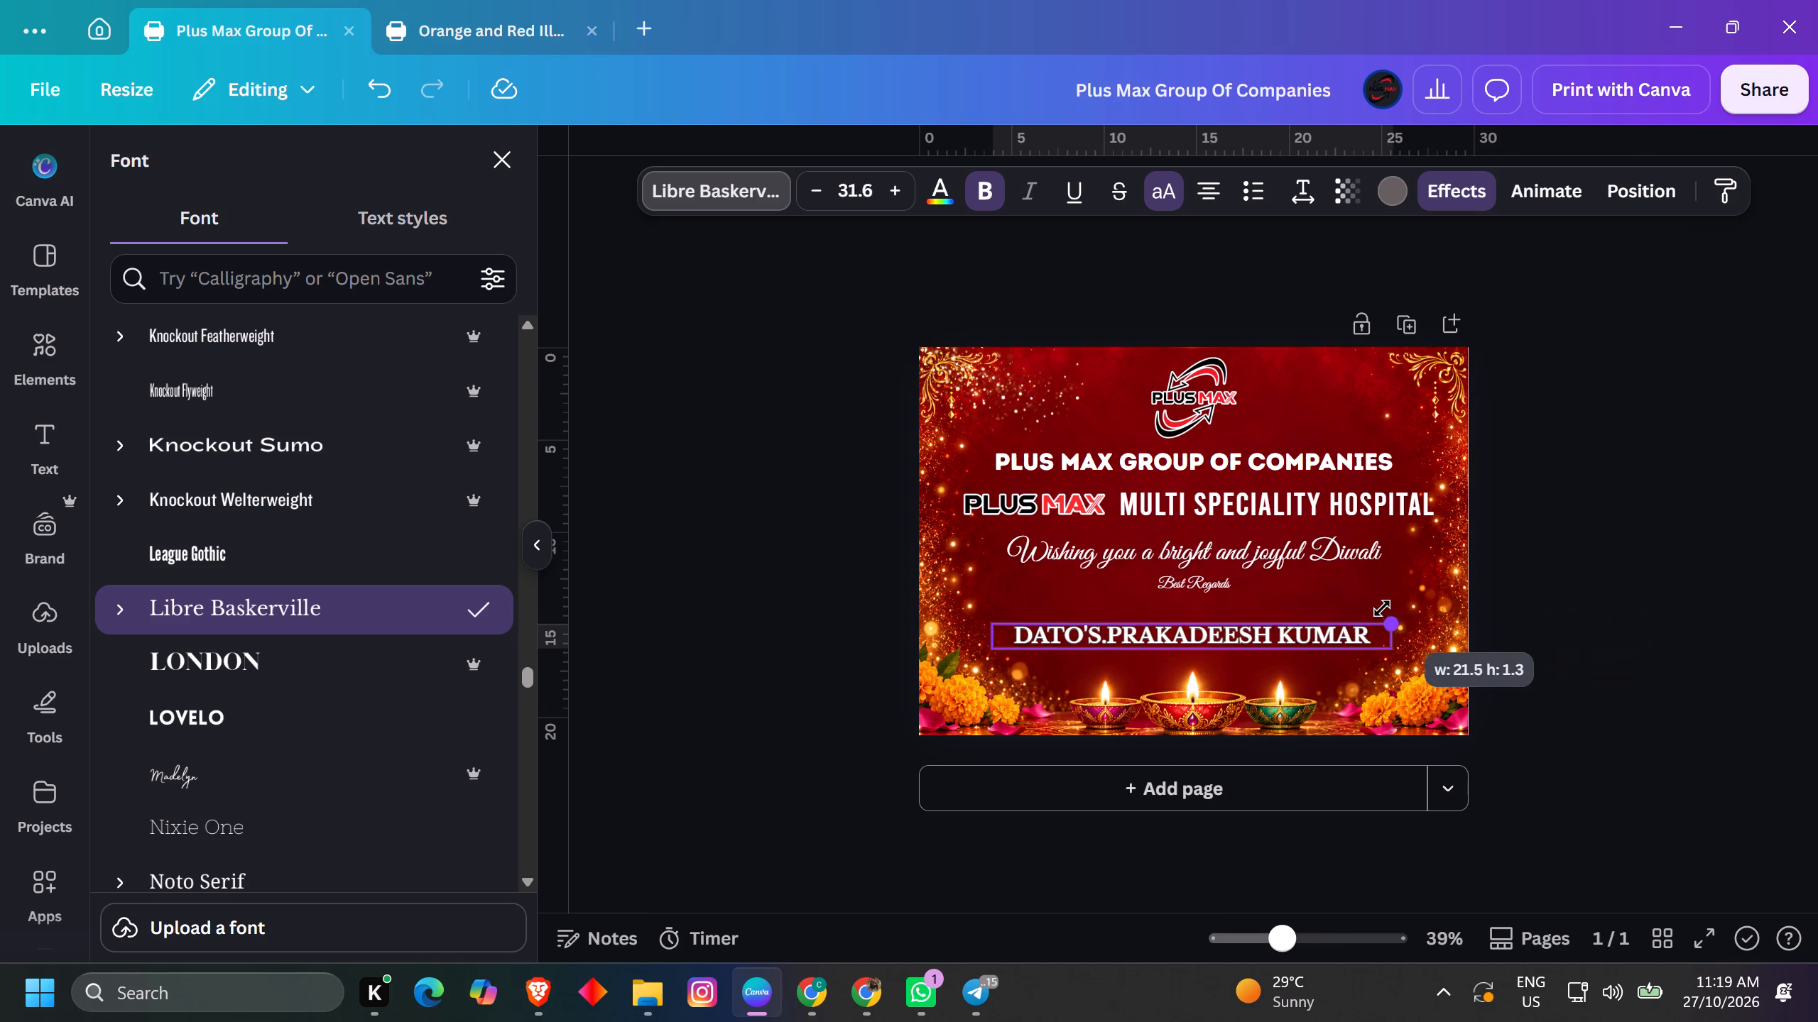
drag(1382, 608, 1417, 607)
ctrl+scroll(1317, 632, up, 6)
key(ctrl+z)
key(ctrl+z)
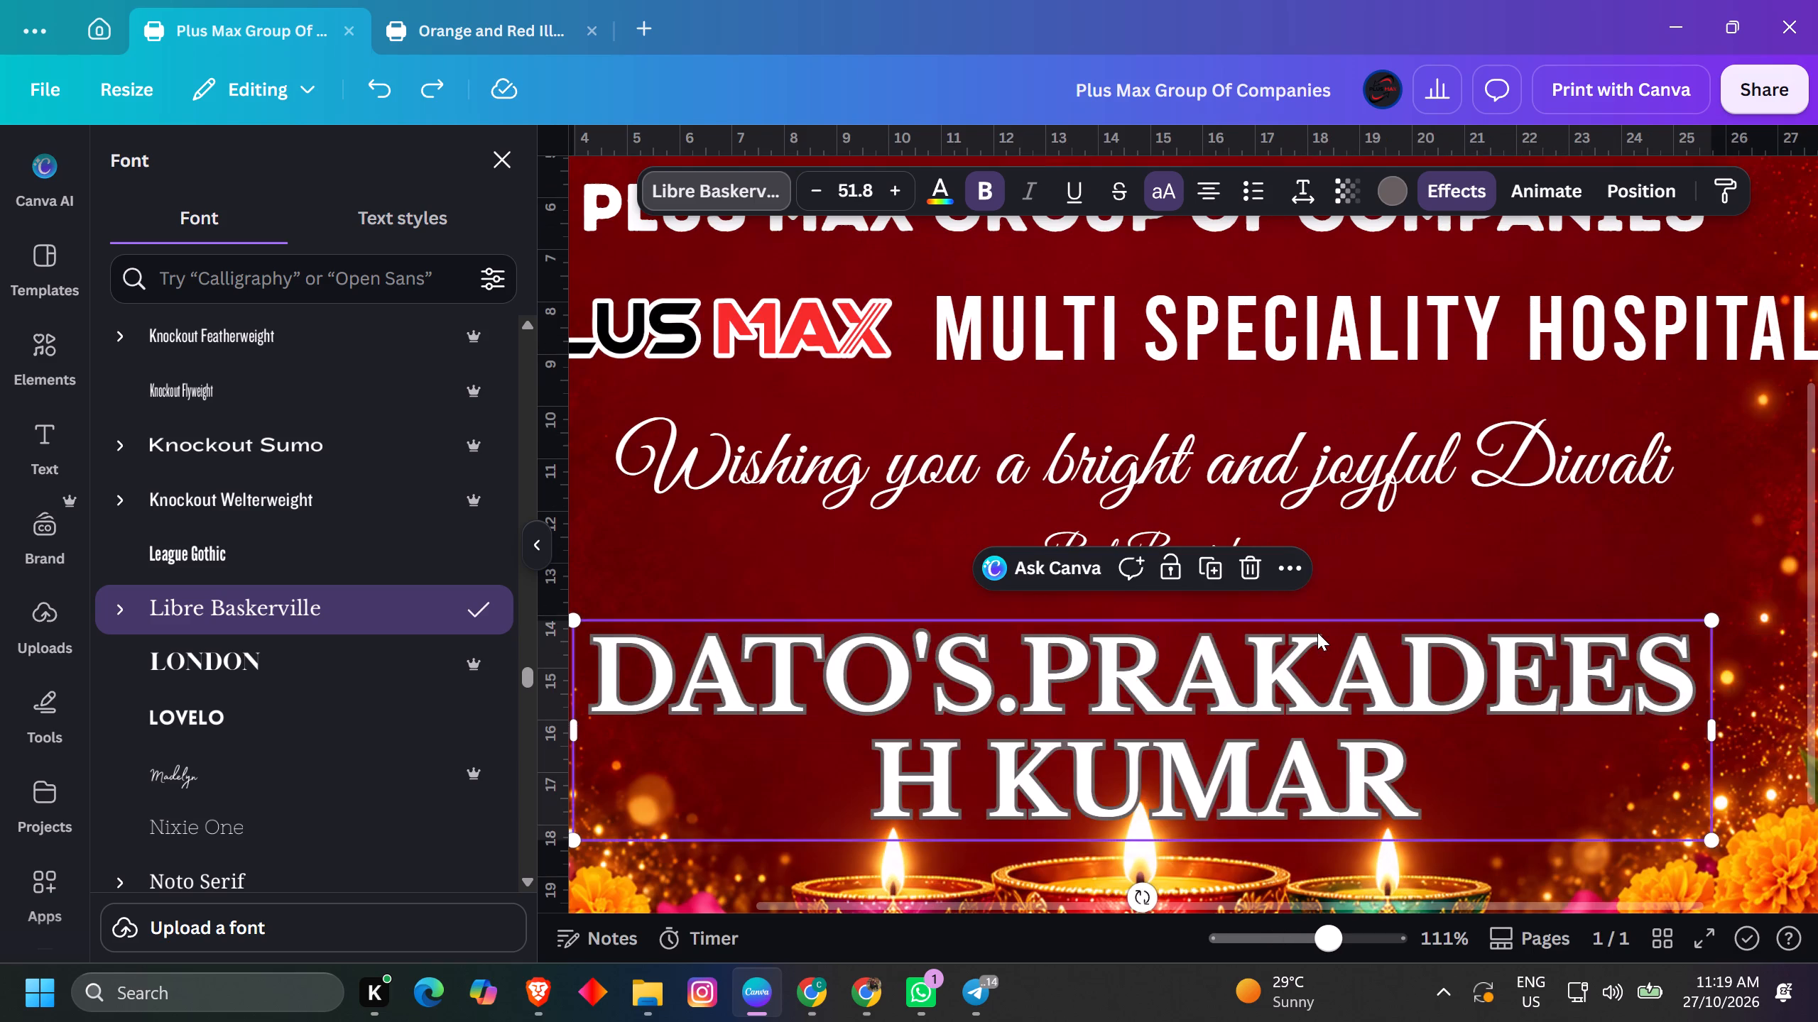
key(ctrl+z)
Narrow the director's name text box to about 20.6 cm and center it horizontally on the page.
ctrl+scroll(1321, 632, down, 3)
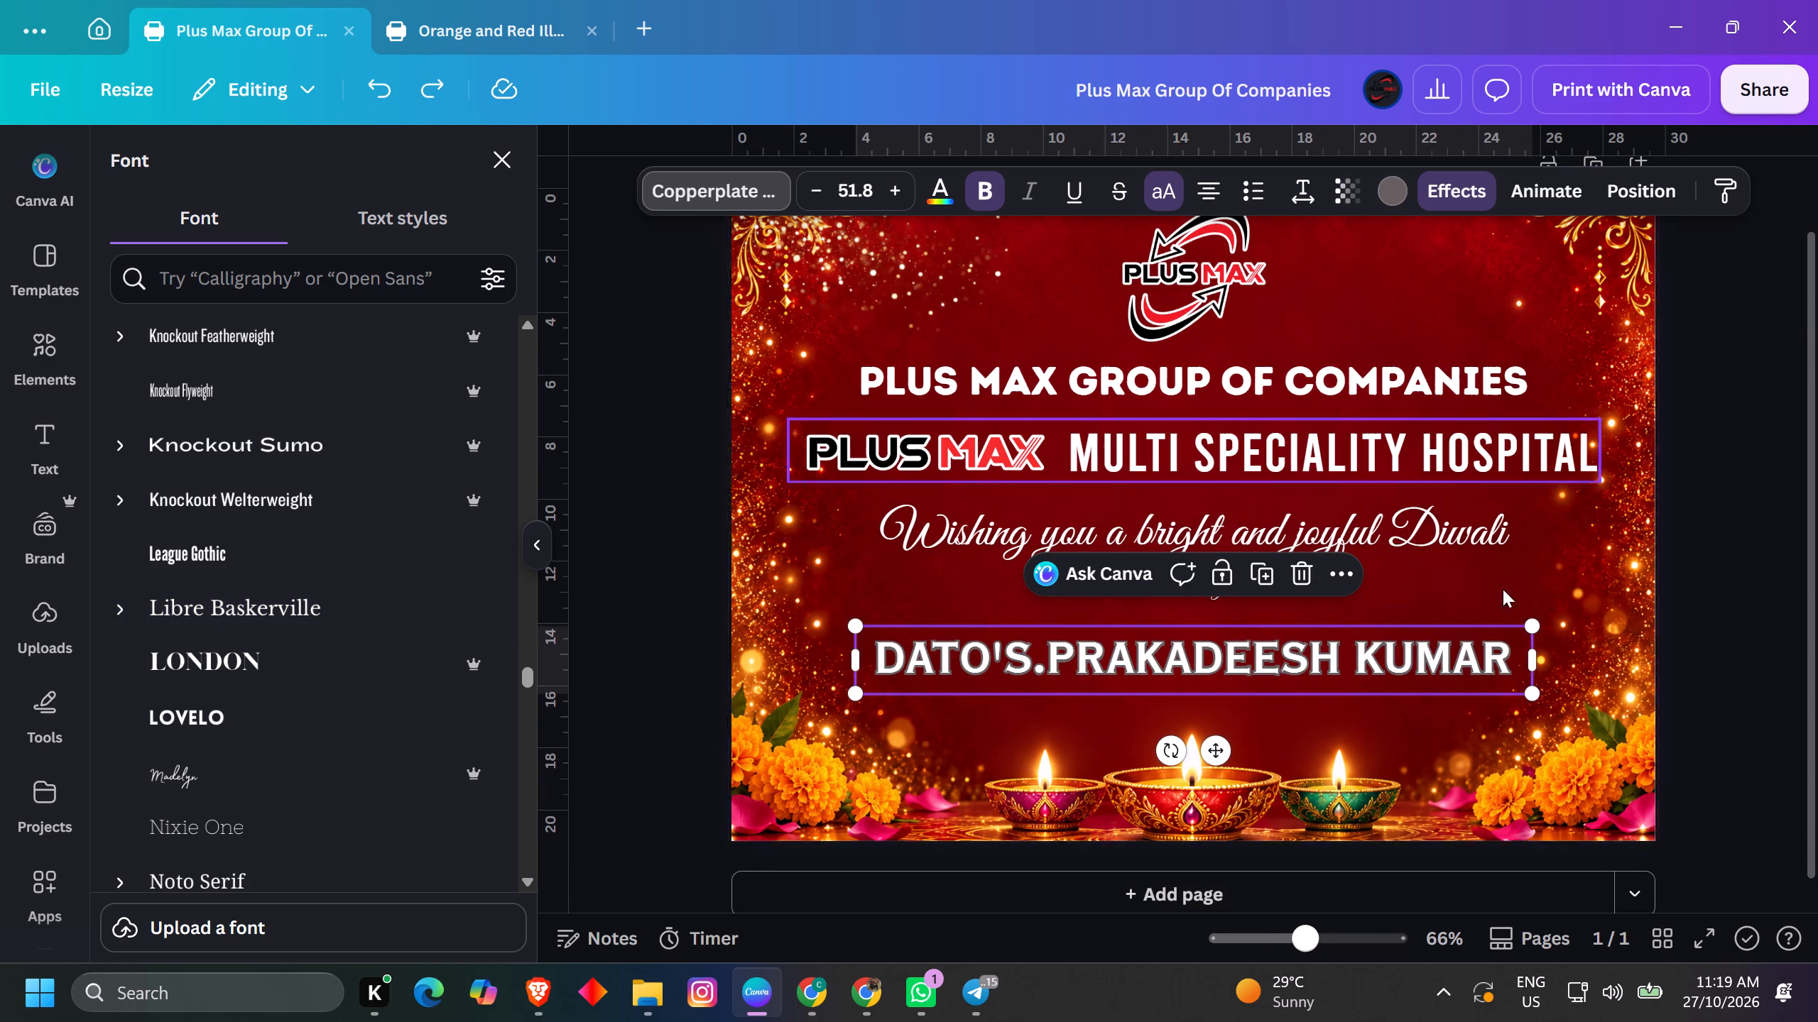
drag(1547, 654, 1514, 652)
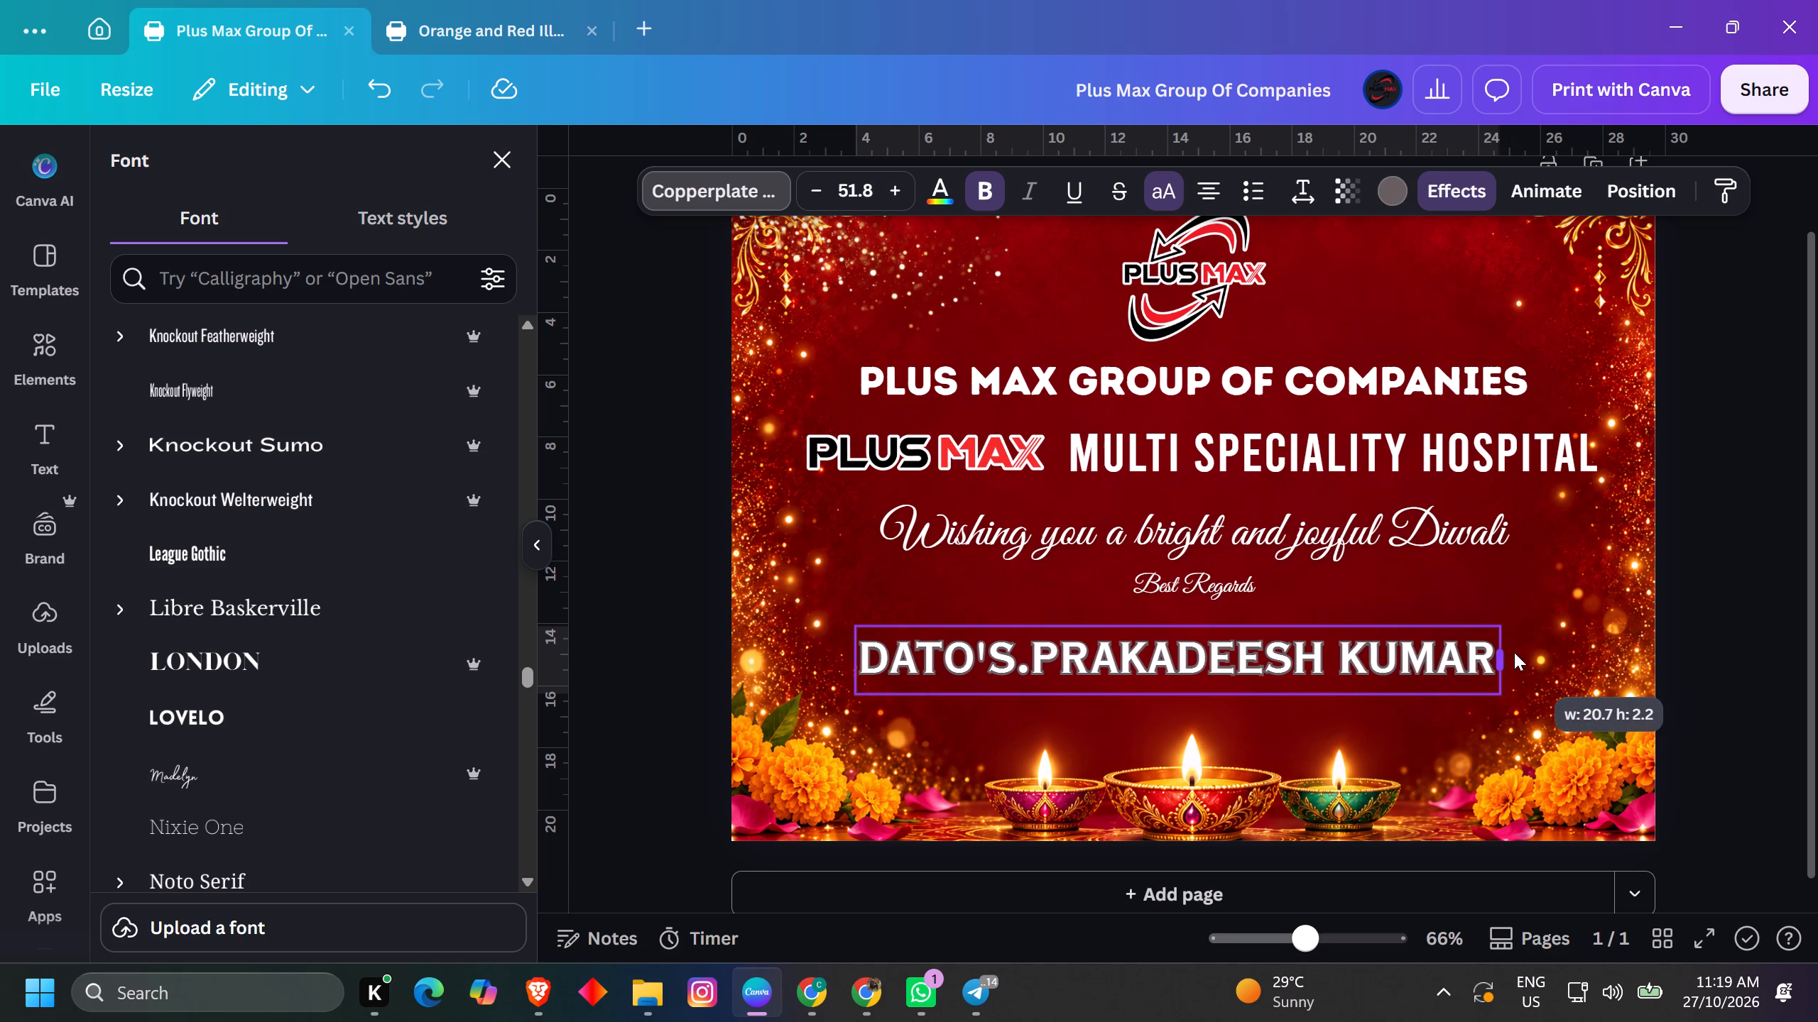
drag(1514, 652, 1511, 654)
click(1666, 194)
click(436, 522)
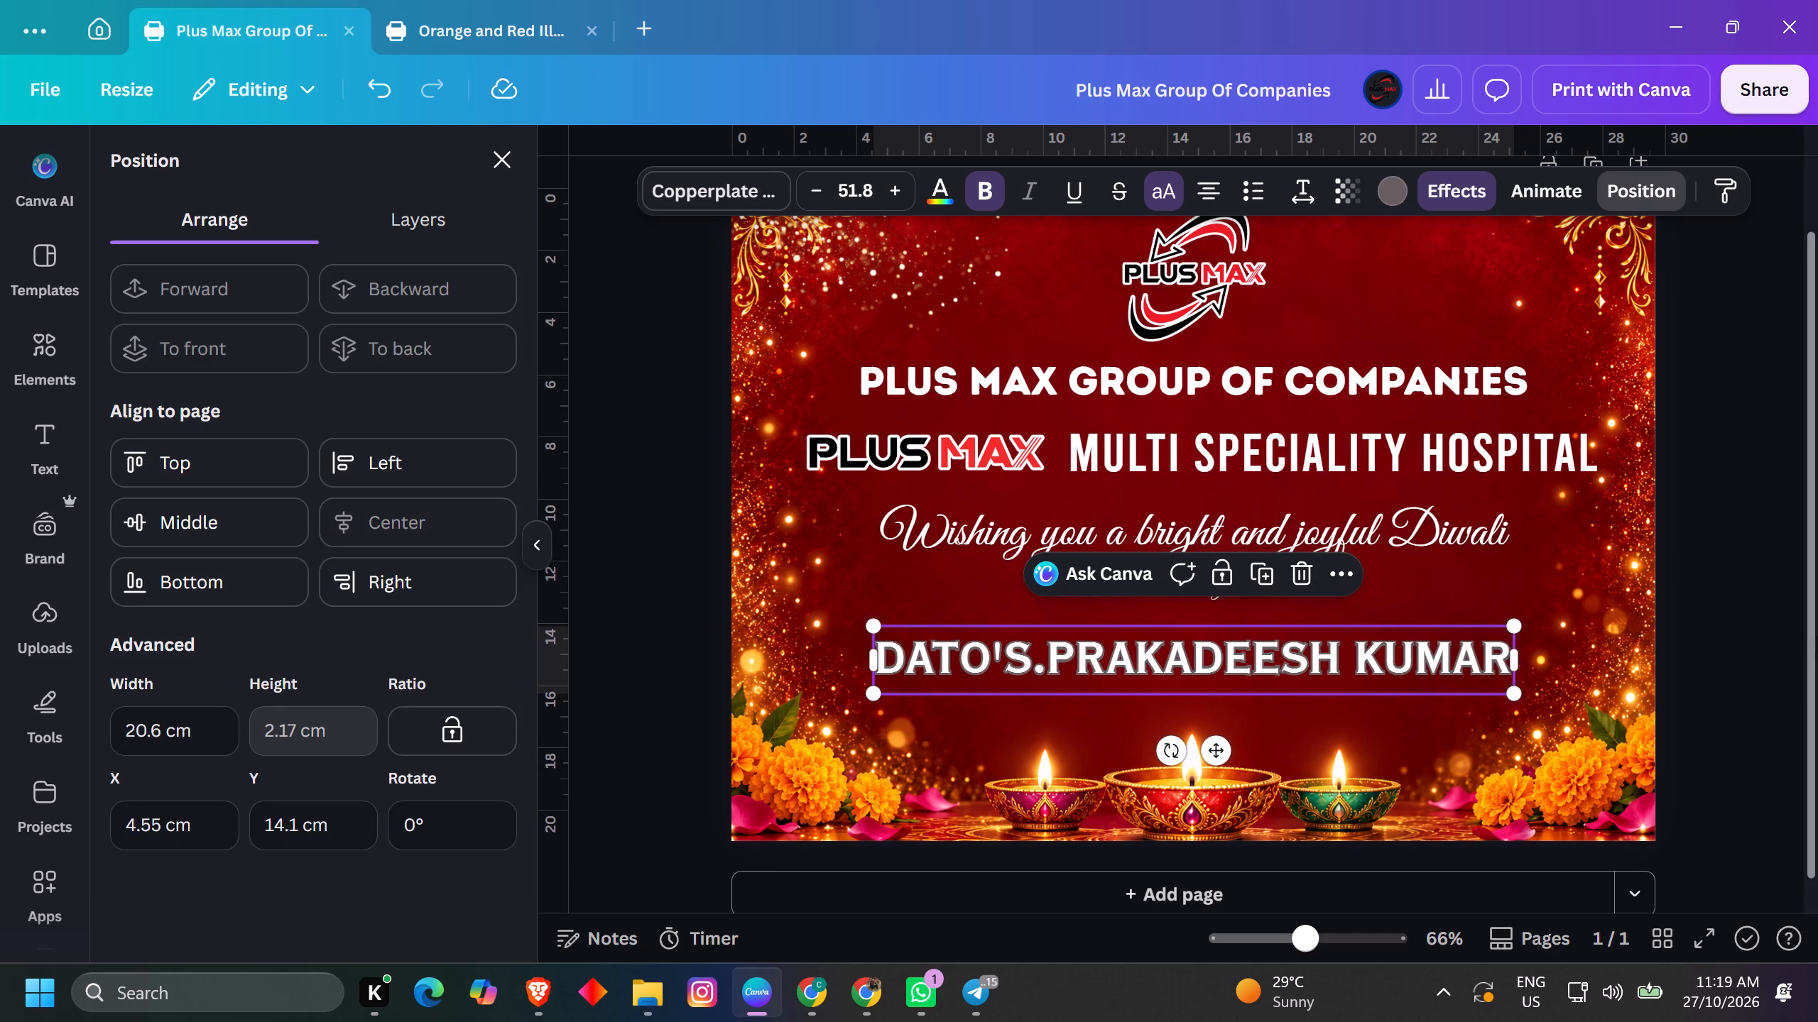
double_click(1722, 535)
Move the Best Regards line slightly lower, to about 12.6 cm from the page top.
ctrl+scroll(1426, 638, up, 4)
click(1126, 558)
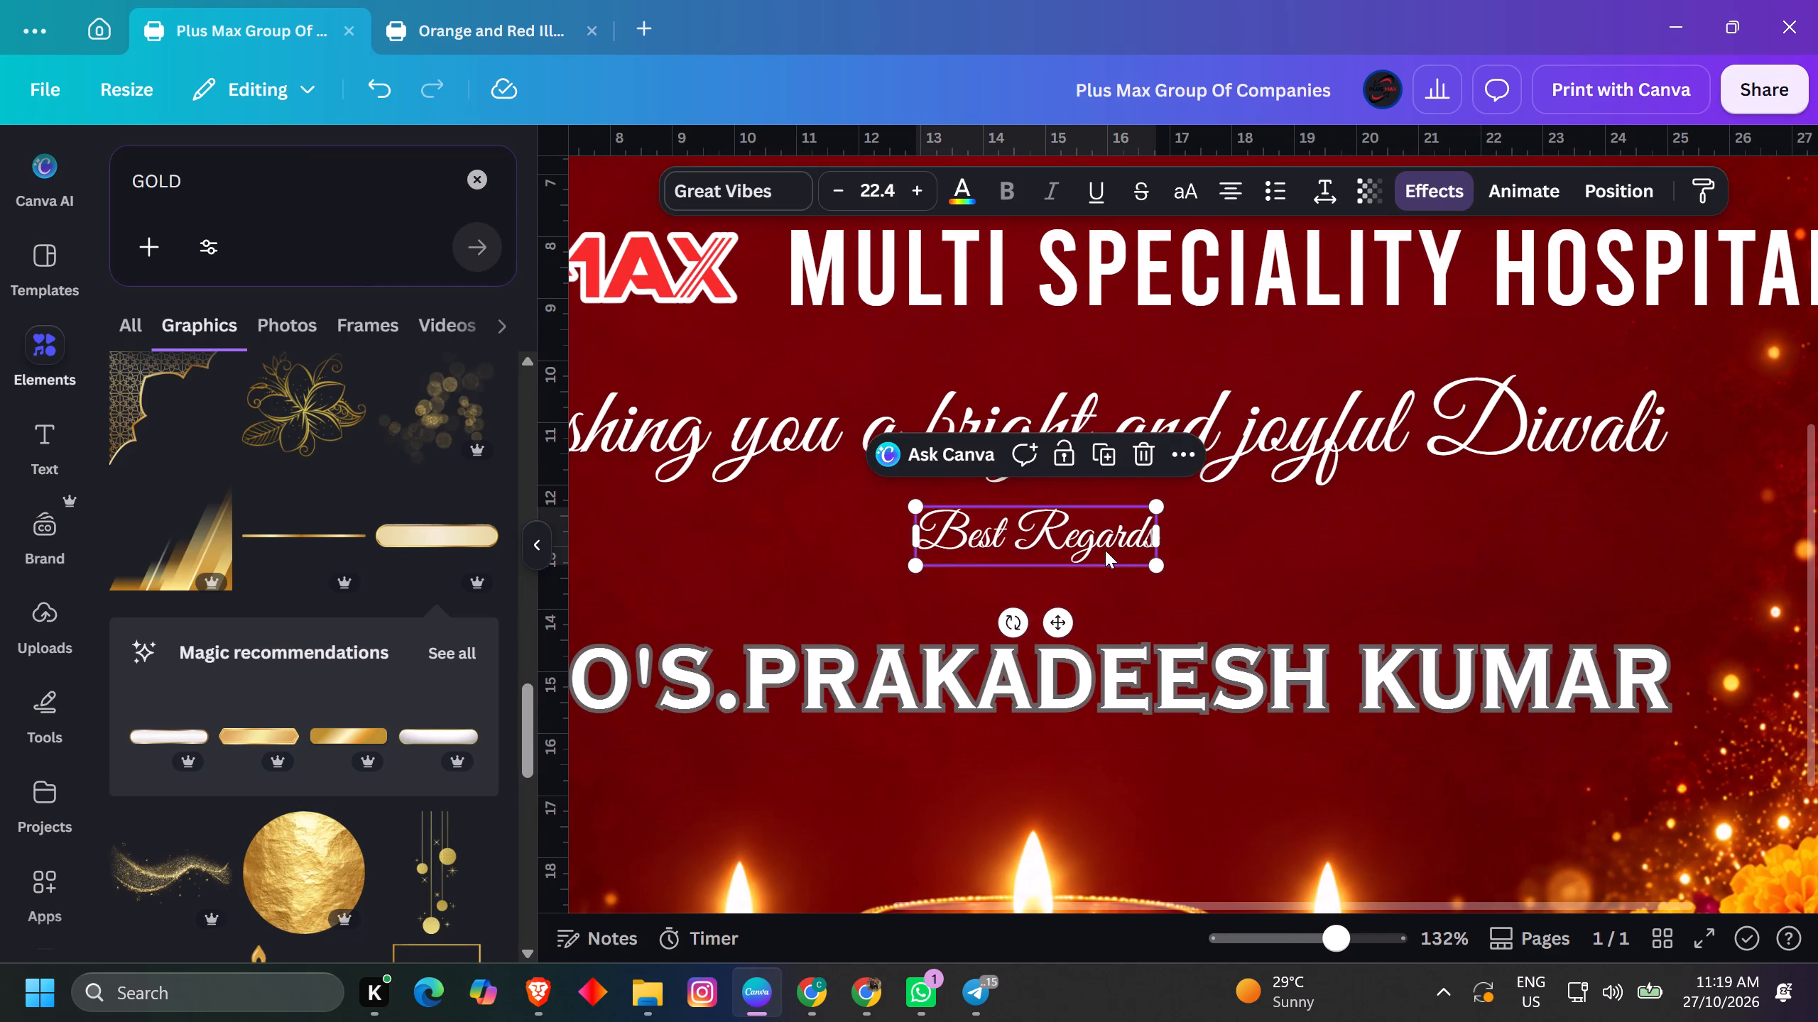
shift+drag(1105, 550, 1101, 564)
Adjust the gap below Best Regards by moving the director's name up and slightly back down.
click(1126, 676)
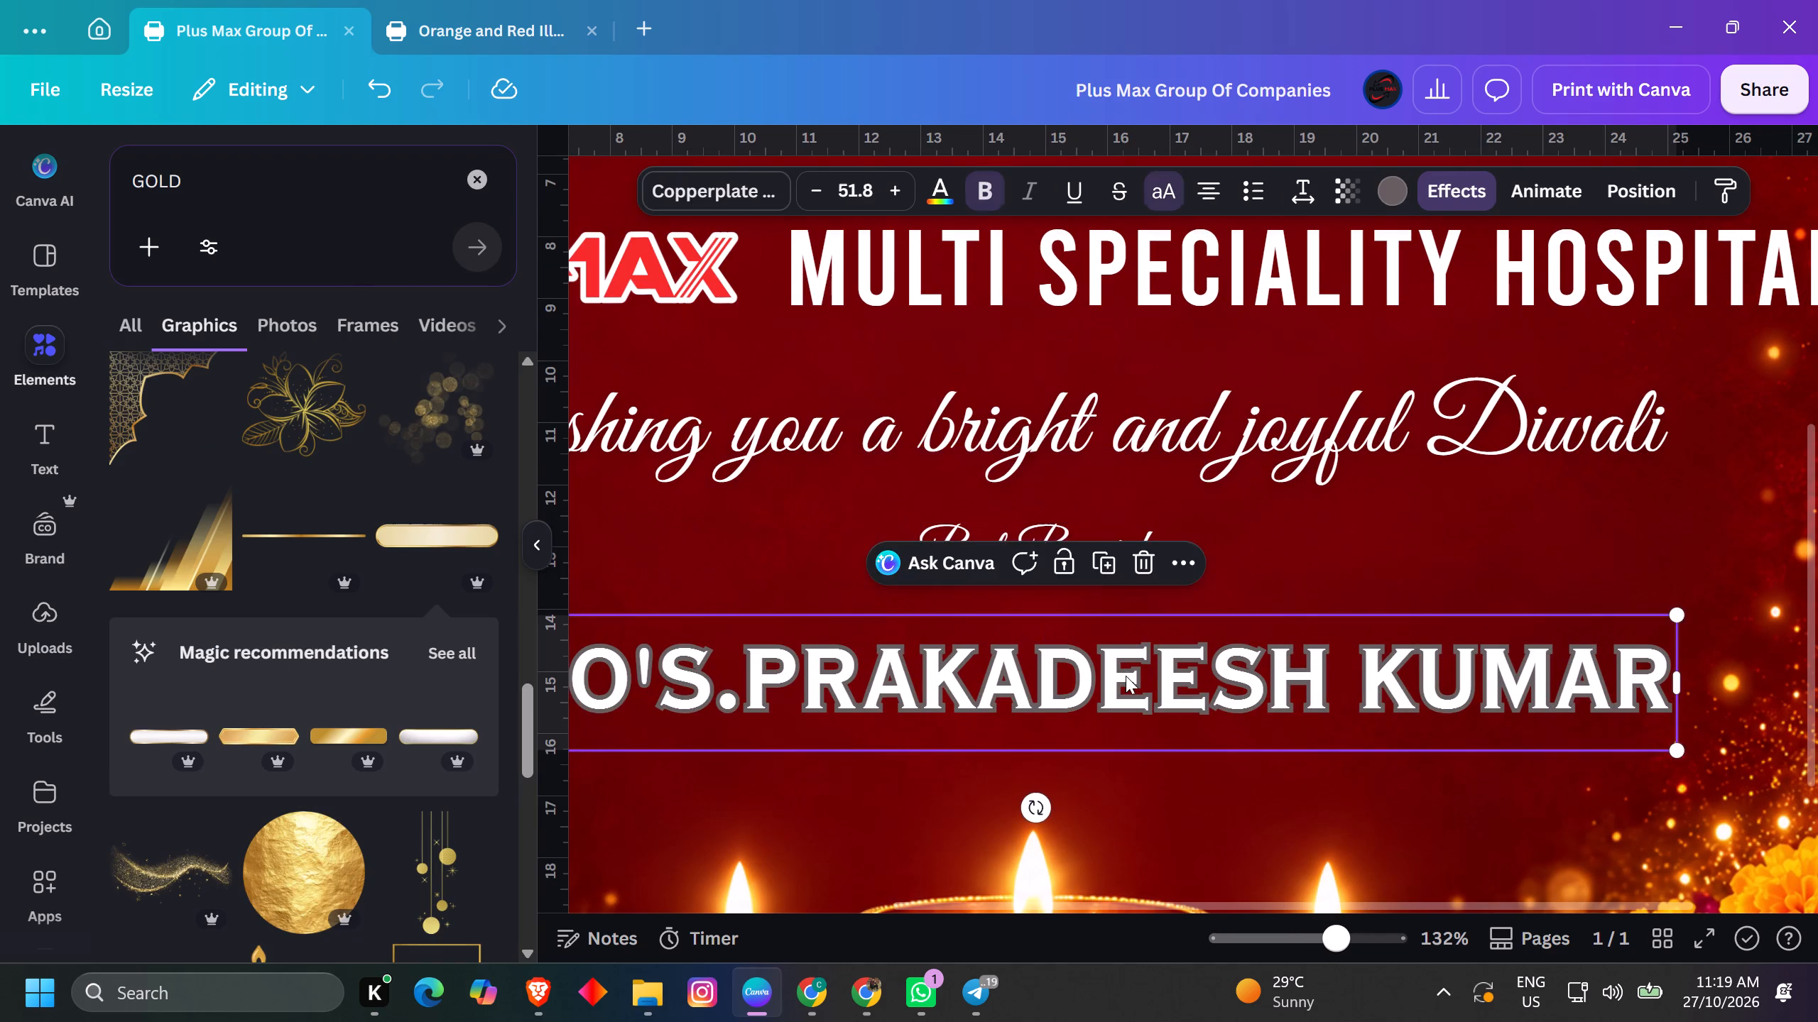
shift+drag(1128, 682, 1134, 655)
ctrl+scroll(1552, 715, down, 3)
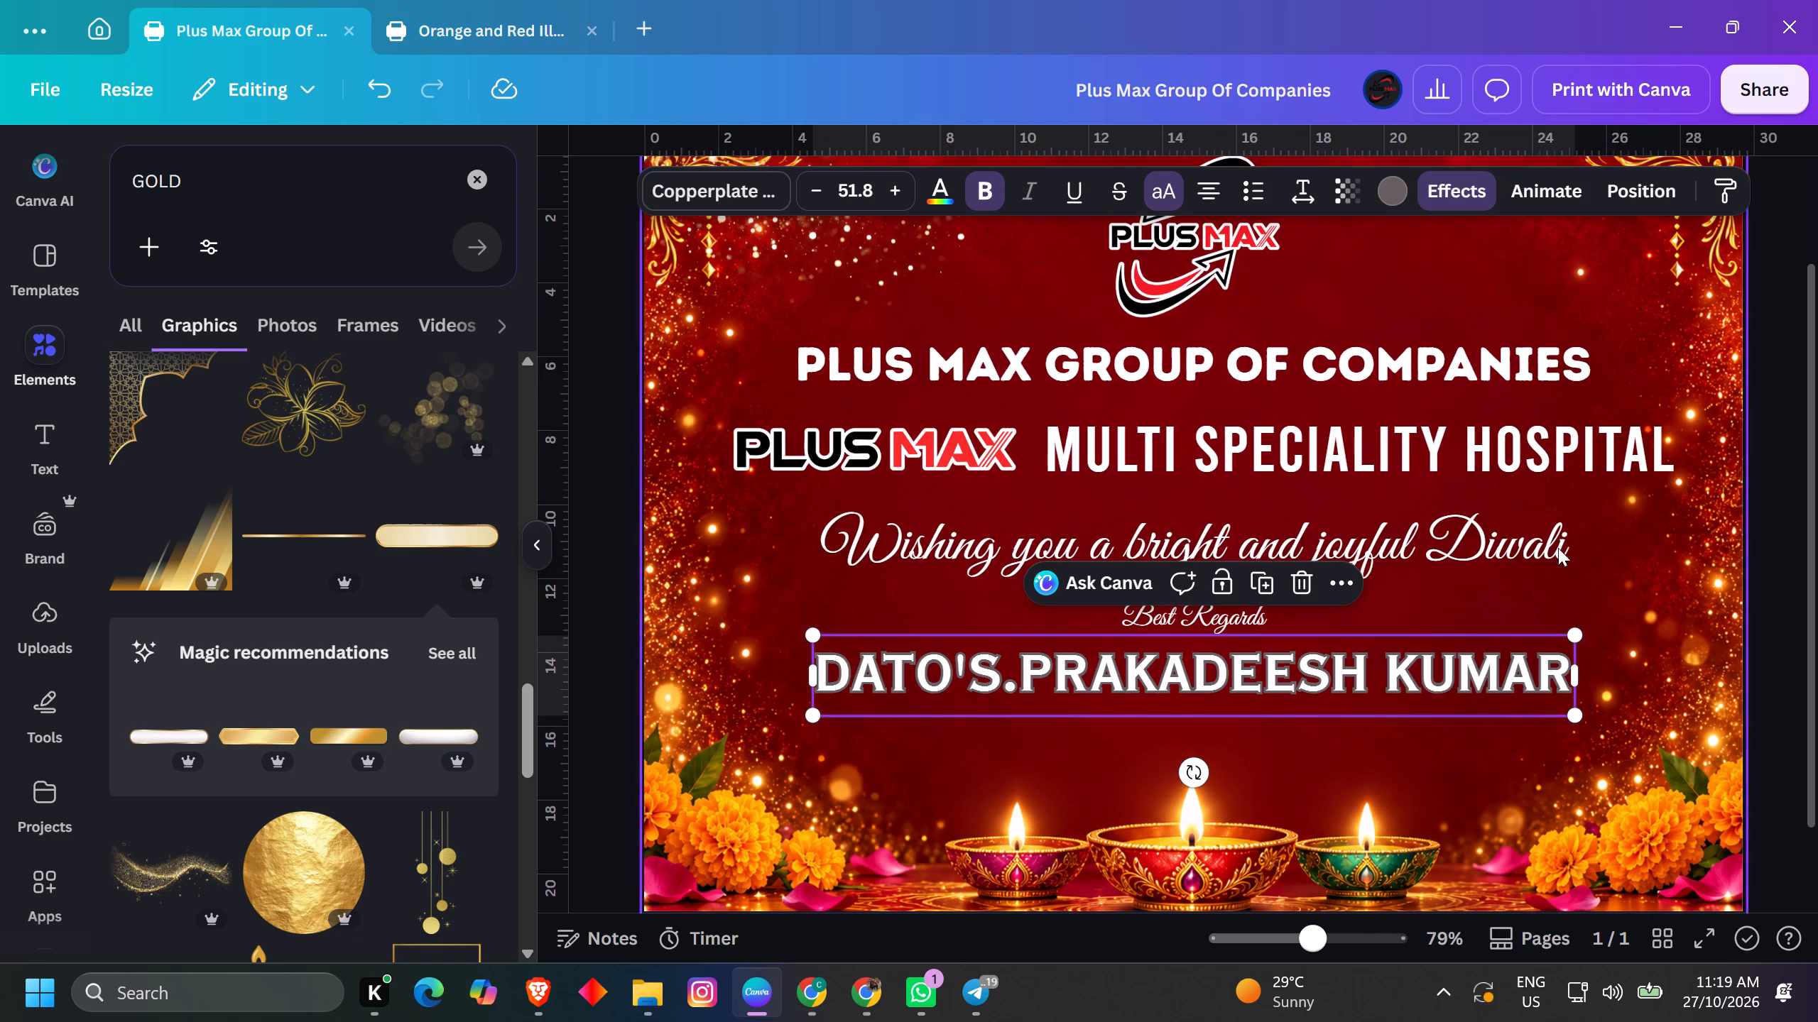
click(1645, 189)
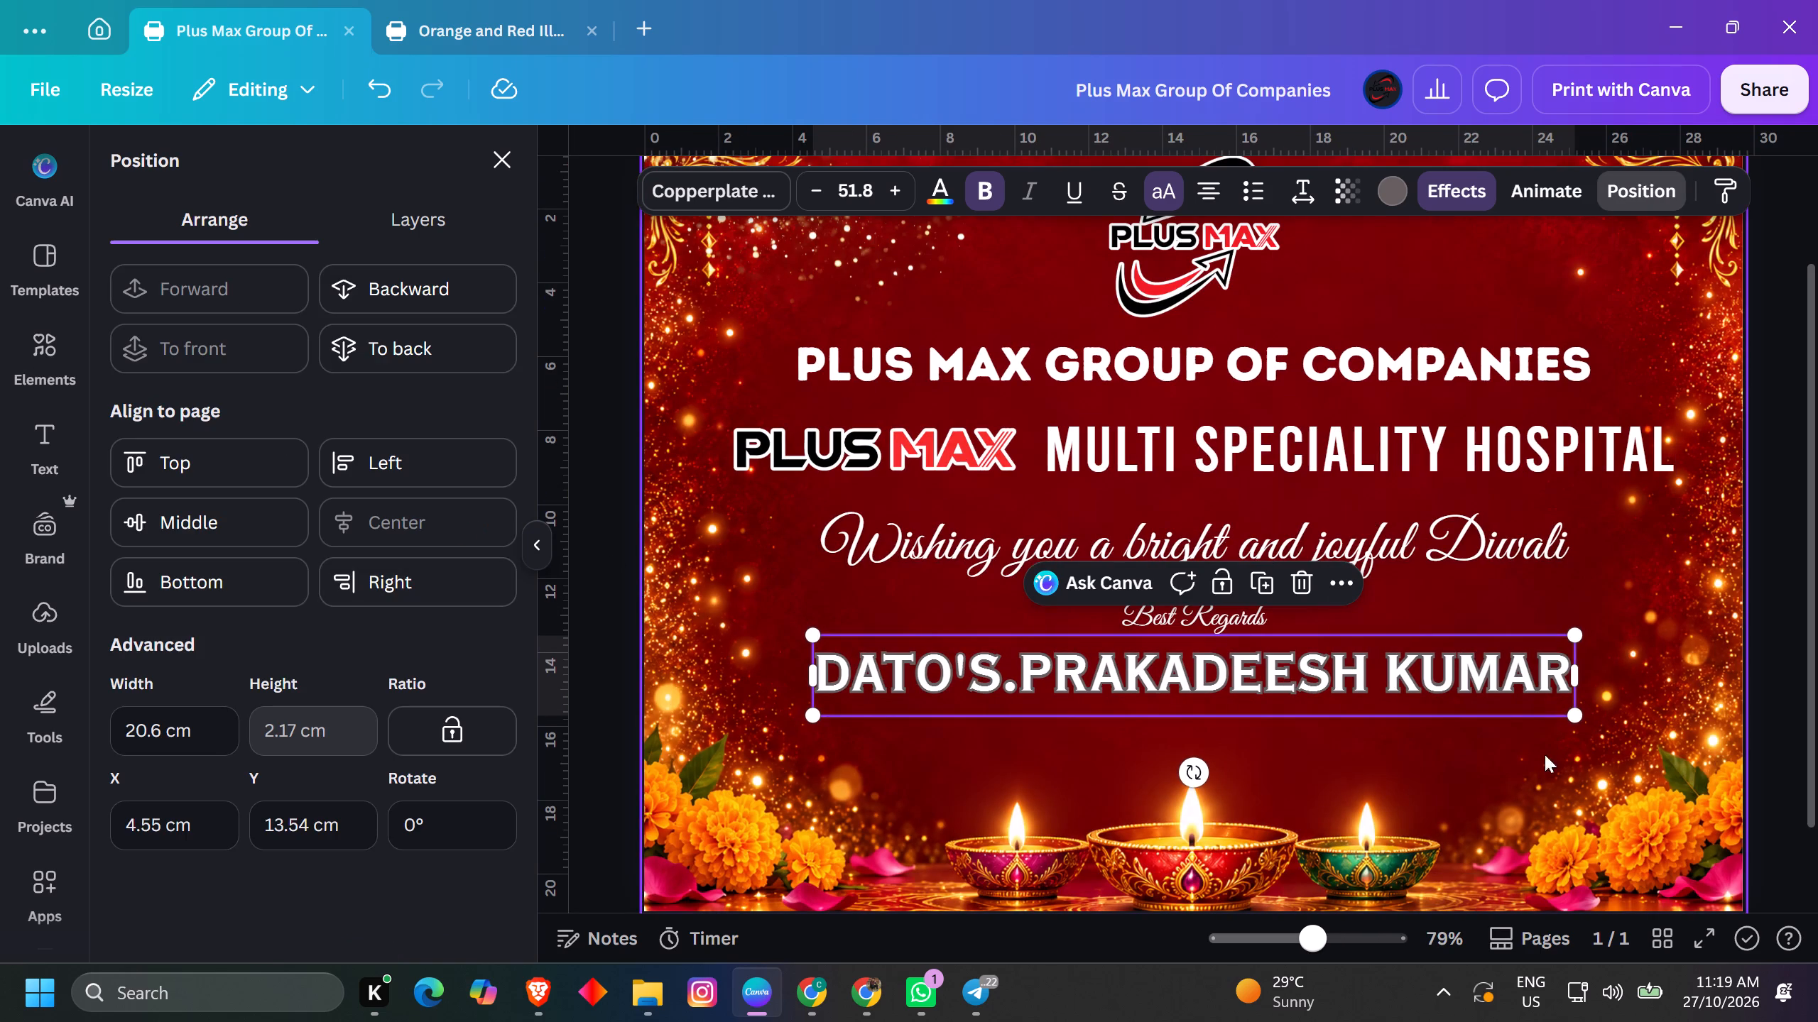
click(1322, 783)
click(1286, 692)
shift+drag(1277, 682, 1276, 698)
click(1511, 624)
Center the Best Regards line horizontally on the page.
click(1230, 599)
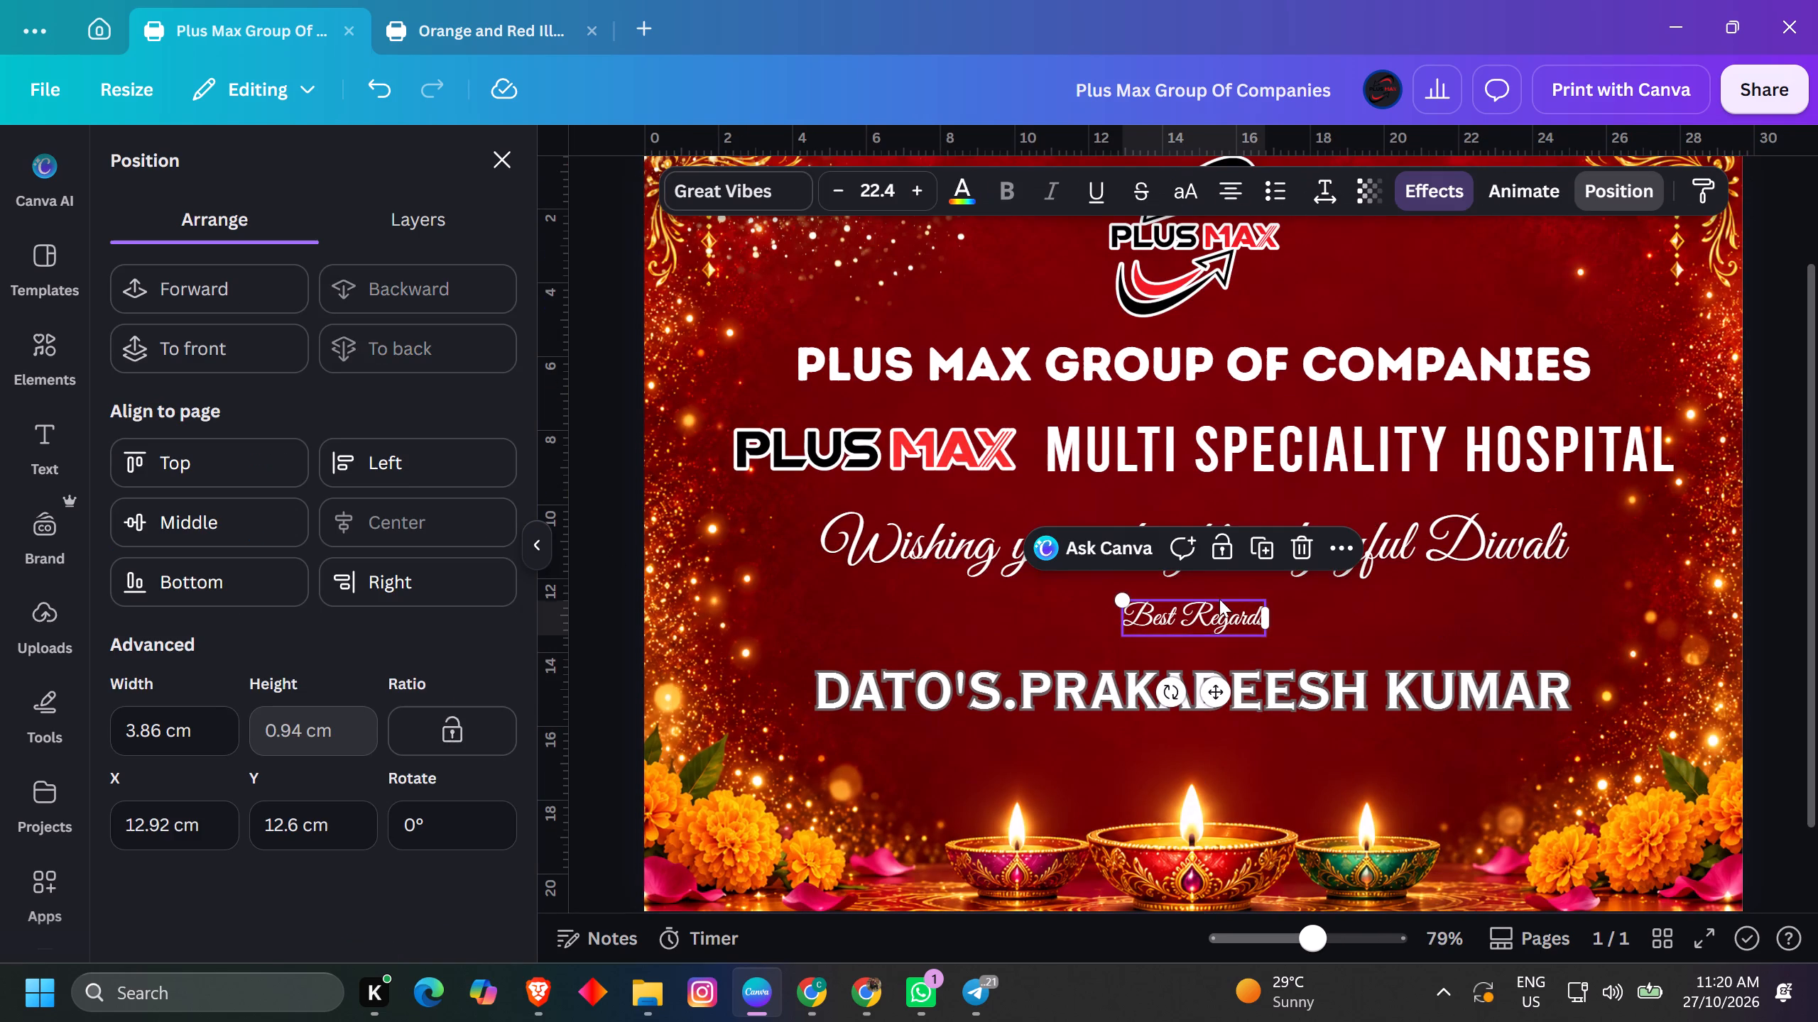
shift+click(1204, 612)
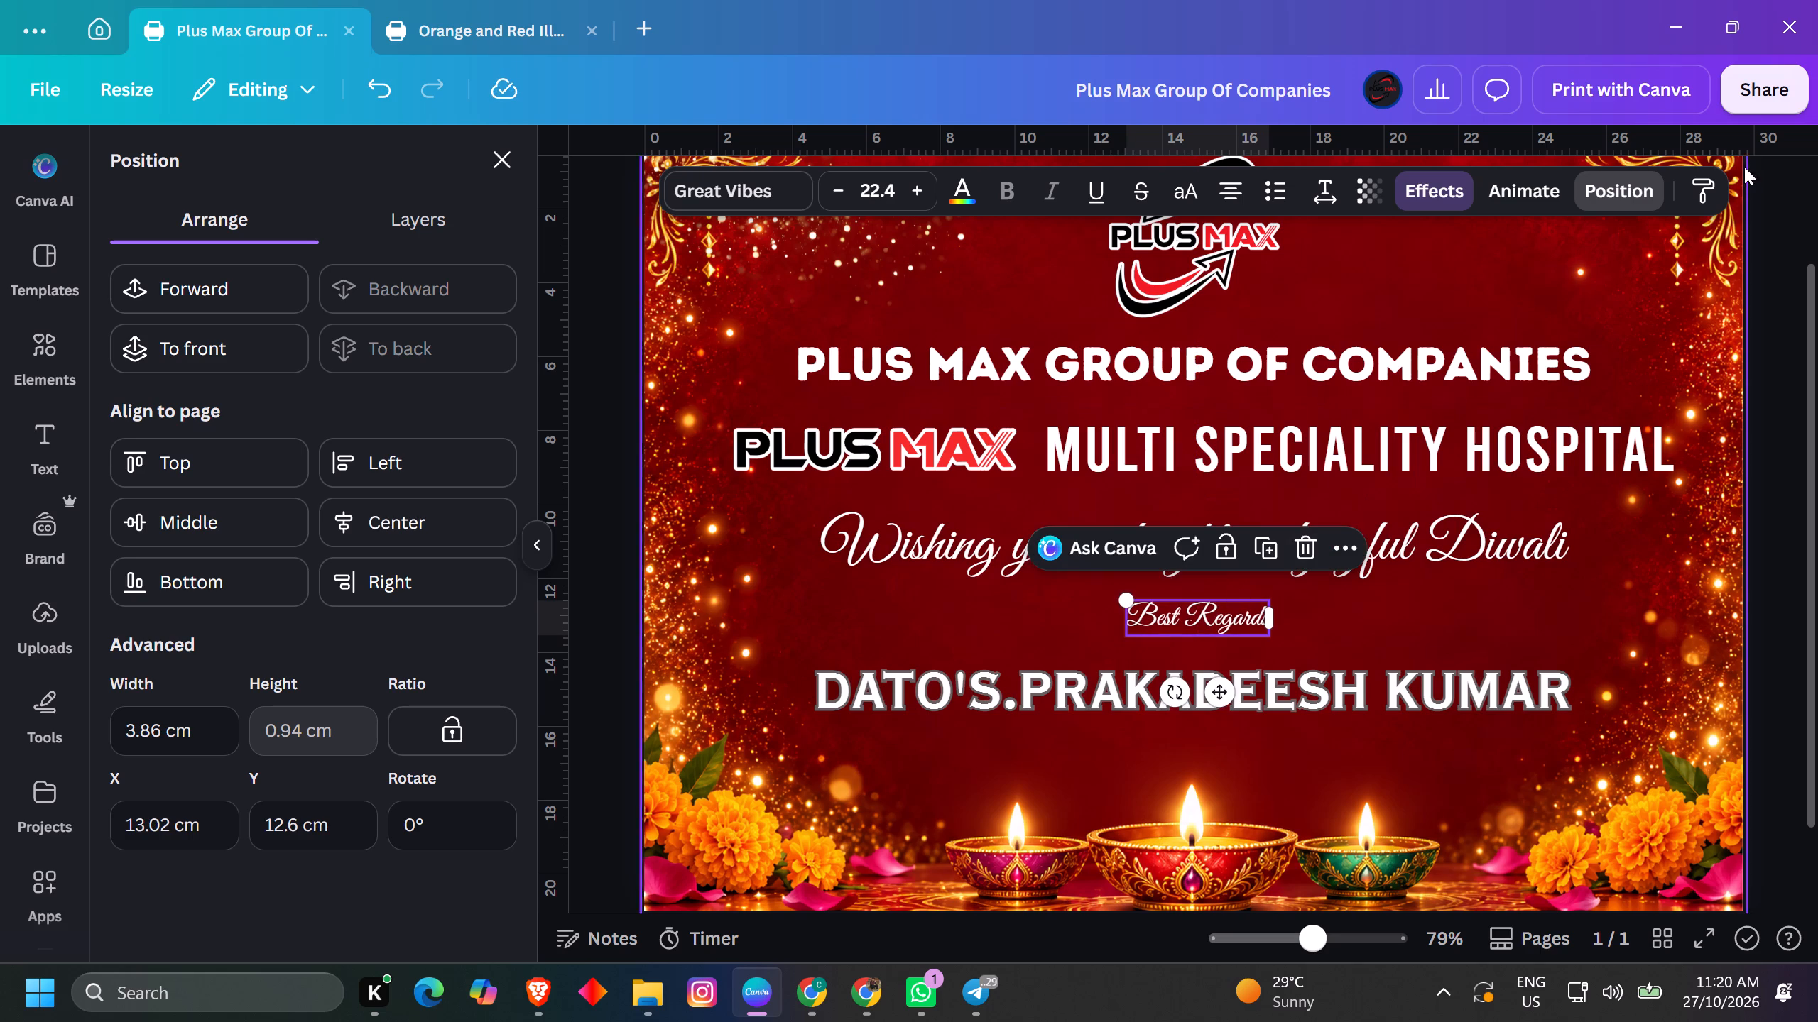
click(410, 526)
click(1545, 621)
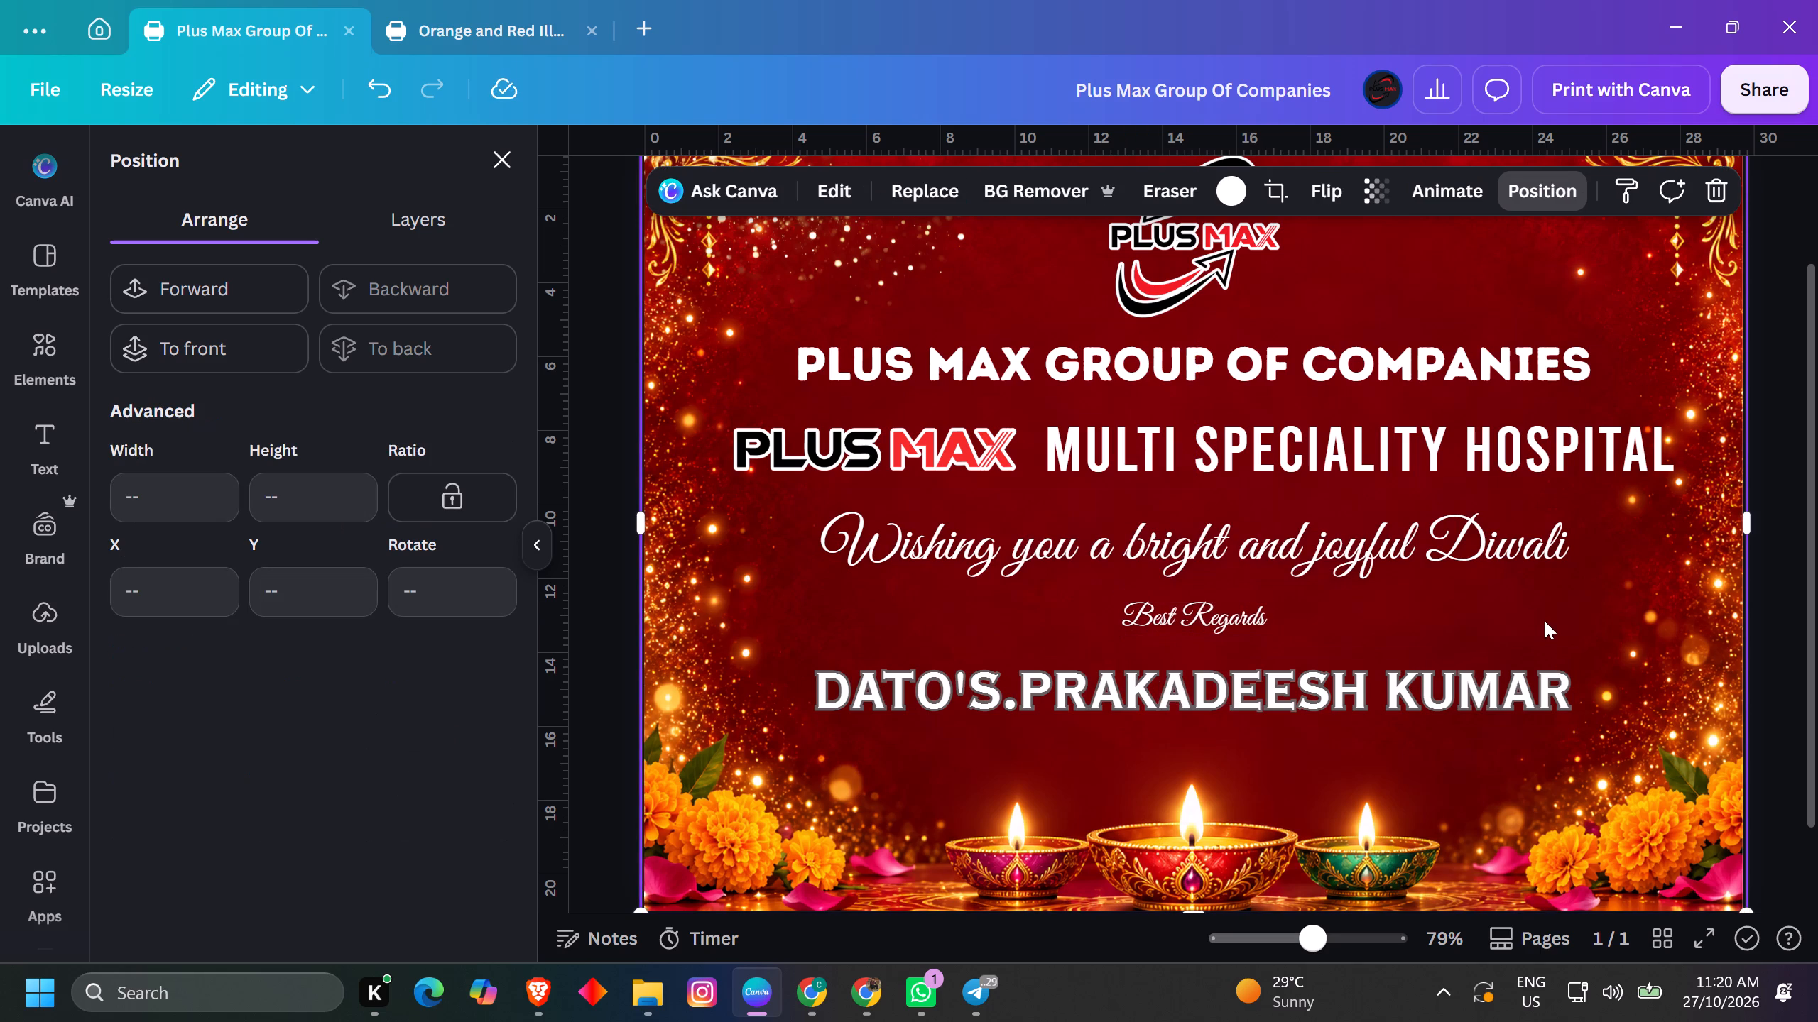
Nudge the Diwali wish, Best Regards and director's name slightly down together and enlarge them to about 22.5 cm wide.
ctrl+scroll(1682, 614, down, 3)
double_click(1677, 612)
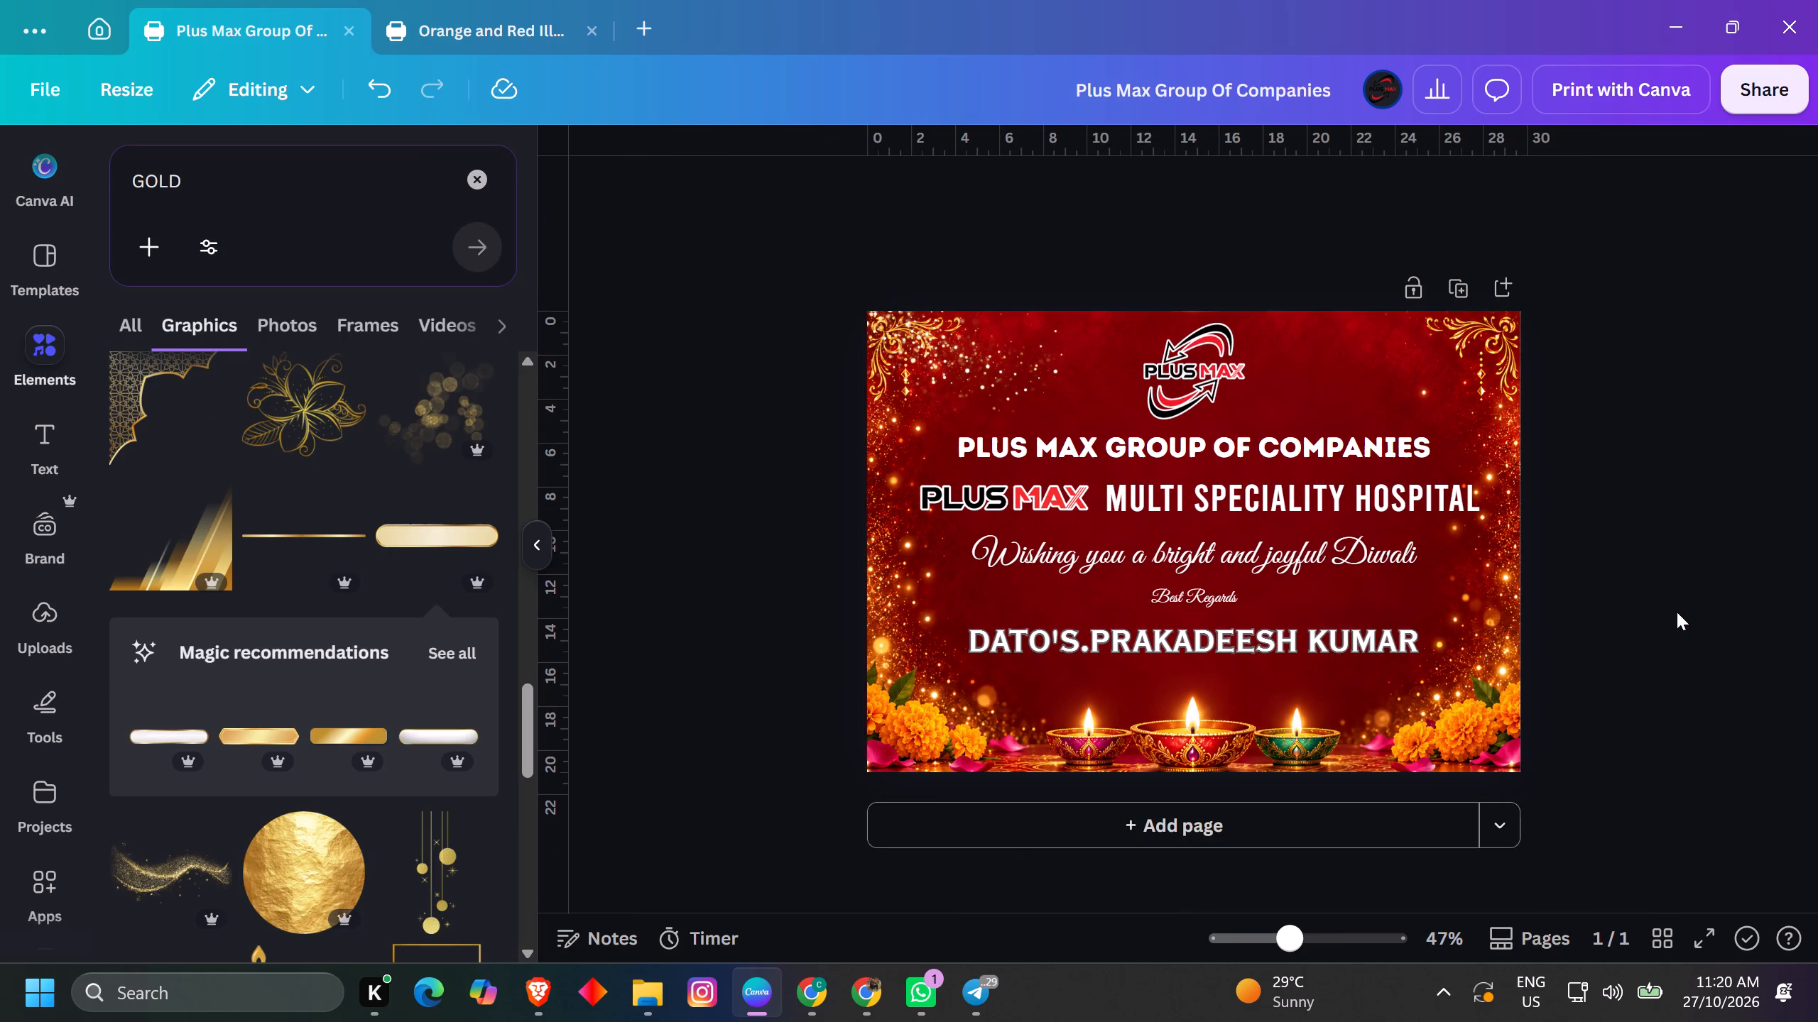
click(1245, 656)
shift+click(1213, 603)
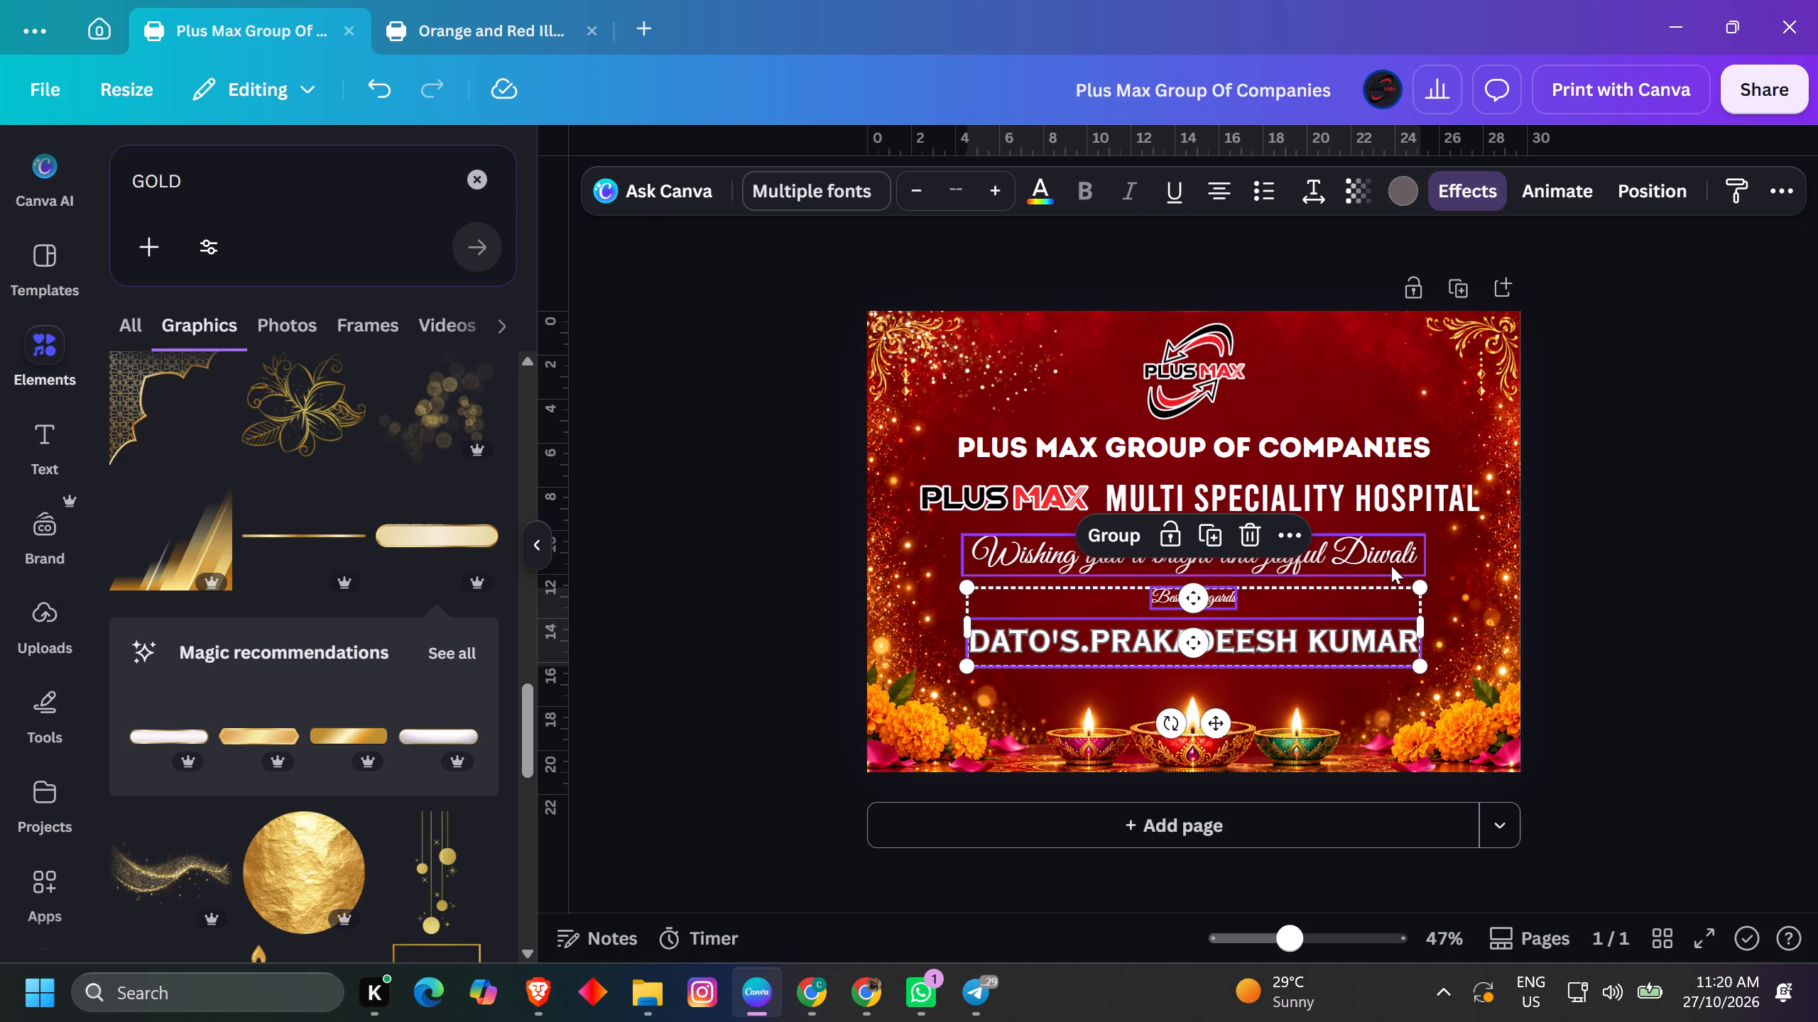
shift+click(1397, 564)
key(Down)
key(Down)
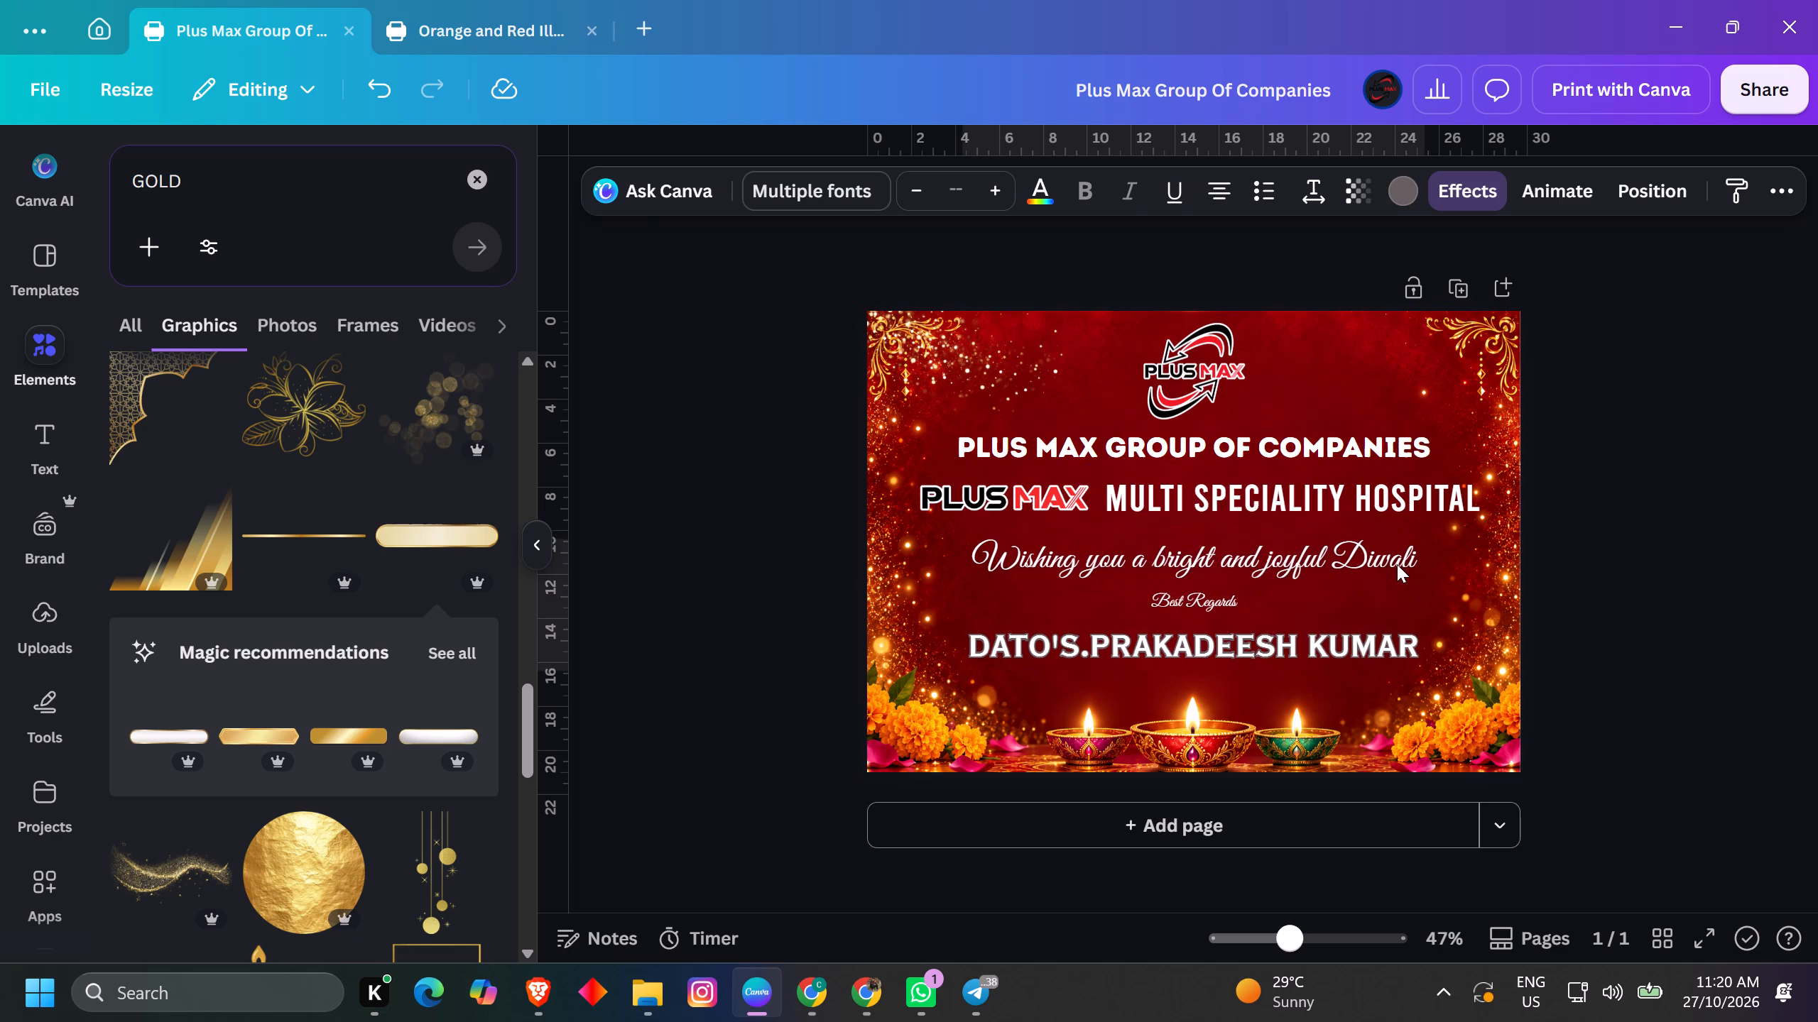
key(Up)
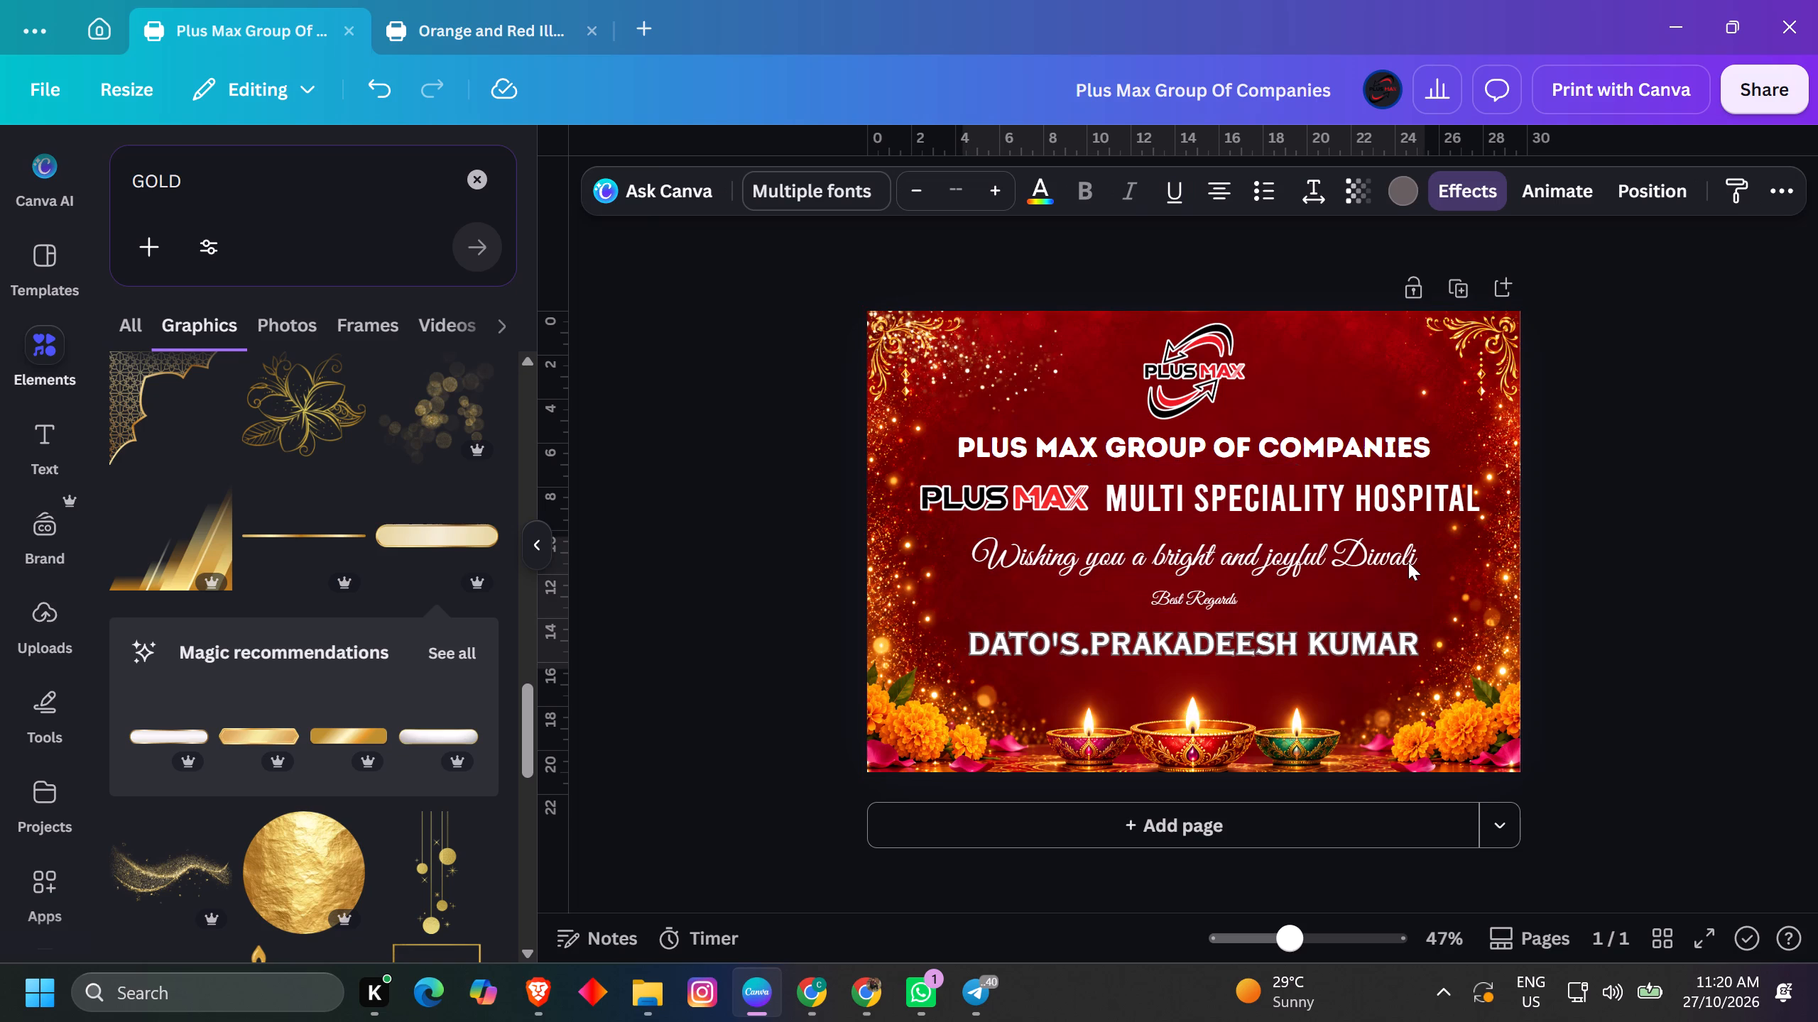
drag(1425, 536, 1458, 536)
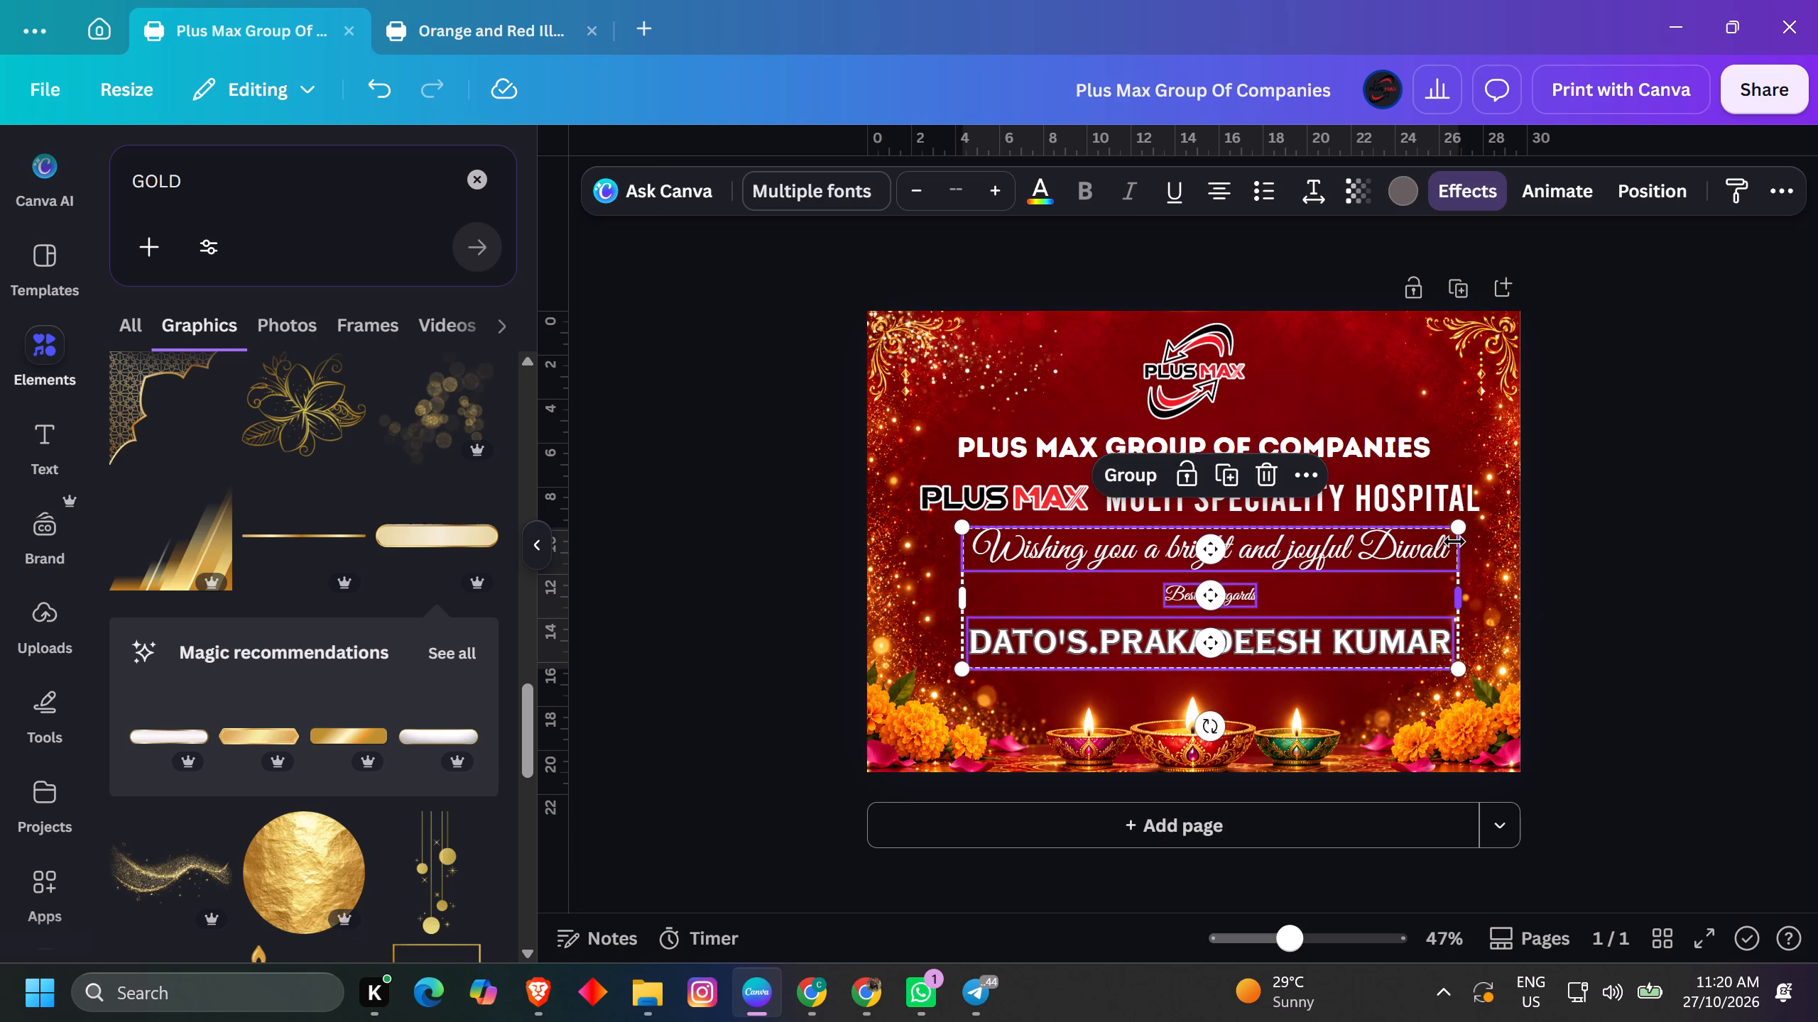
Group the three lower text lines, center the group horizontally on the page and move it down to about Y 10.5 cm.
key(ctrl+g)
click(1665, 190)
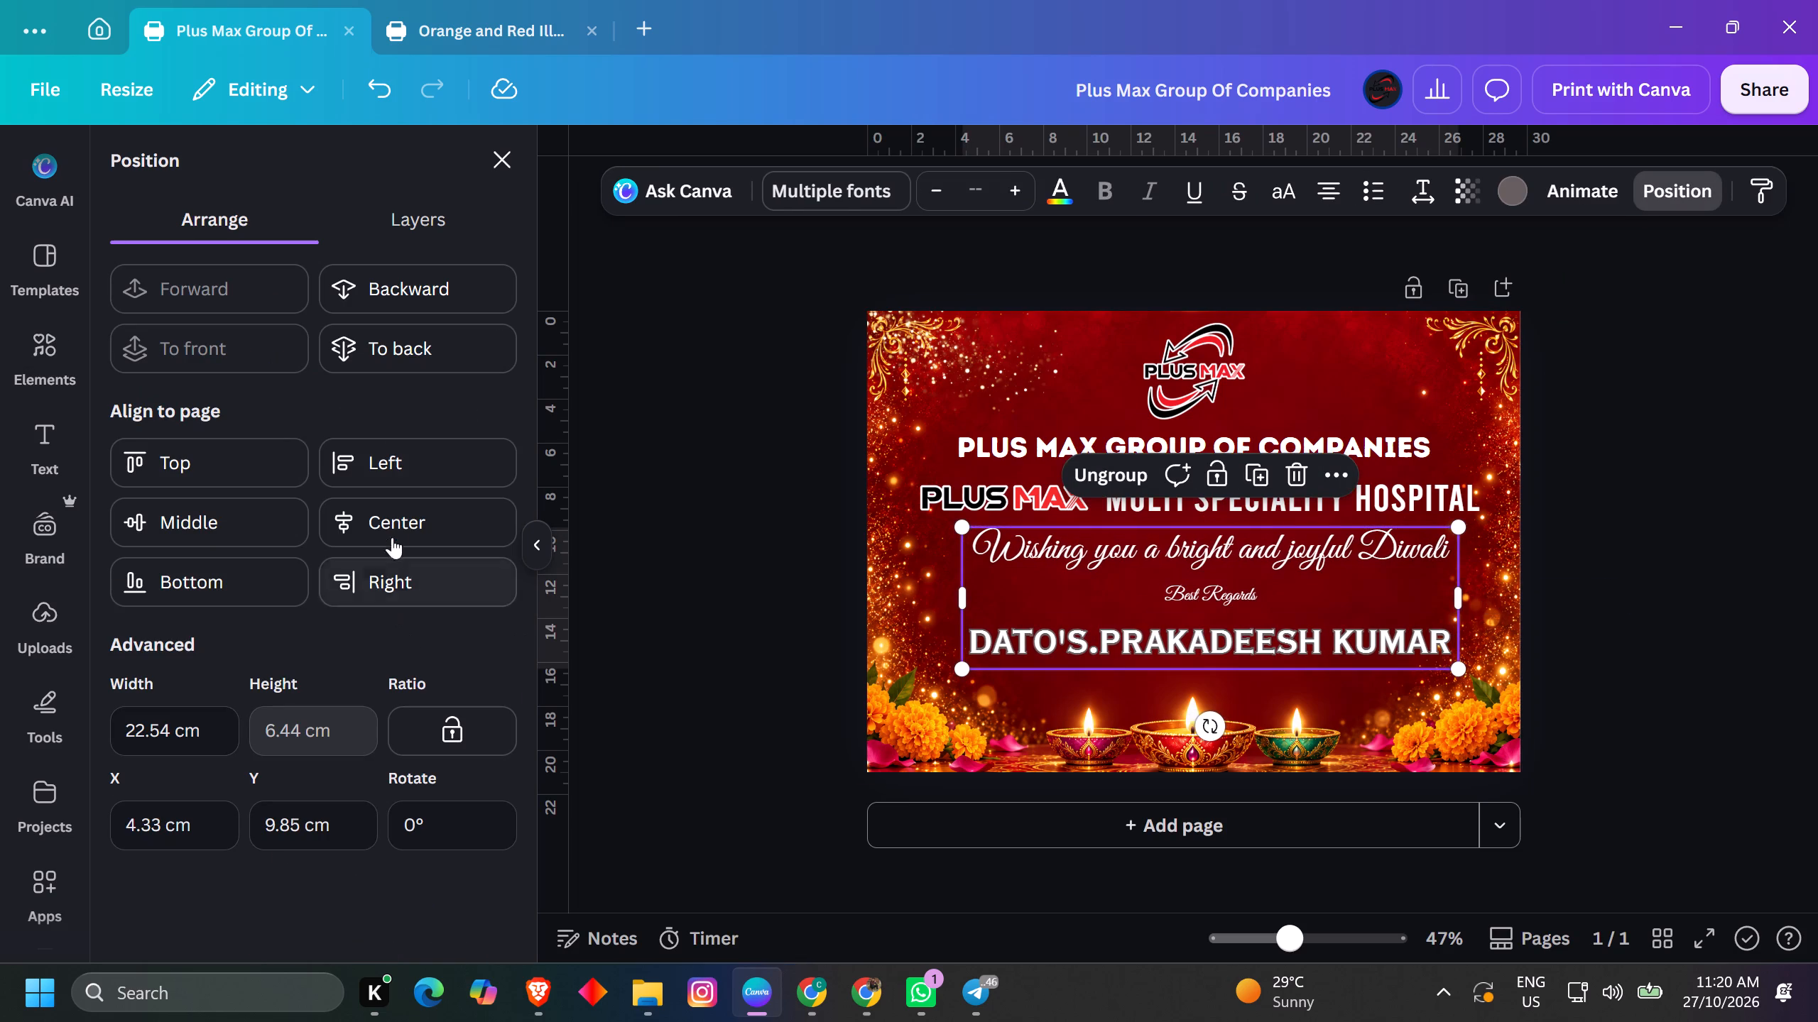
click(405, 511)
shift+drag(1174, 552, 1172, 564)
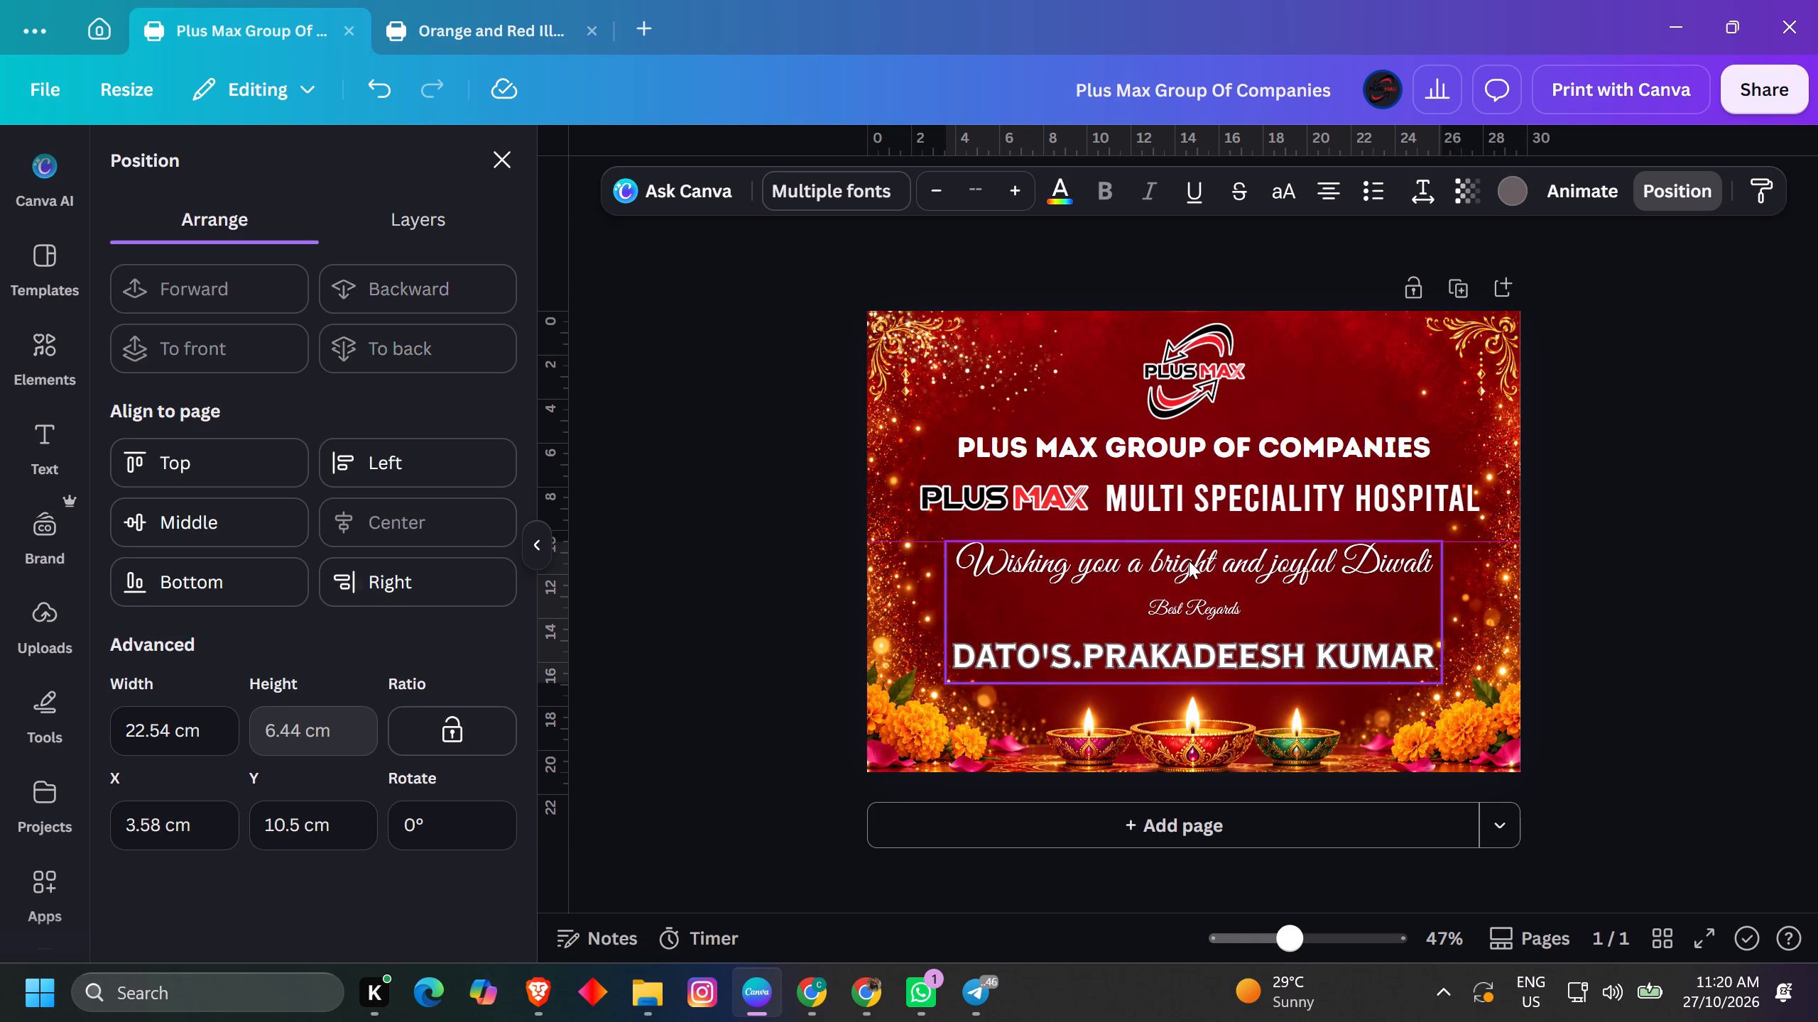
double_click(1643, 614)
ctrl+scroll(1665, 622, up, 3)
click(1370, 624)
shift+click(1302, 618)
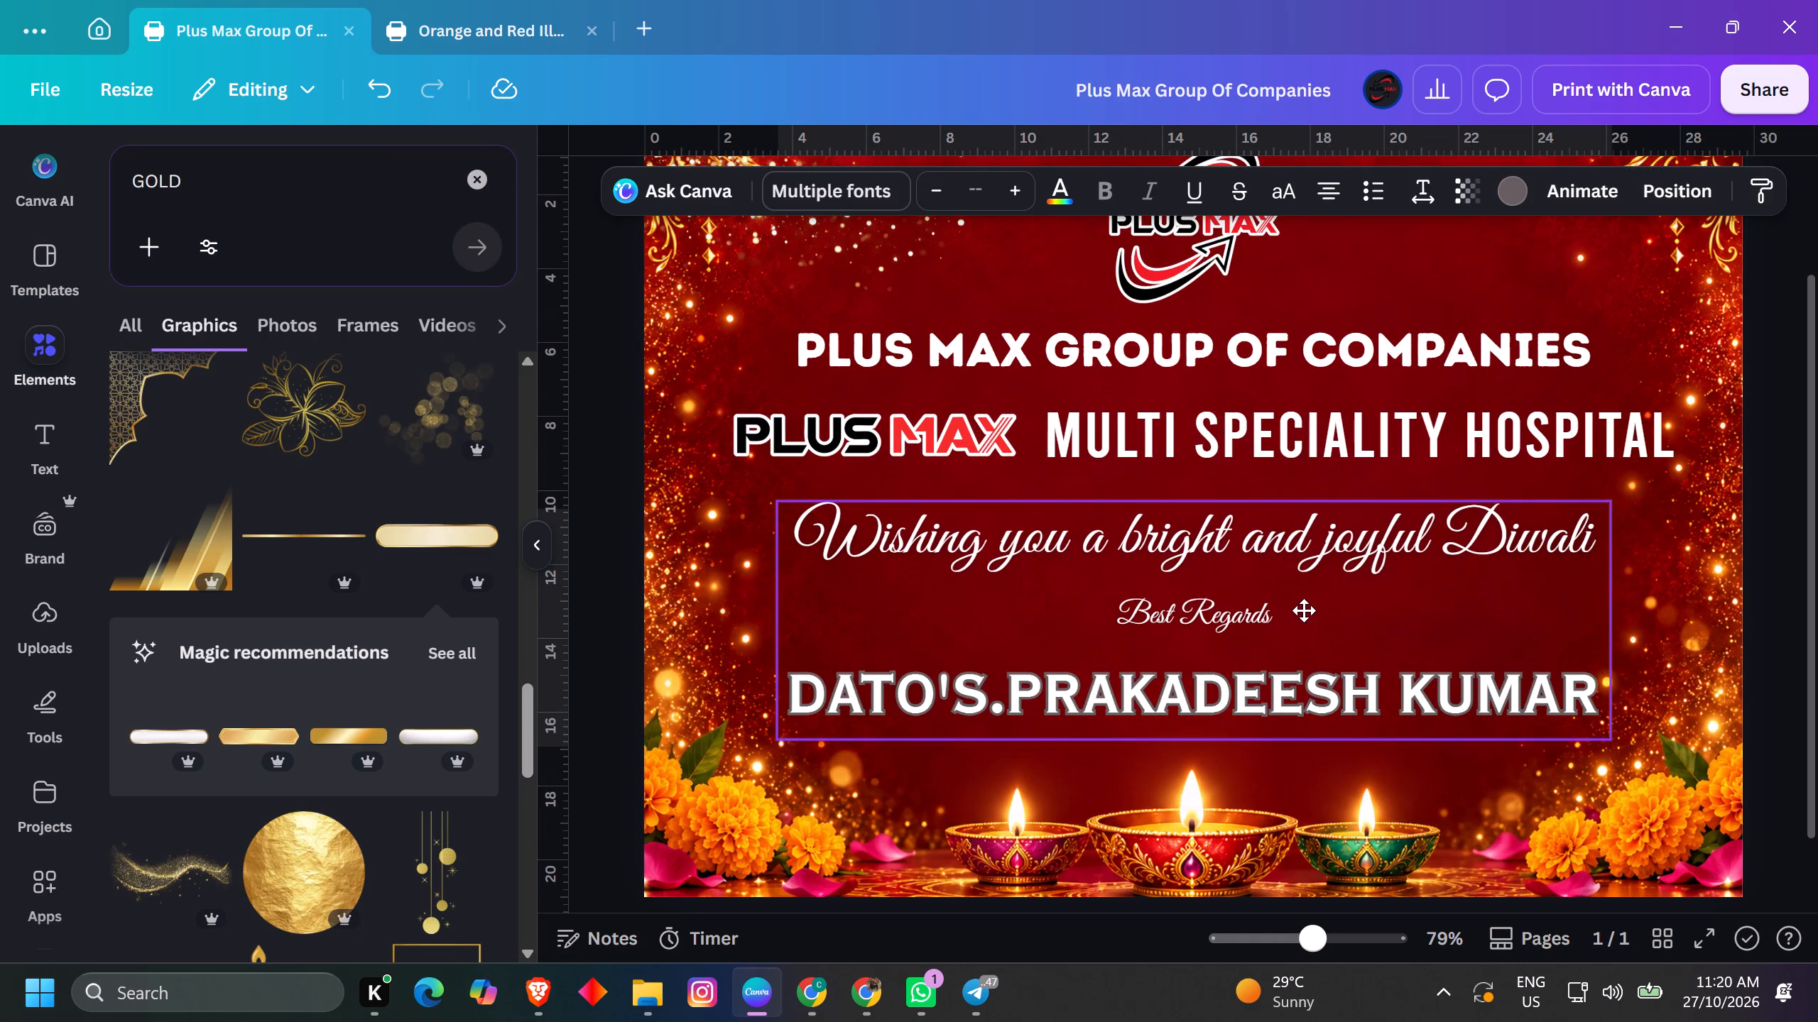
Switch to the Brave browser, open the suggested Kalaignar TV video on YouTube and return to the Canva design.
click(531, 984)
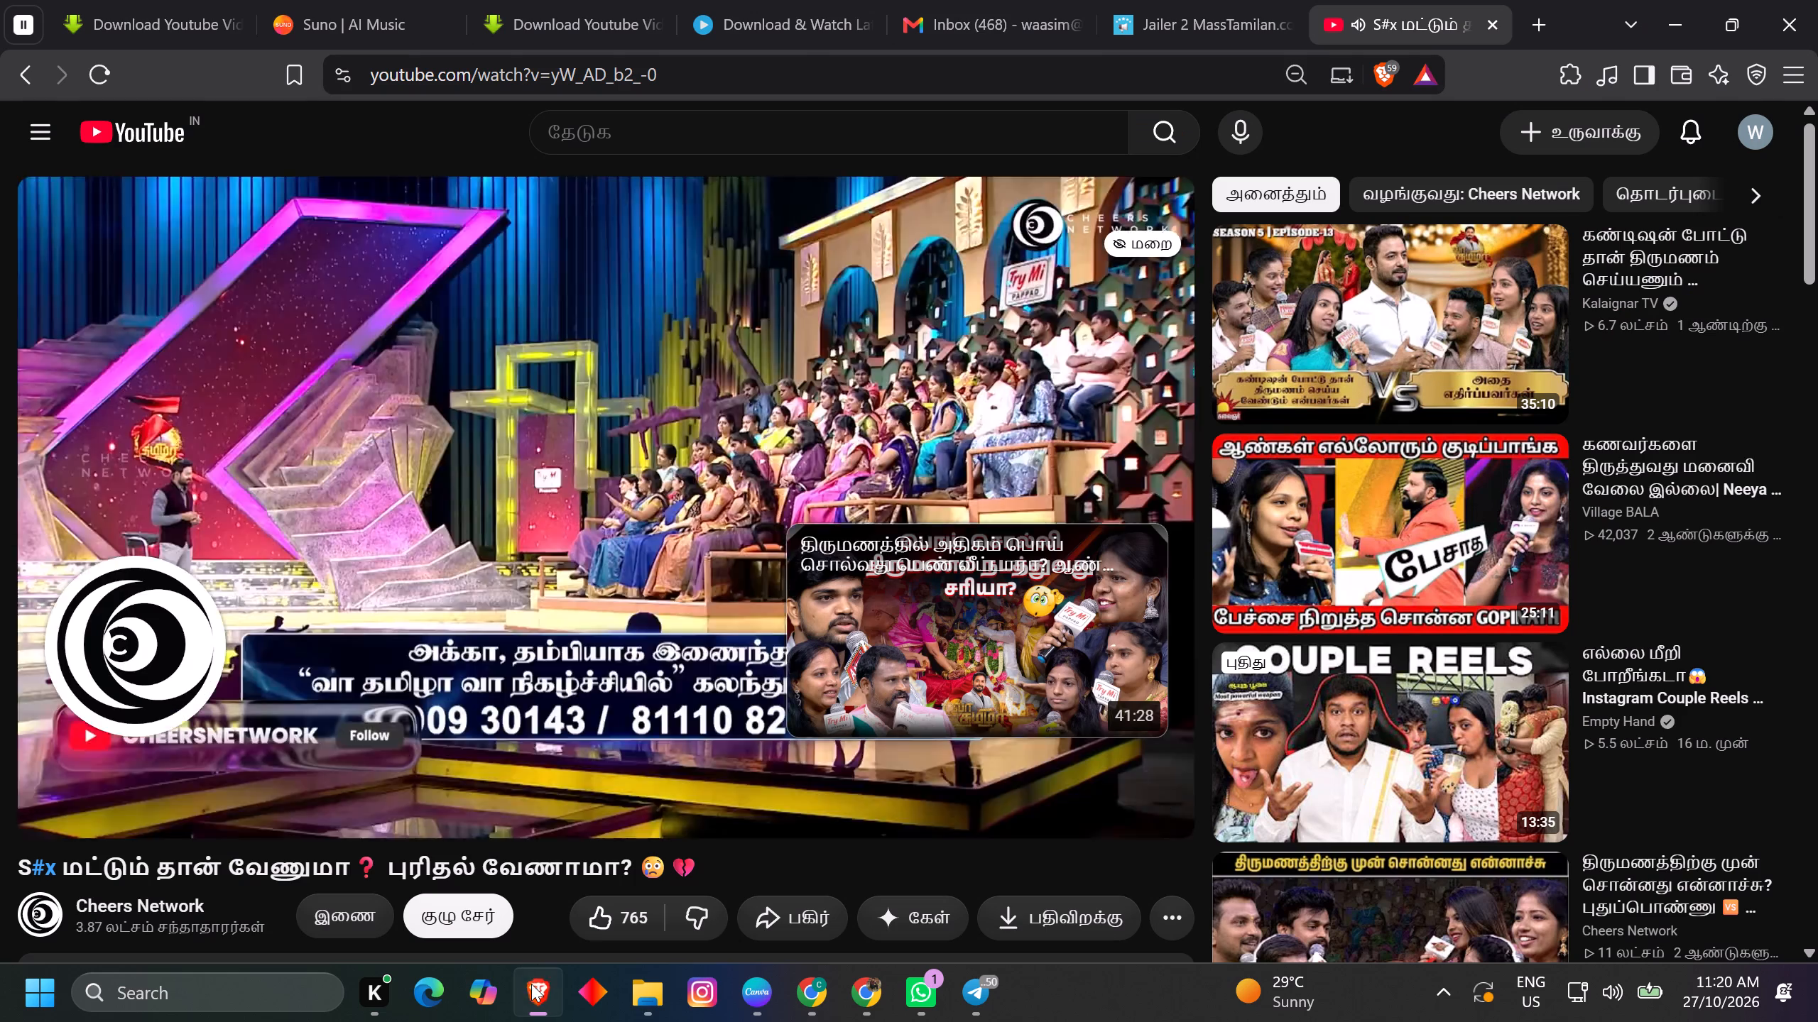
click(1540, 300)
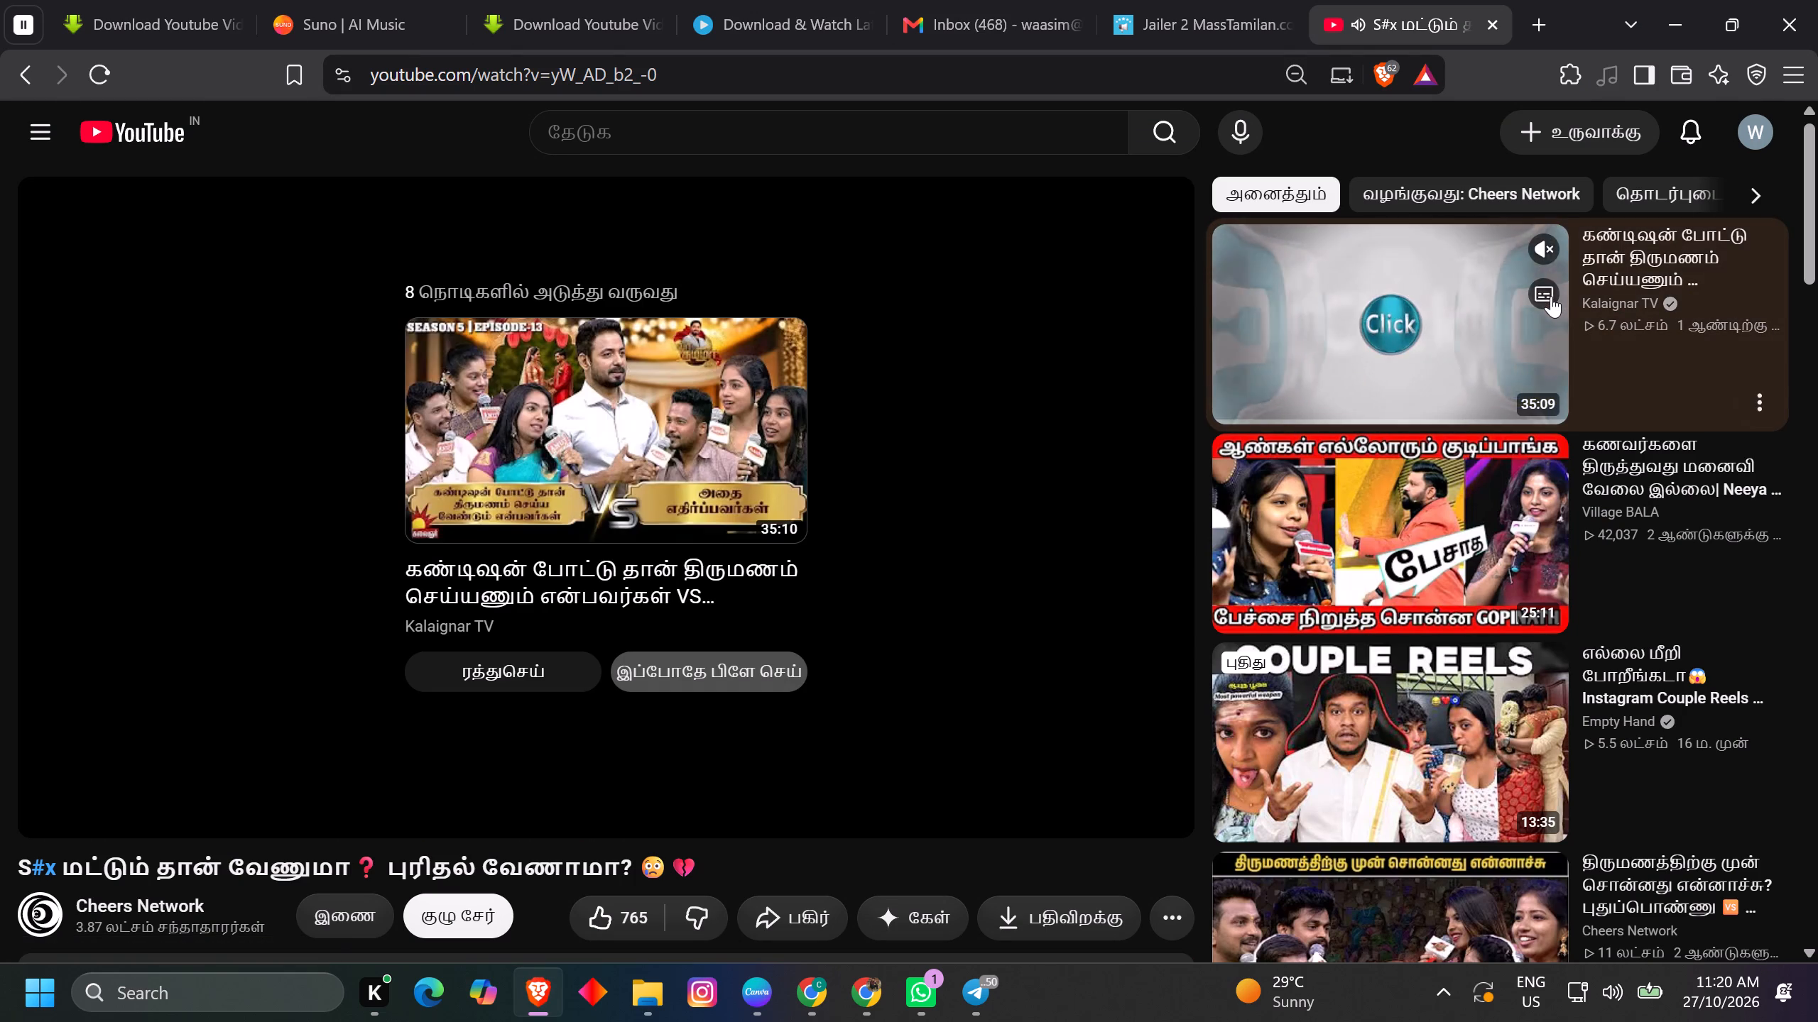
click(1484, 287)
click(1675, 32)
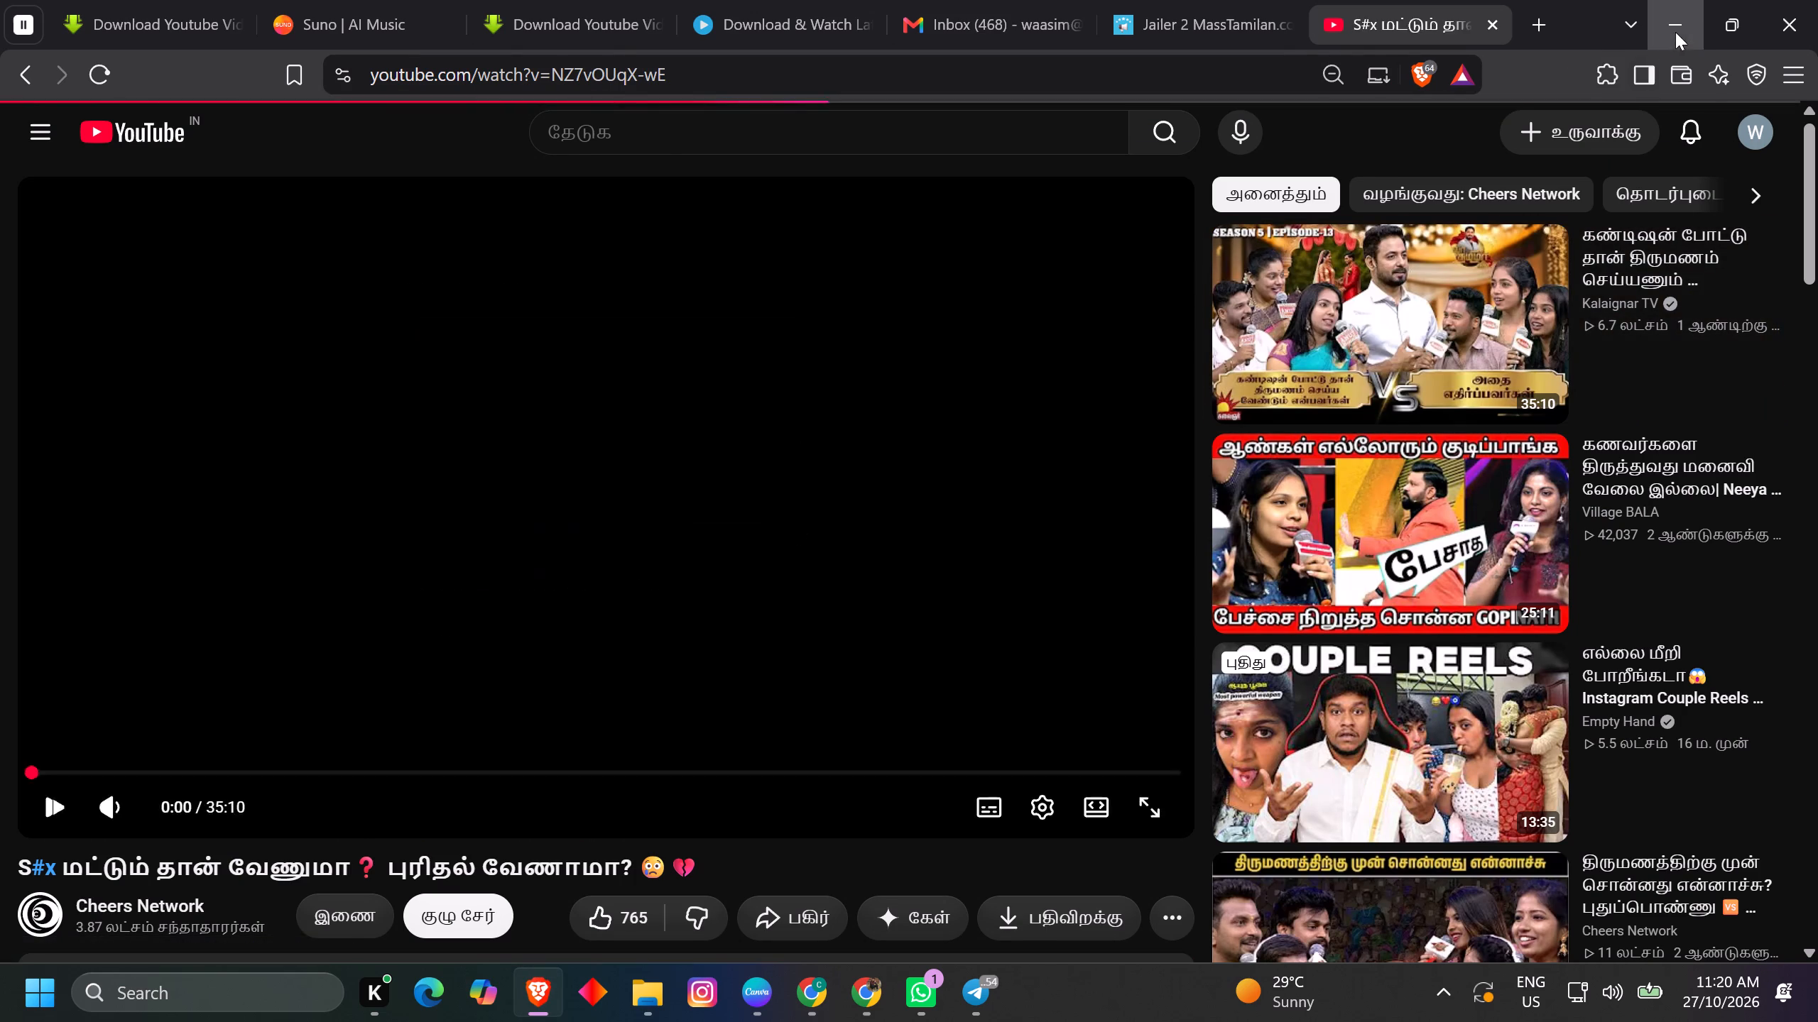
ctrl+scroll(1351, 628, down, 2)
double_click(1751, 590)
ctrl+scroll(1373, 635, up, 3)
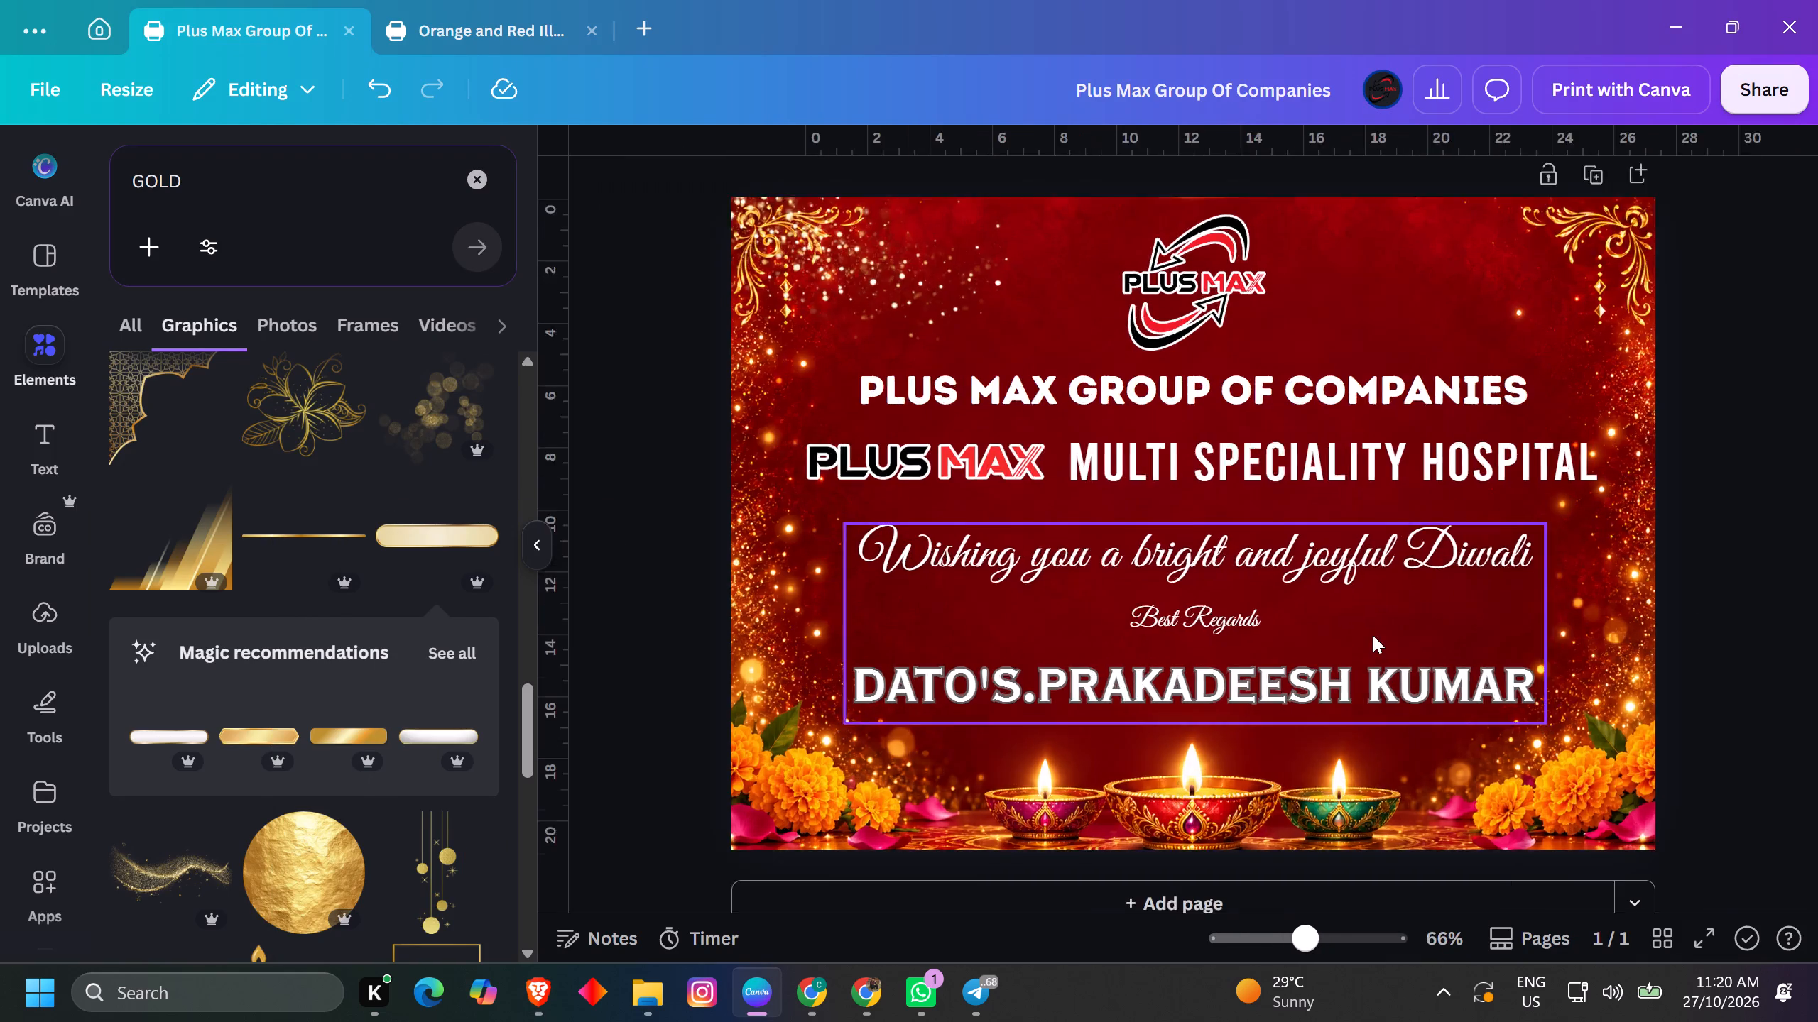
Enlarge the Best Regards text to size 28 and widen its box to about 5.2 cm to keep one line.
ctrl+scroll(1373, 635, up, 2)
click(1102, 601)
click(976, 366)
click(1057, 583)
click(1216, 603)
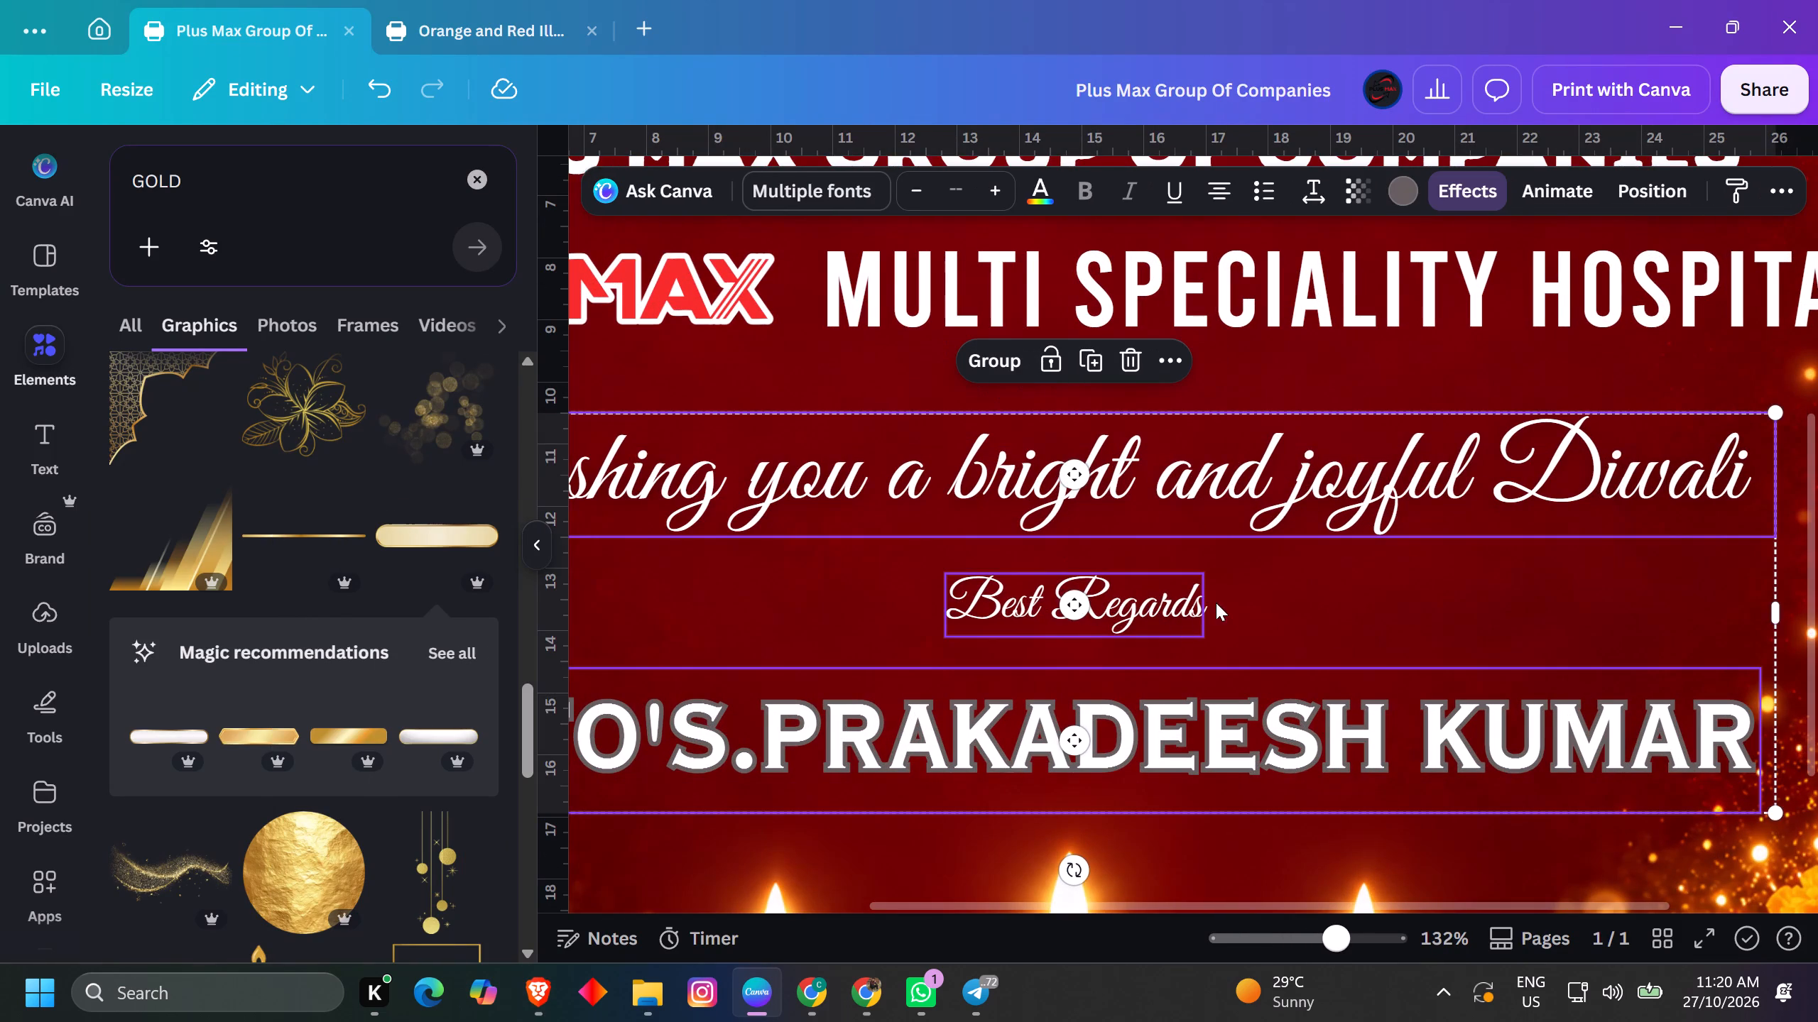
click(1138, 605)
click(922, 182)
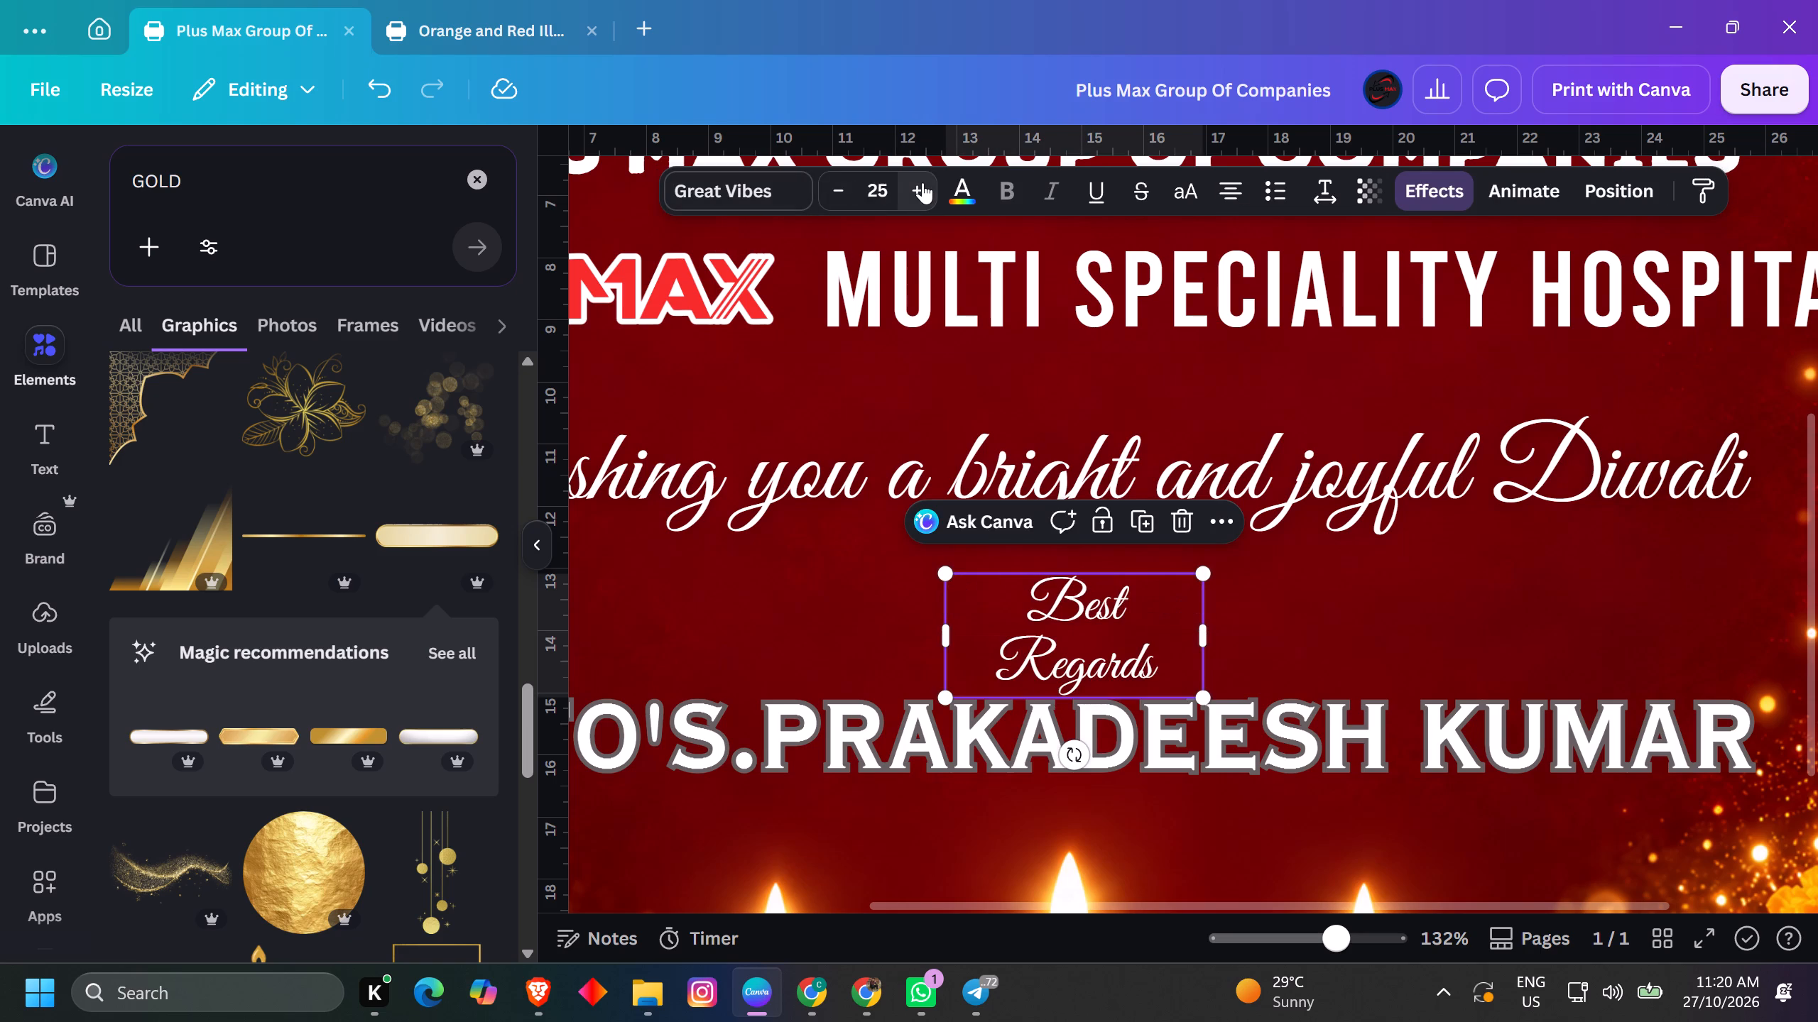
click(922, 182)
drag(1221, 649, 1287, 639)
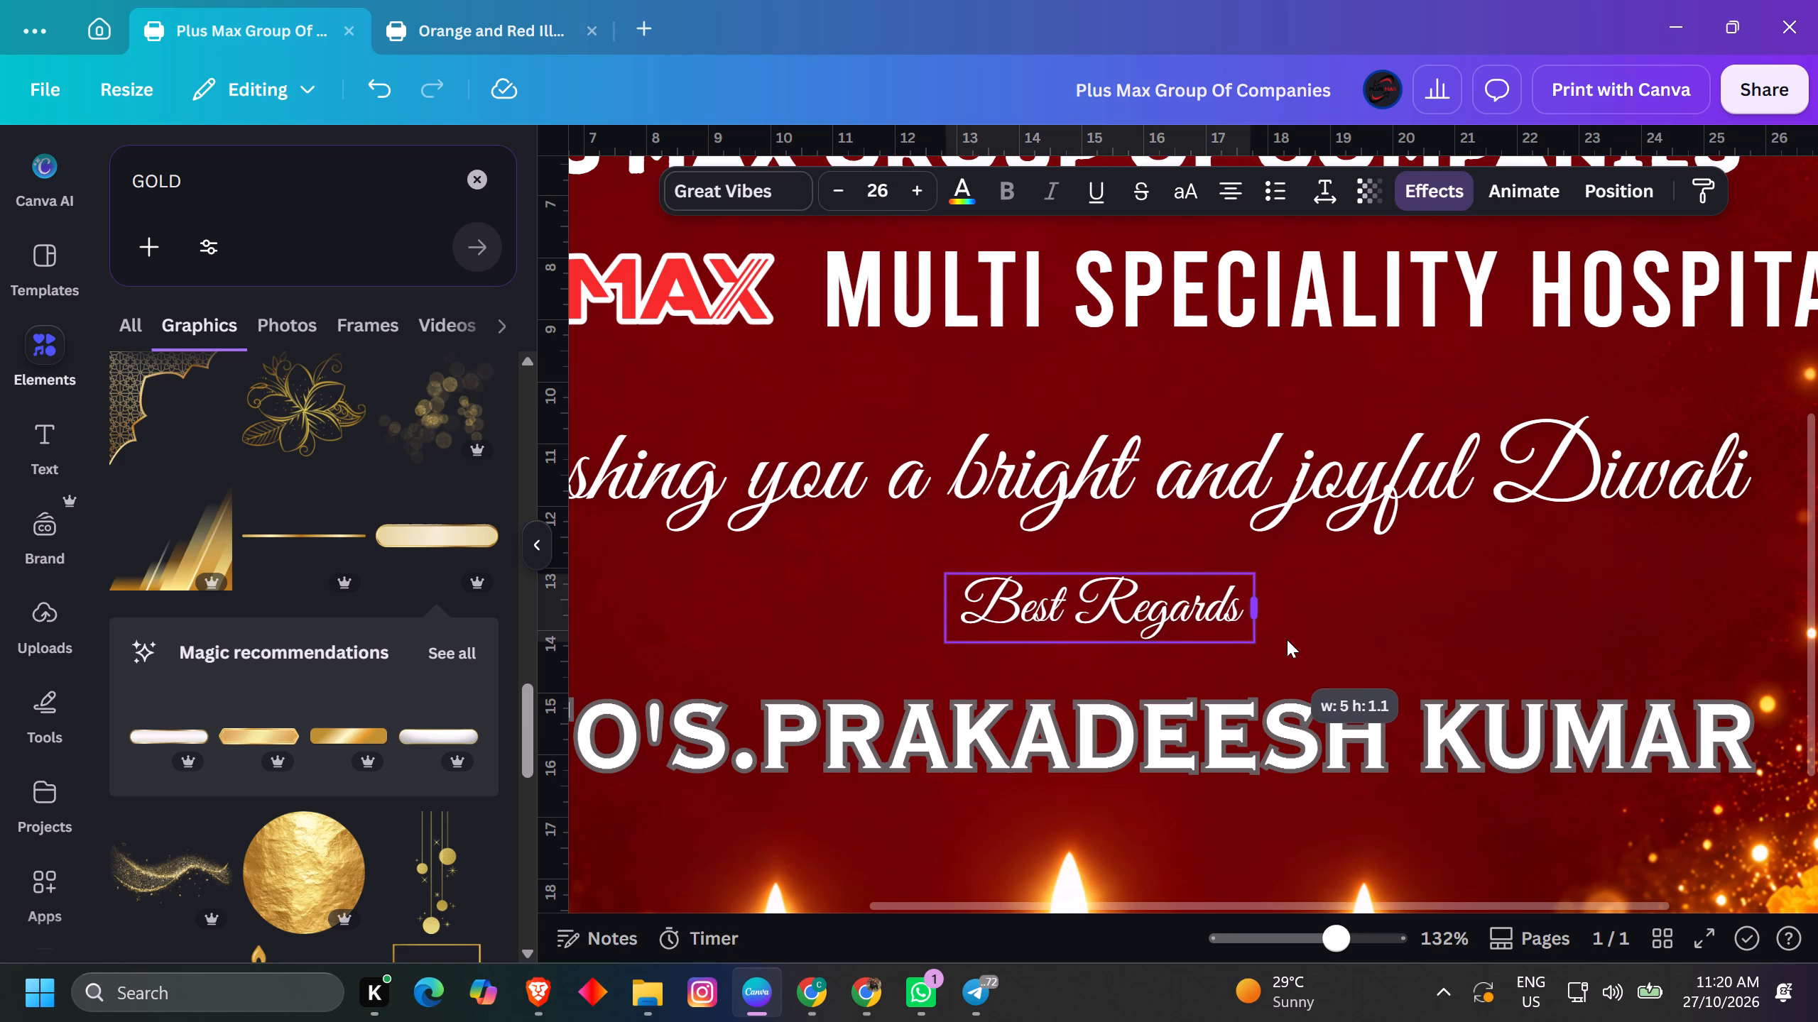
drag(1287, 639, 1288, 639)
double_click(927, 192)
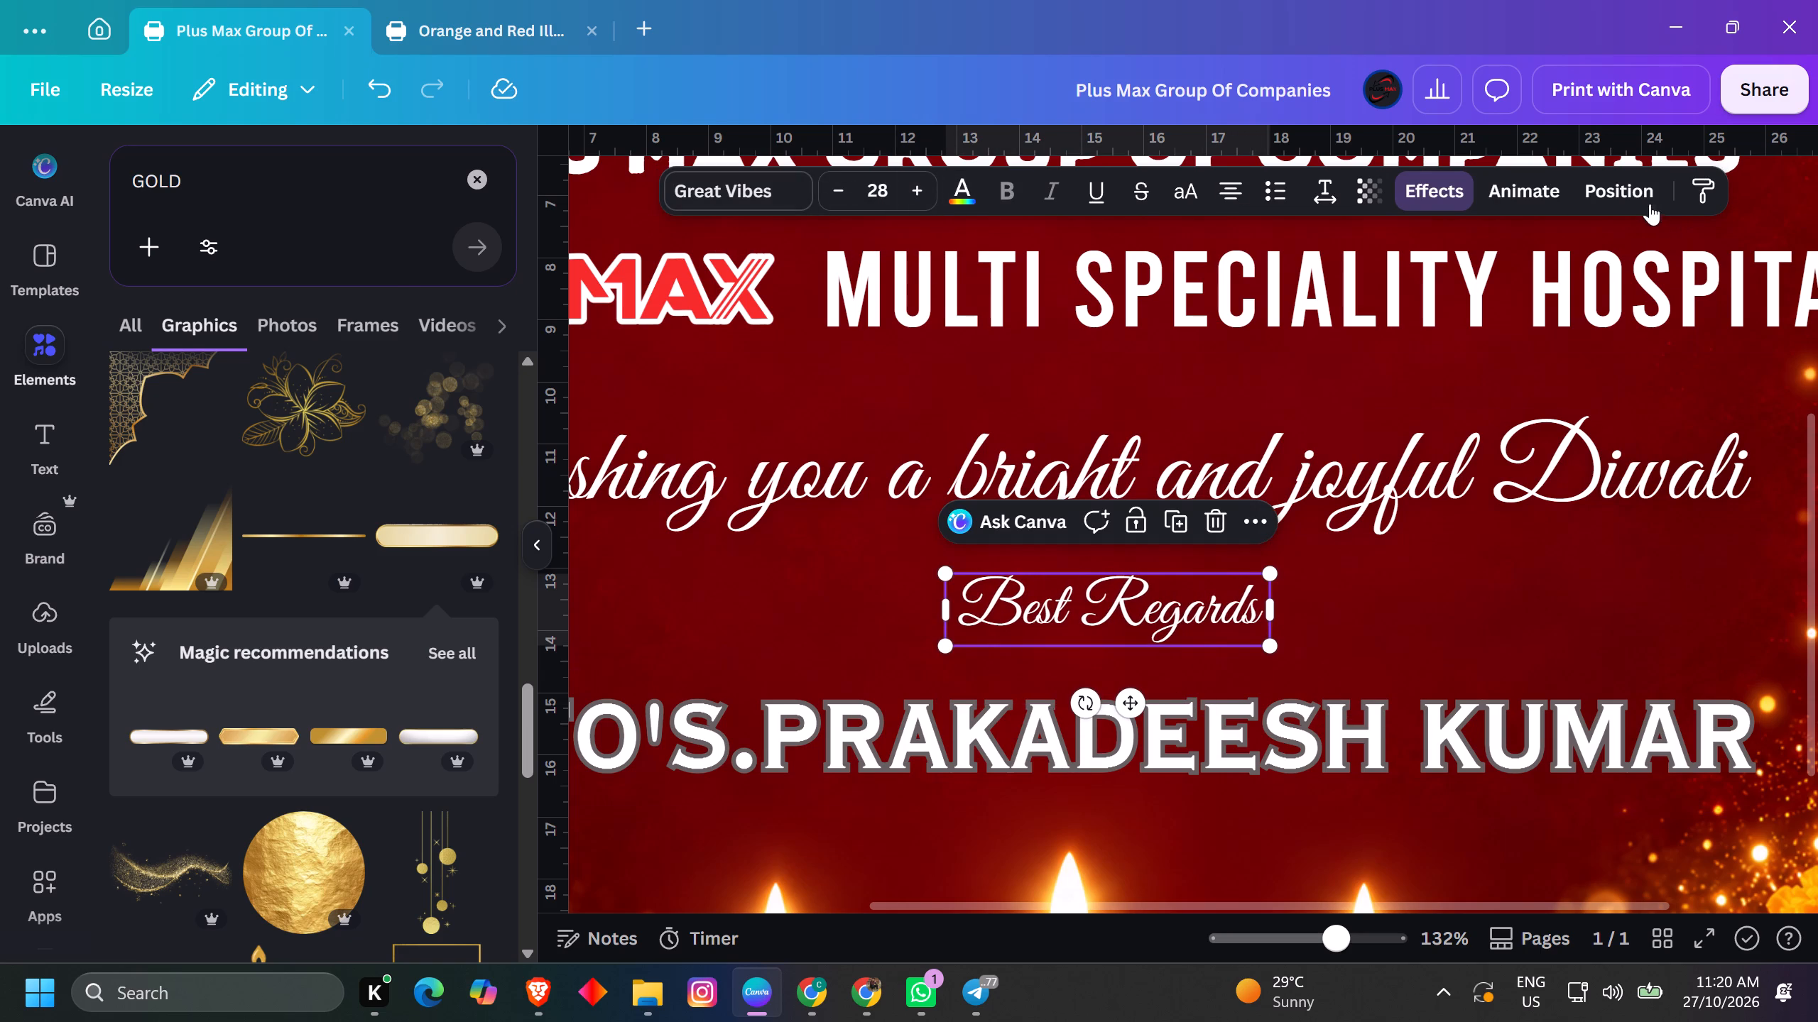
Center the Best Regards line horizontally on the page.
click(1643, 197)
click(410, 531)
ctrl+scroll(1378, 628, down, 3)
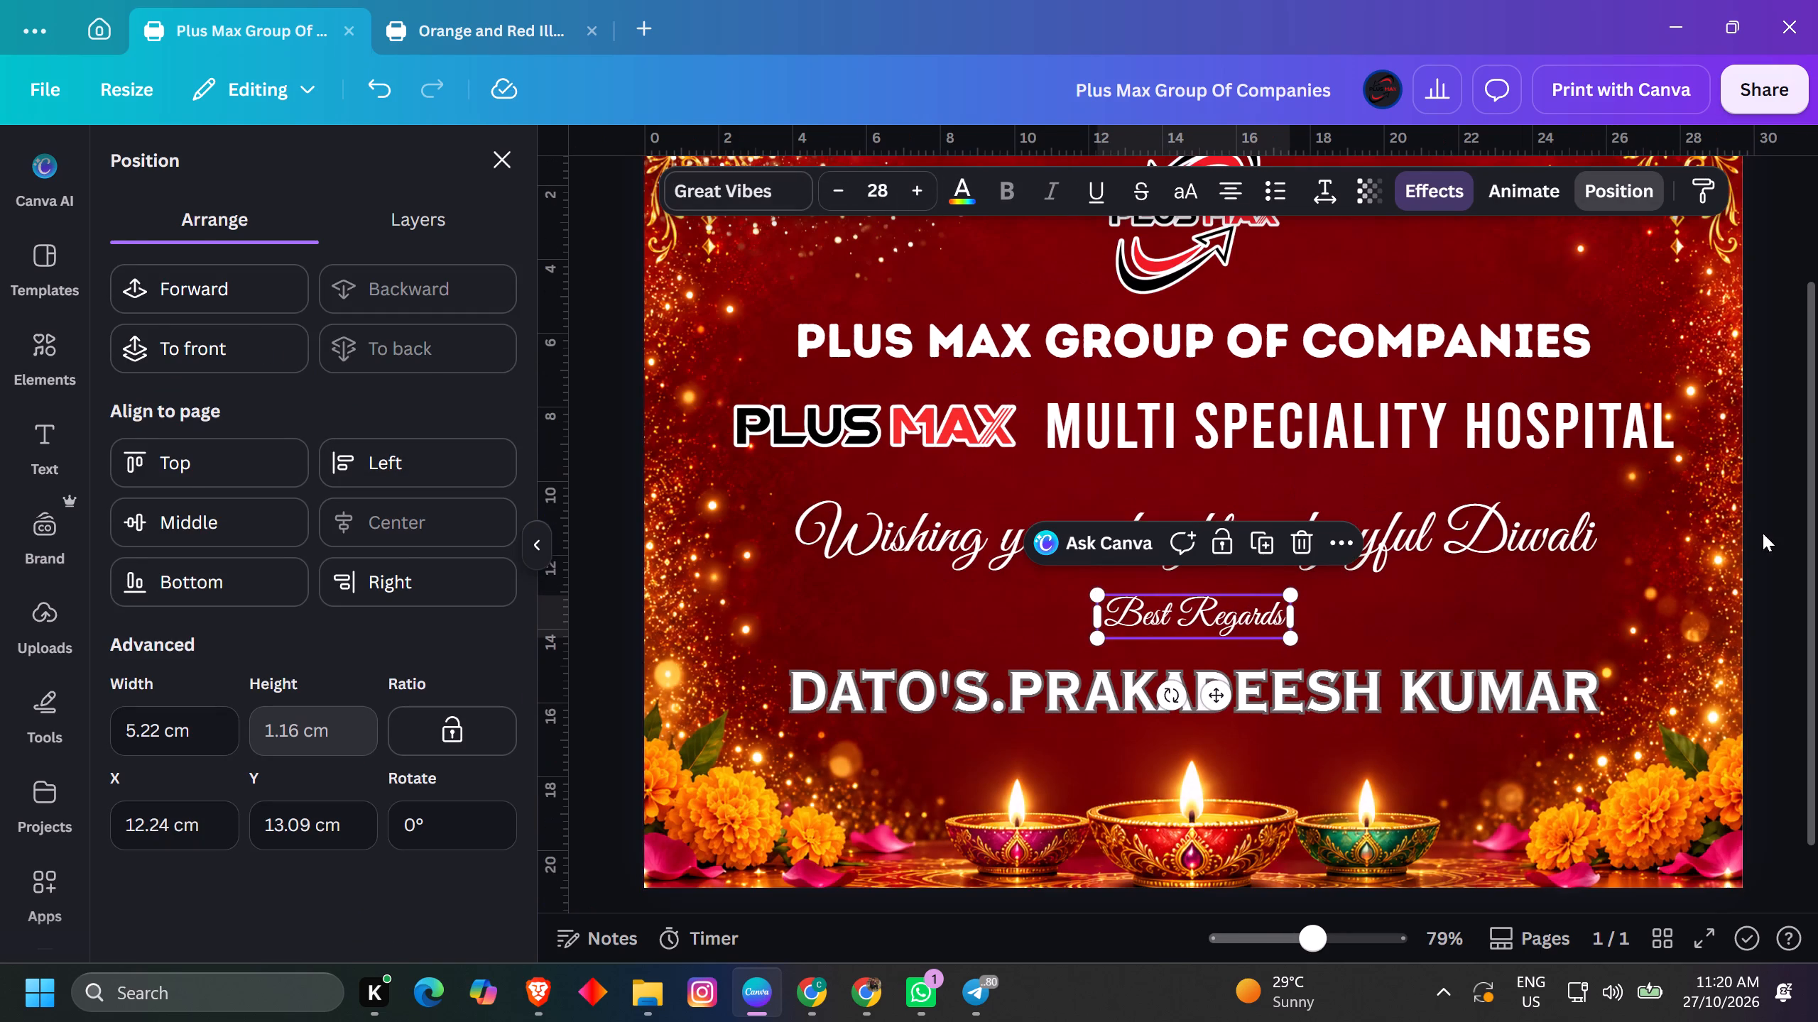
double_click(1763, 533)
Nudge the director's name line slightly upward.
click(1324, 674)
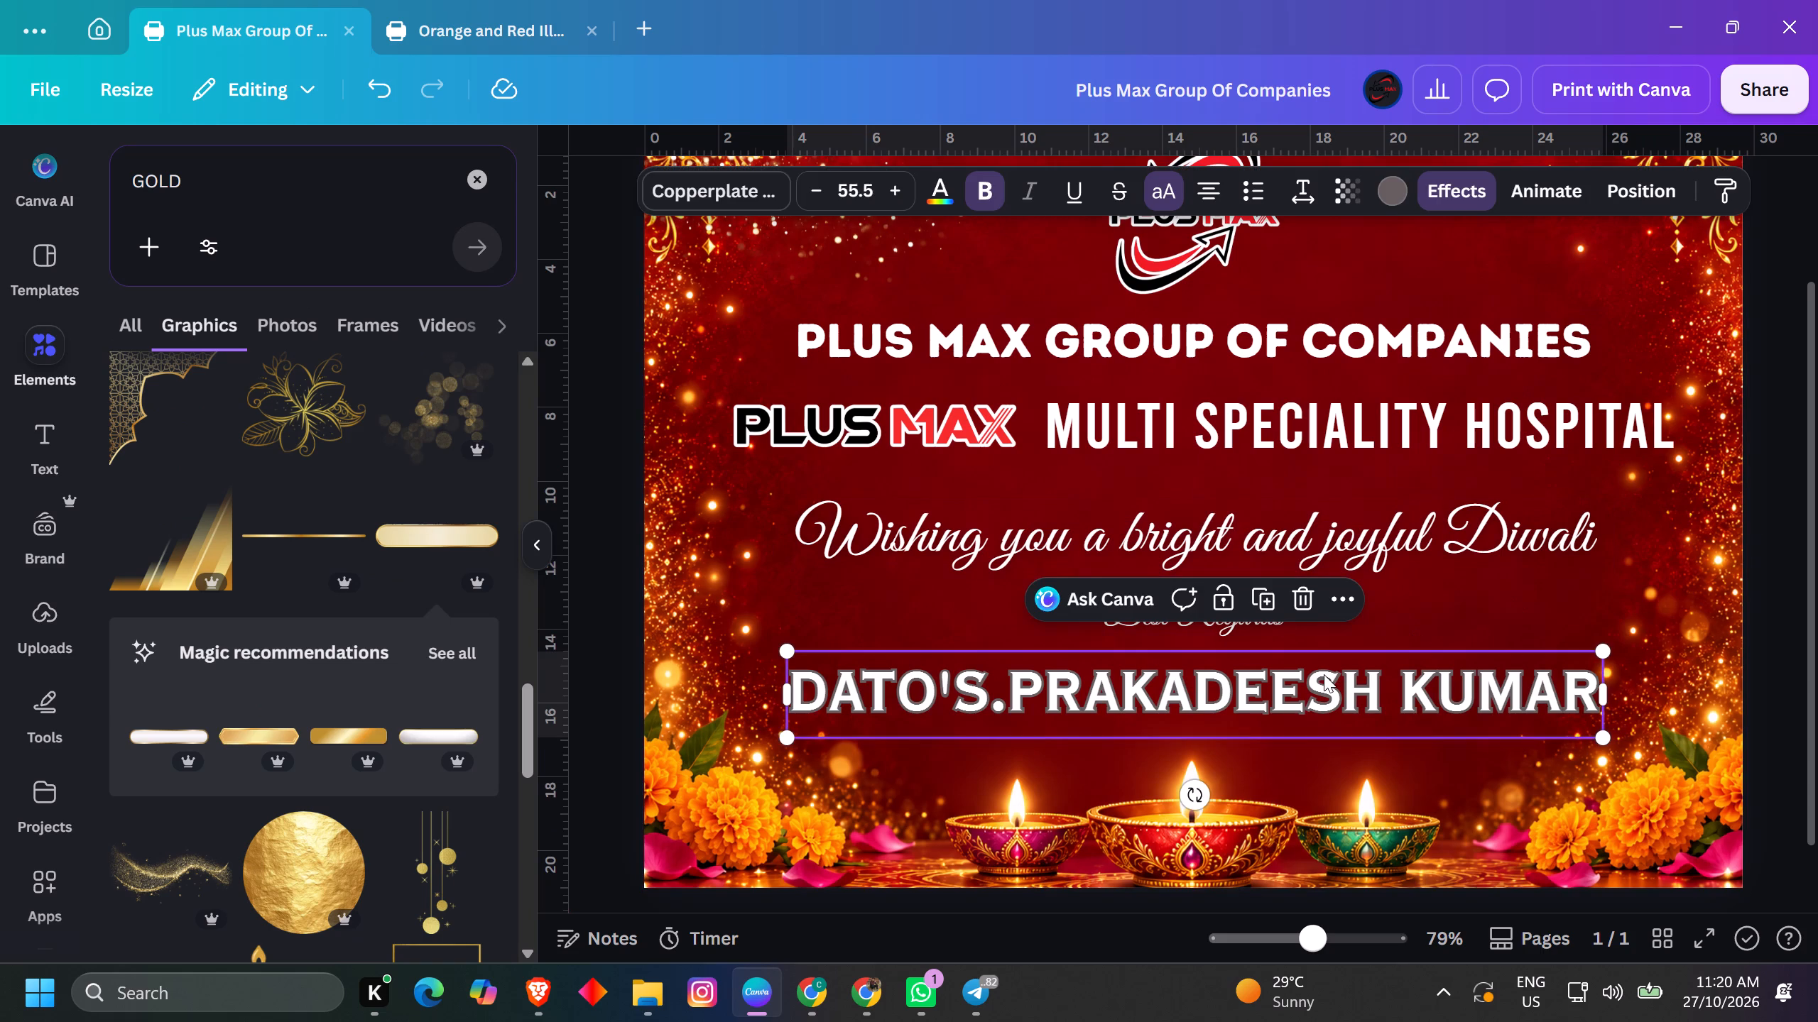
key(Up)
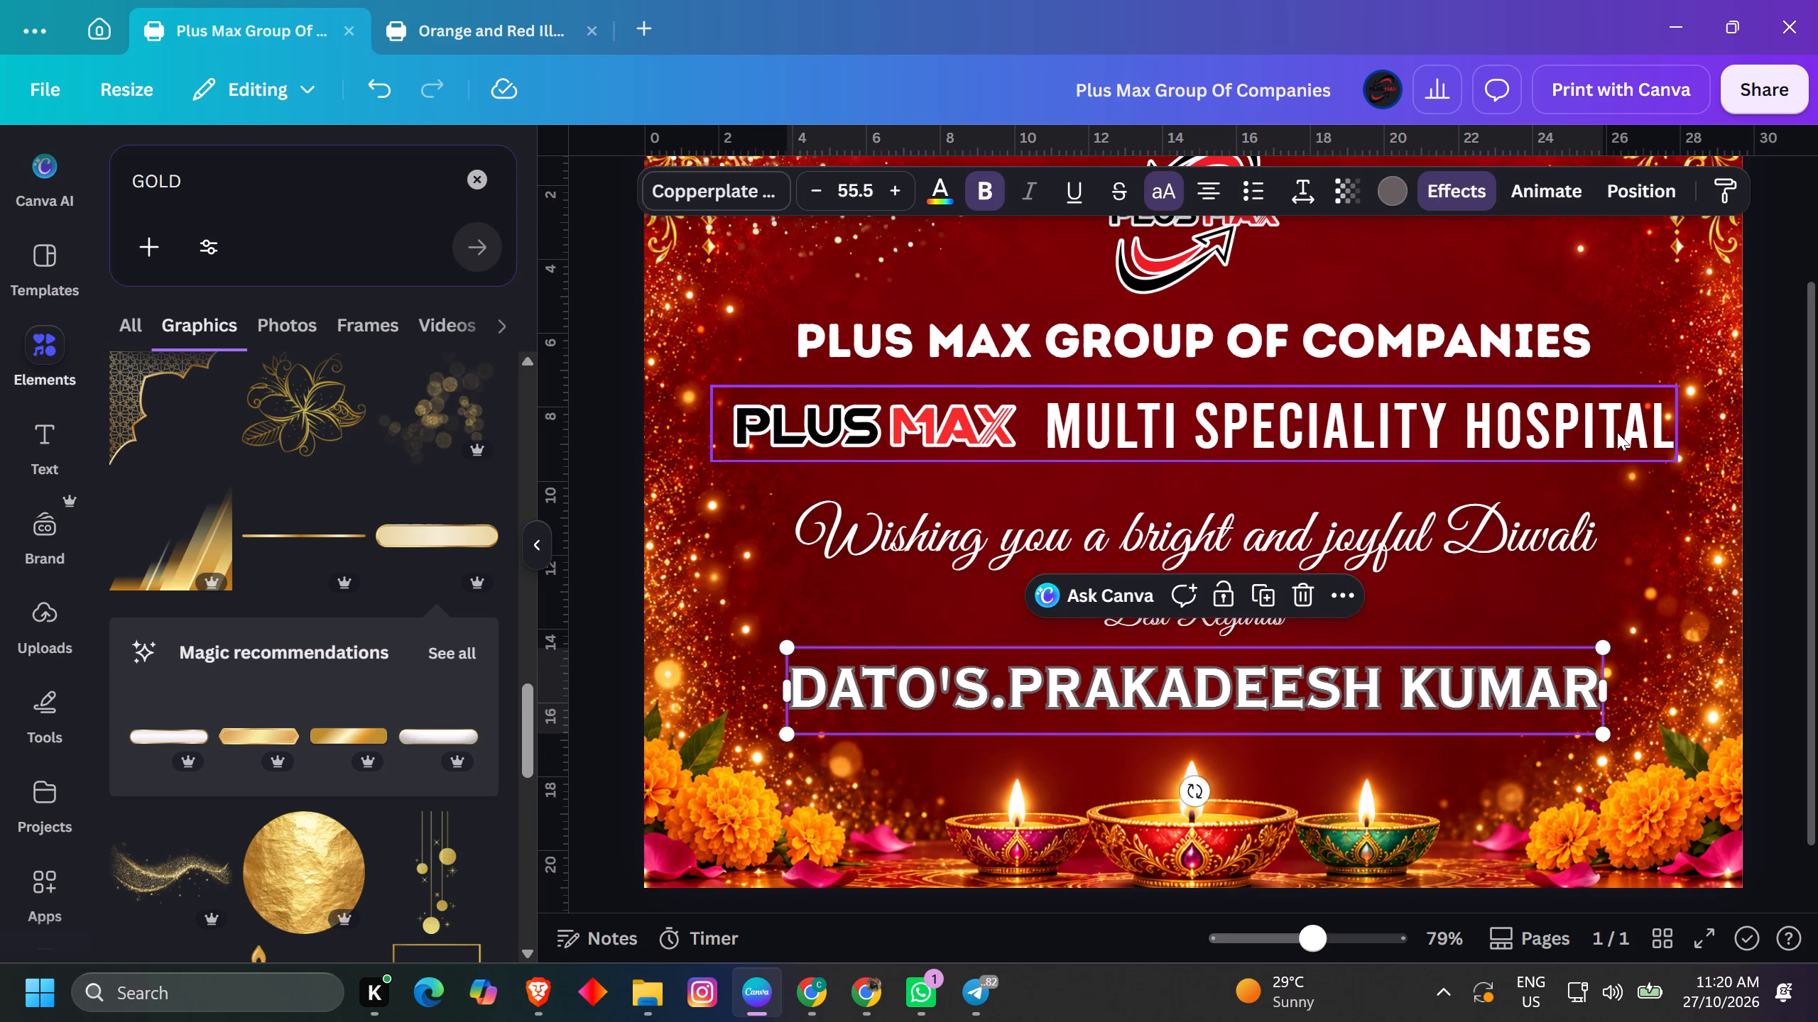
click(1685, 397)
ctrl+scroll(1652, 436, down, 3)
click(1660, 508)
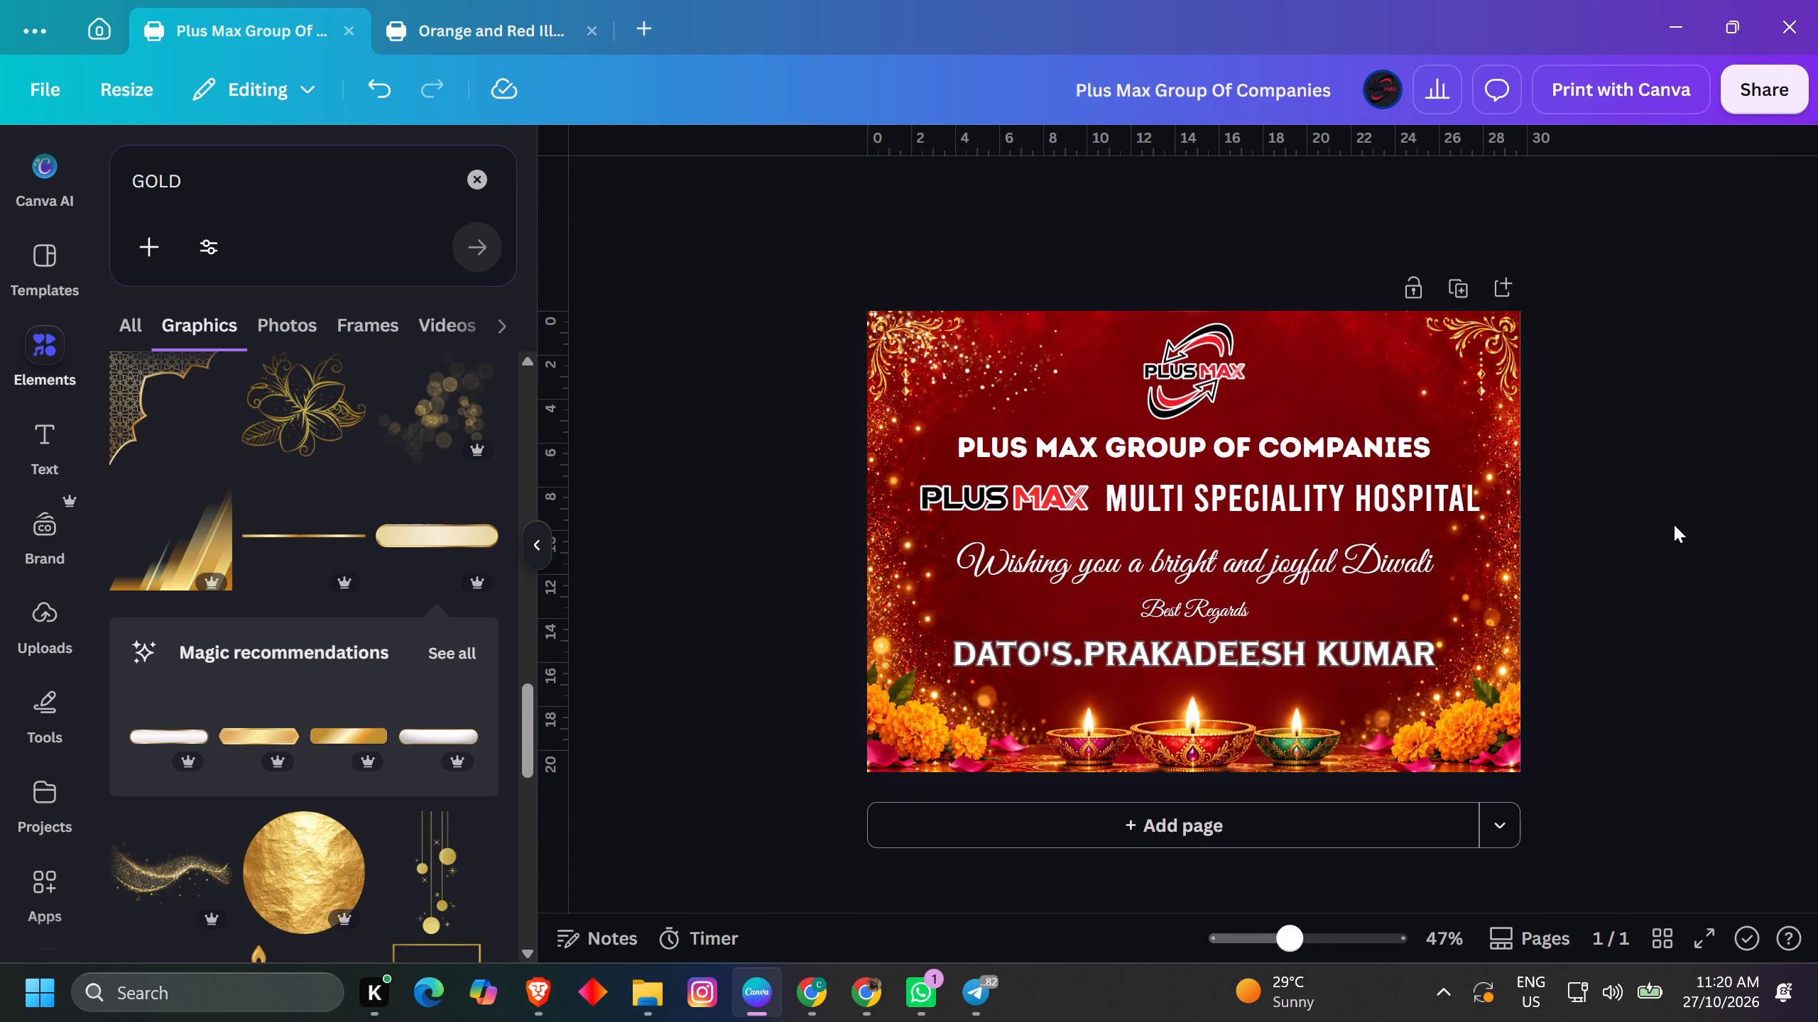
Recolor the outline effect on the director's name, trying red and settling on orange from the background photo's colors.
click(1393, 662)
ctrl+scroll(1497, 675, up, 6)
click(1400, 190)
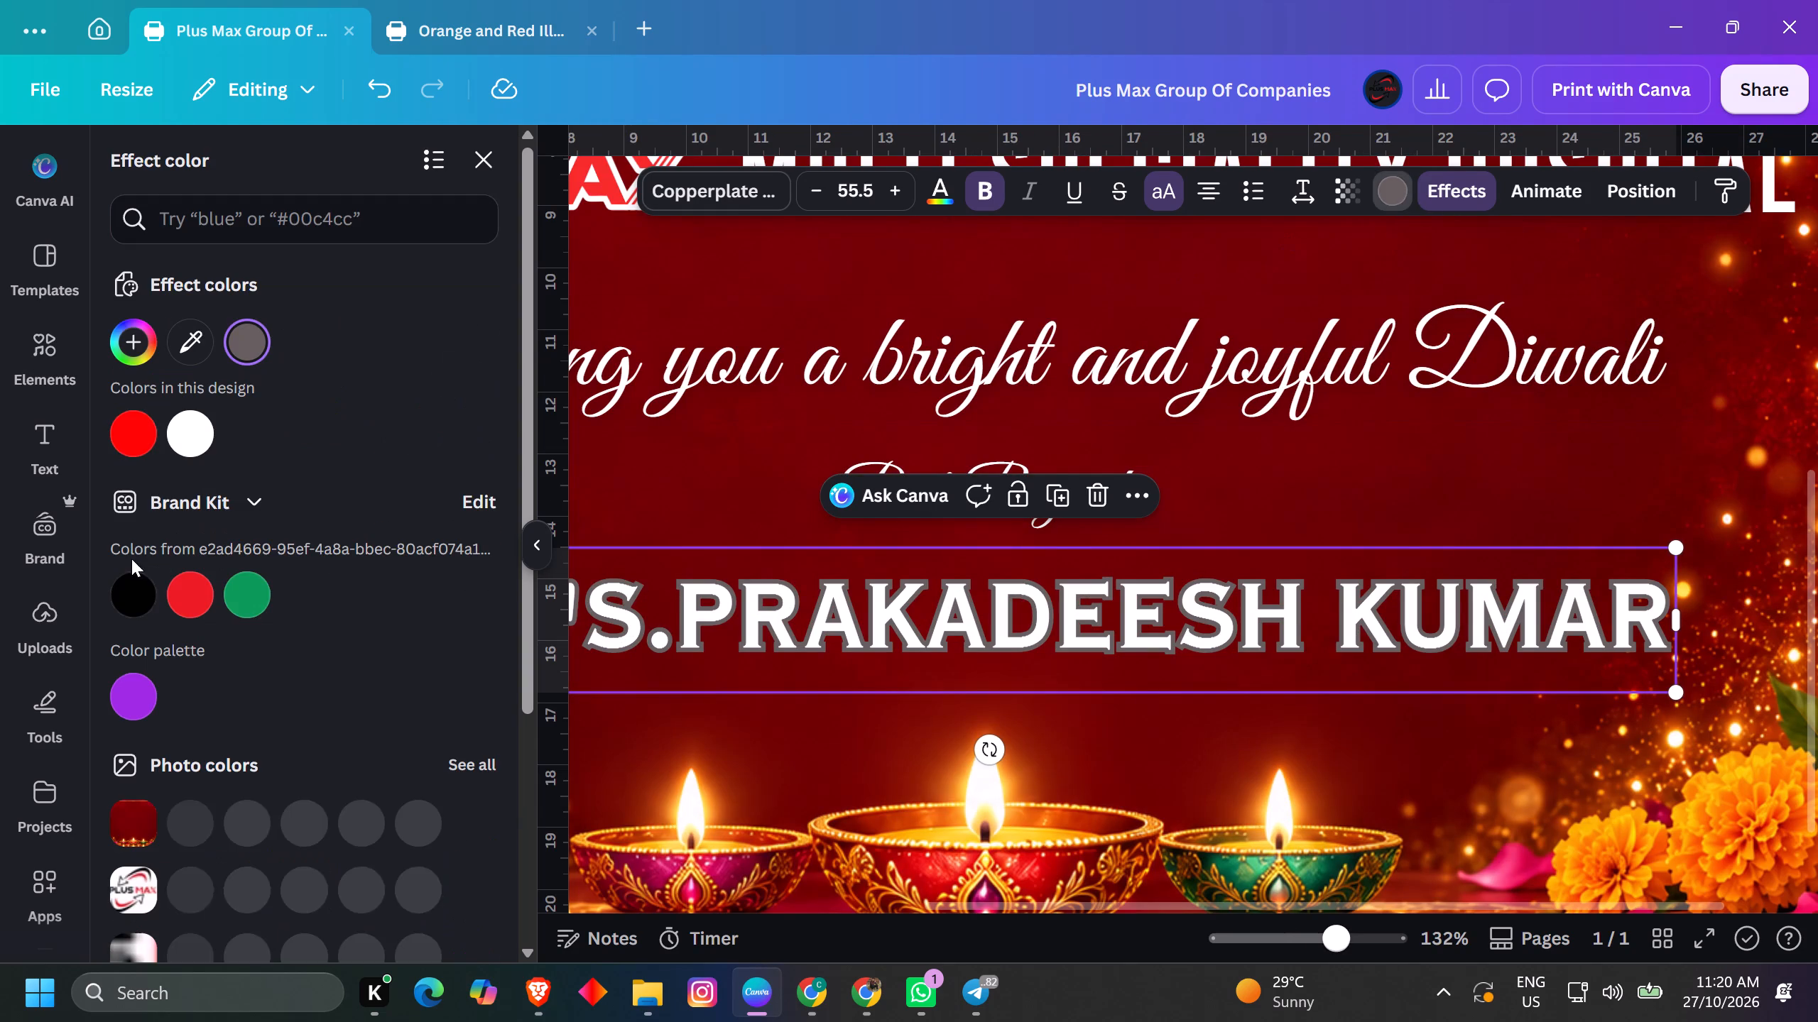
click(120, 437)
ctrl+scroll(952, 657, down, 3)
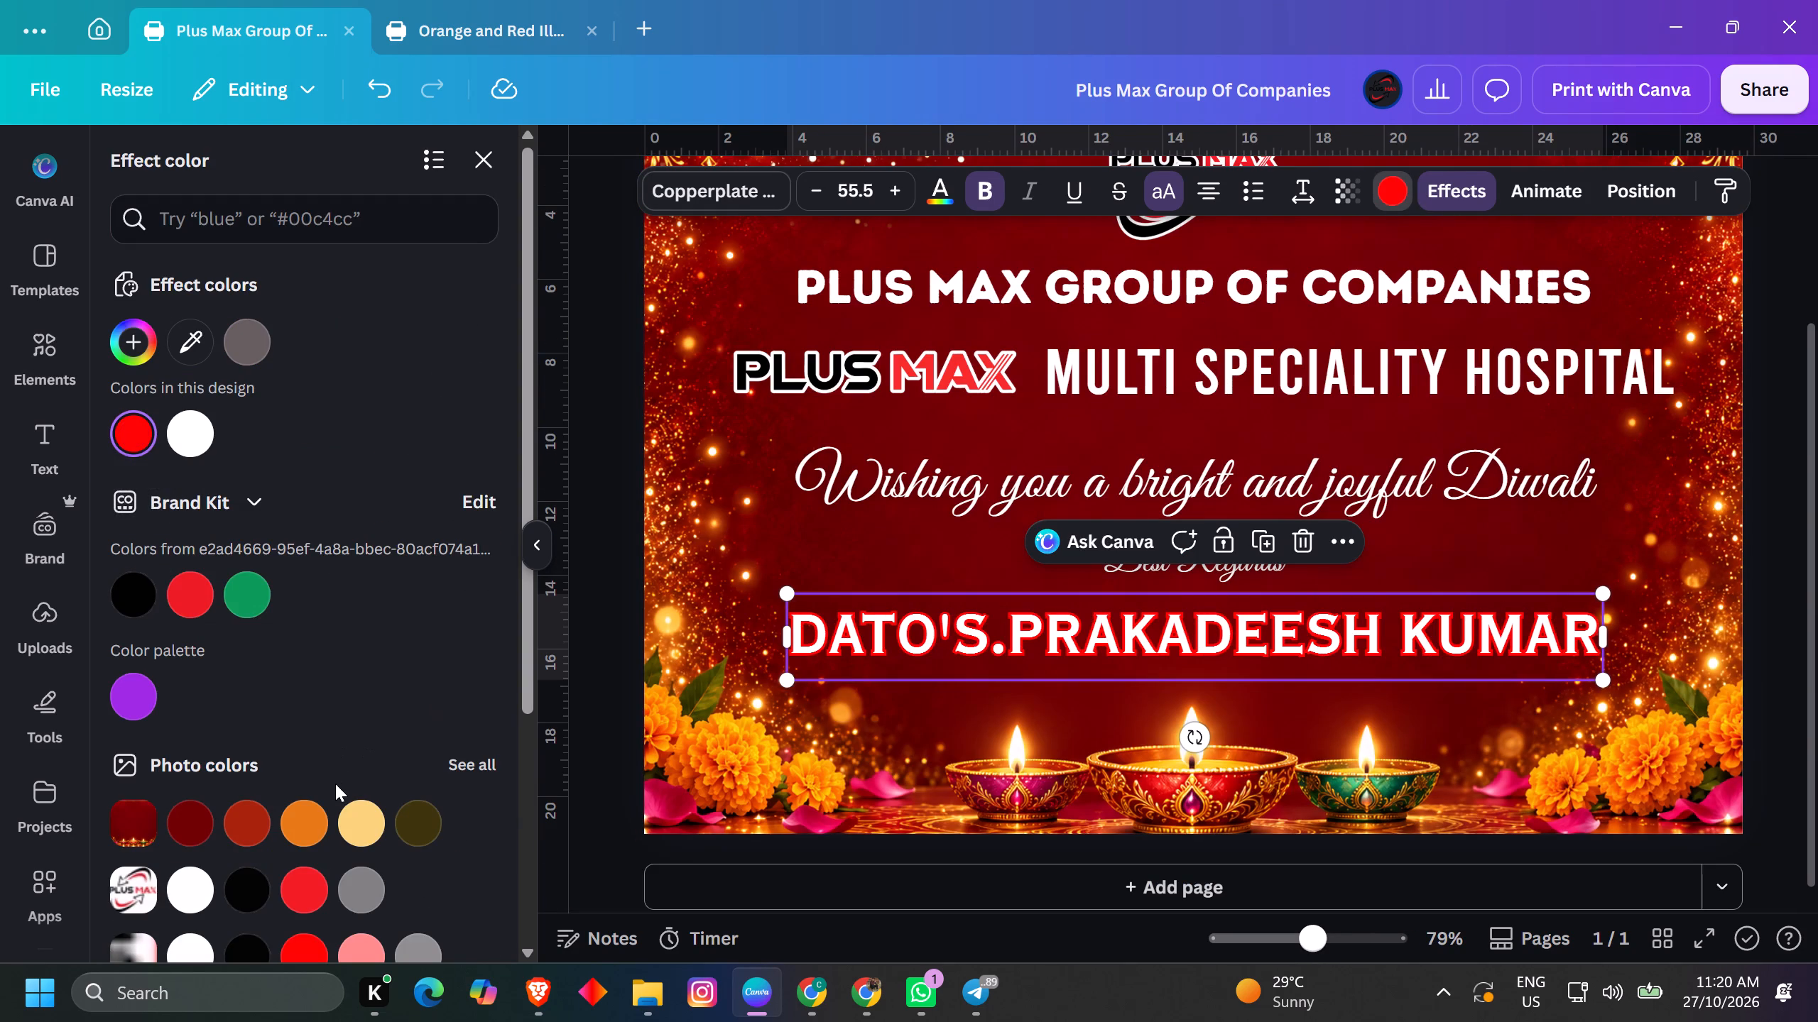
click(303, 811)
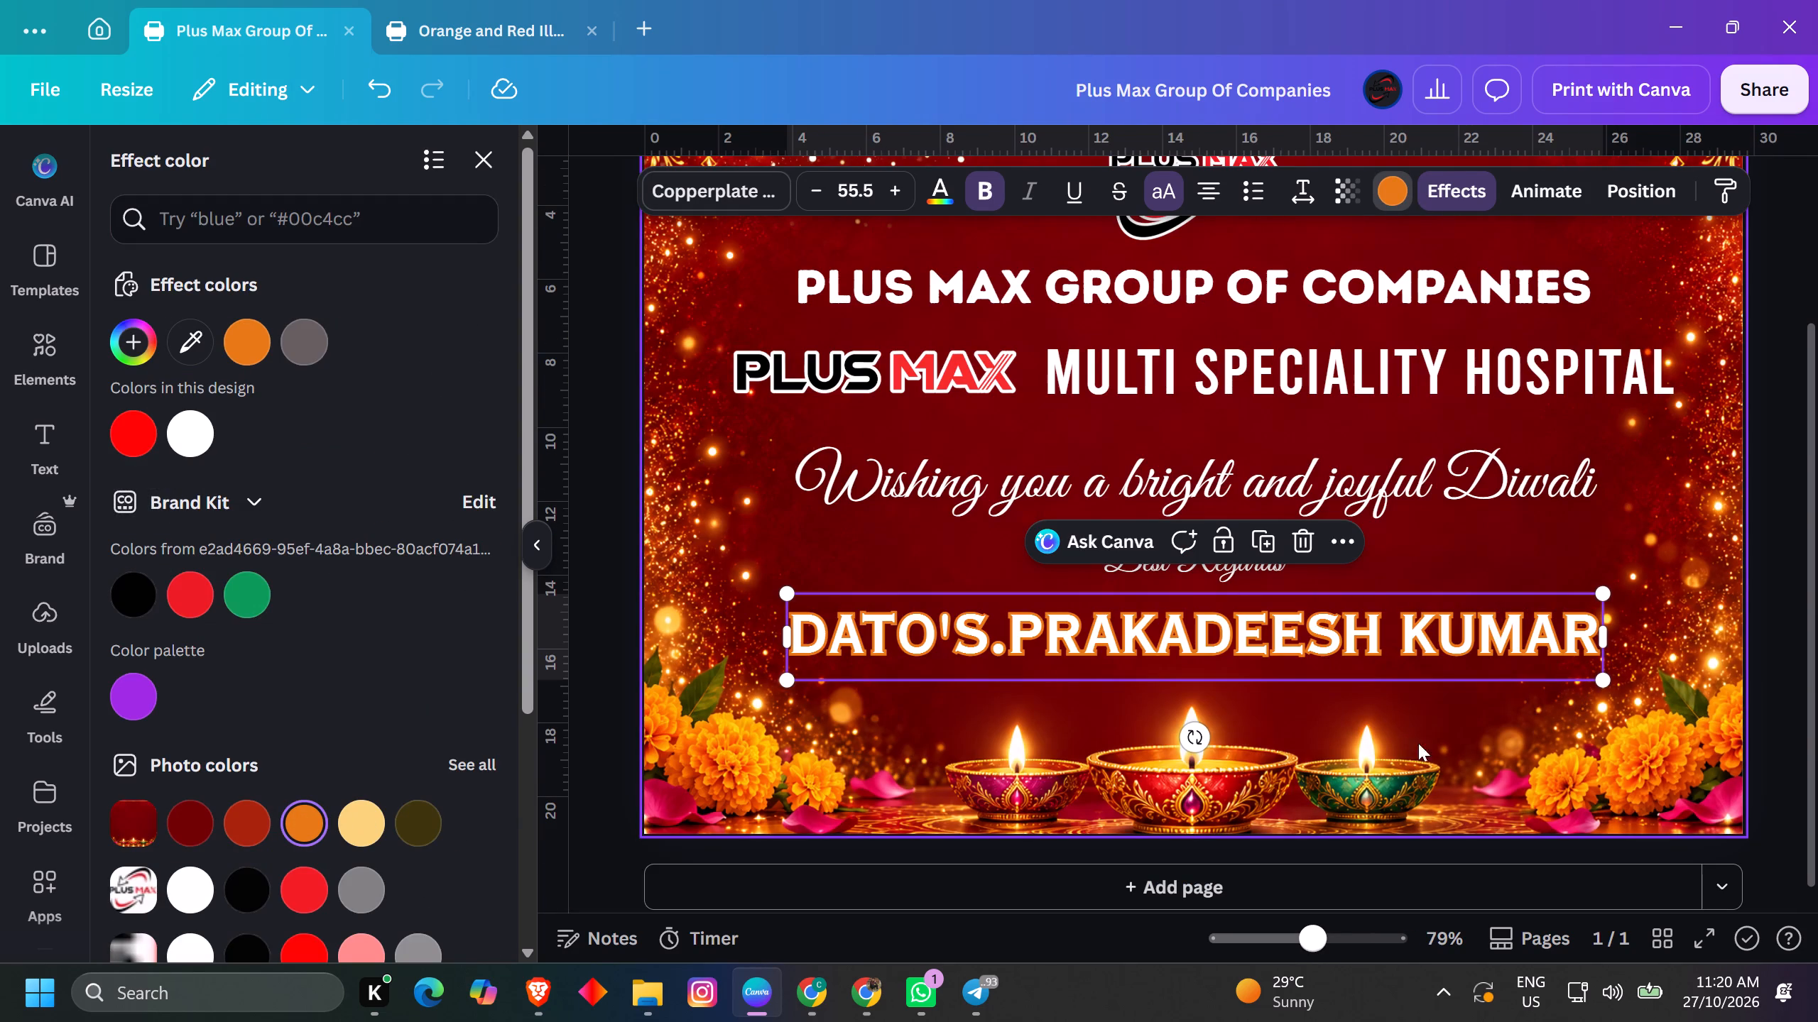
ctrl+scroll(423, 848, up, 4)
scroll(374, 803, down, 4)
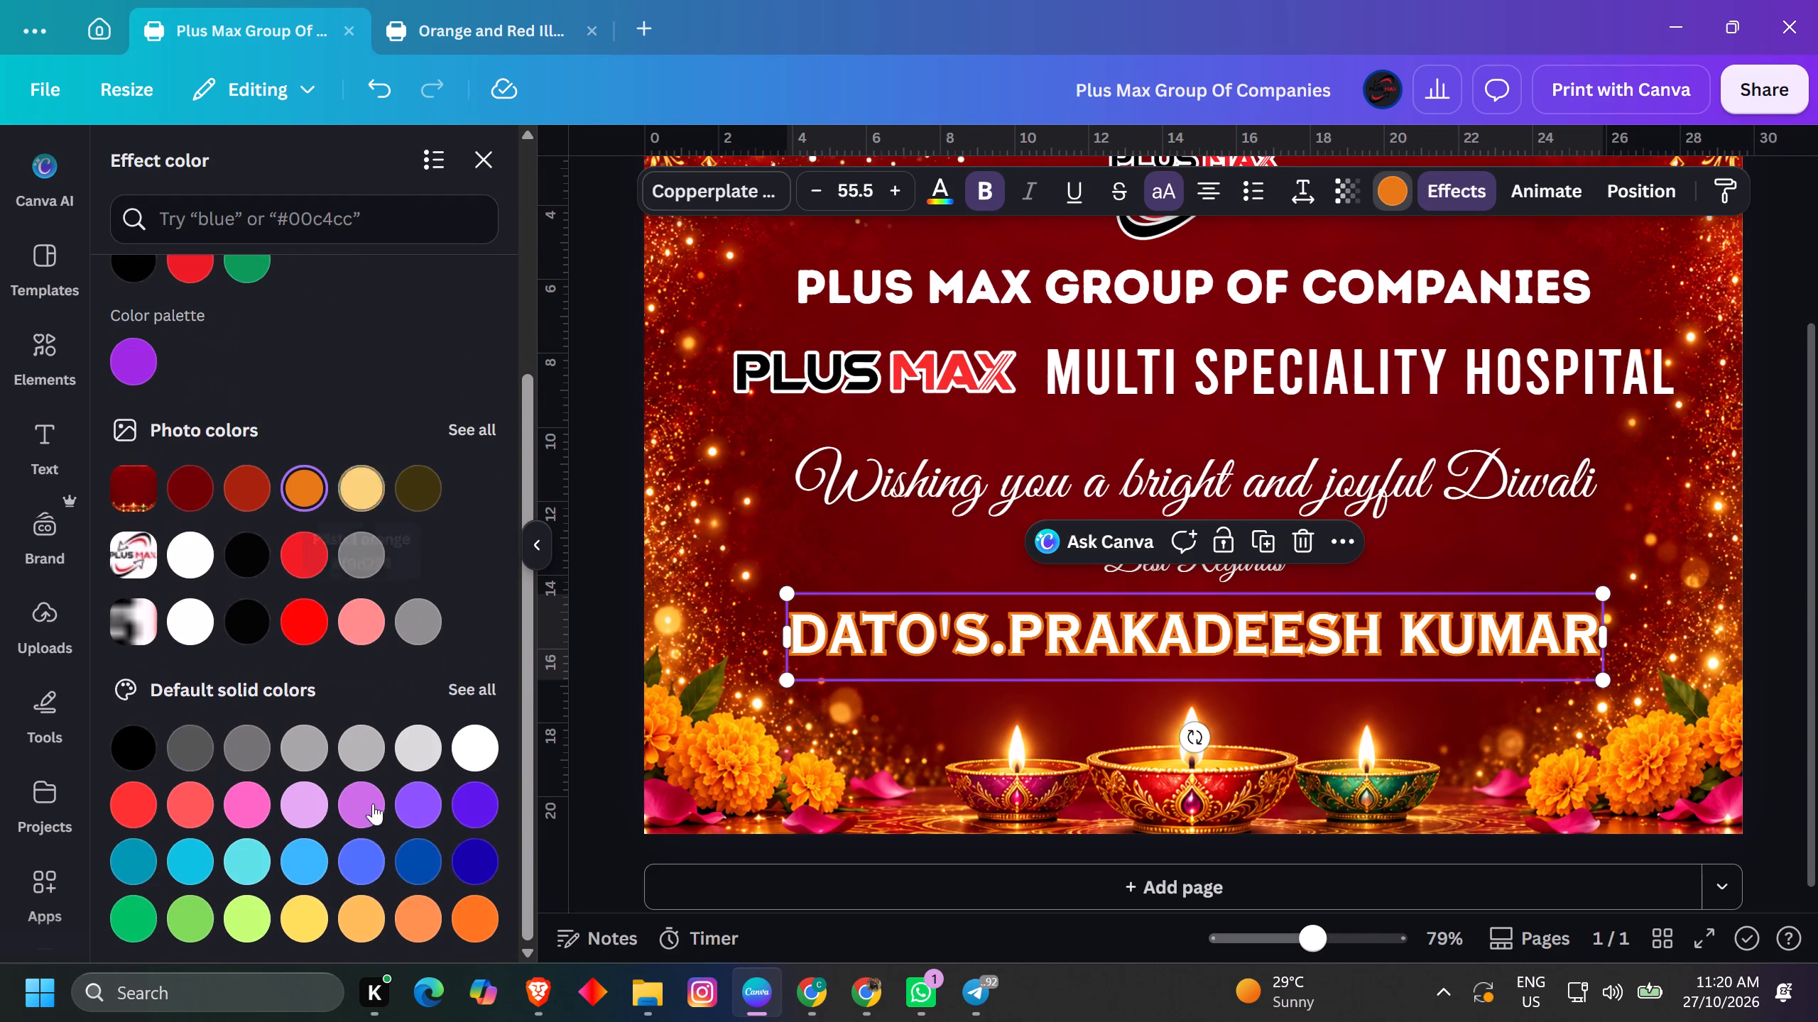
scroll(373, 803, down, 2)
ctrl+scroll(1545, 766, up, 3)
ctrl+scroll(1585, 687, down, 5)
double_click(1722, 564)
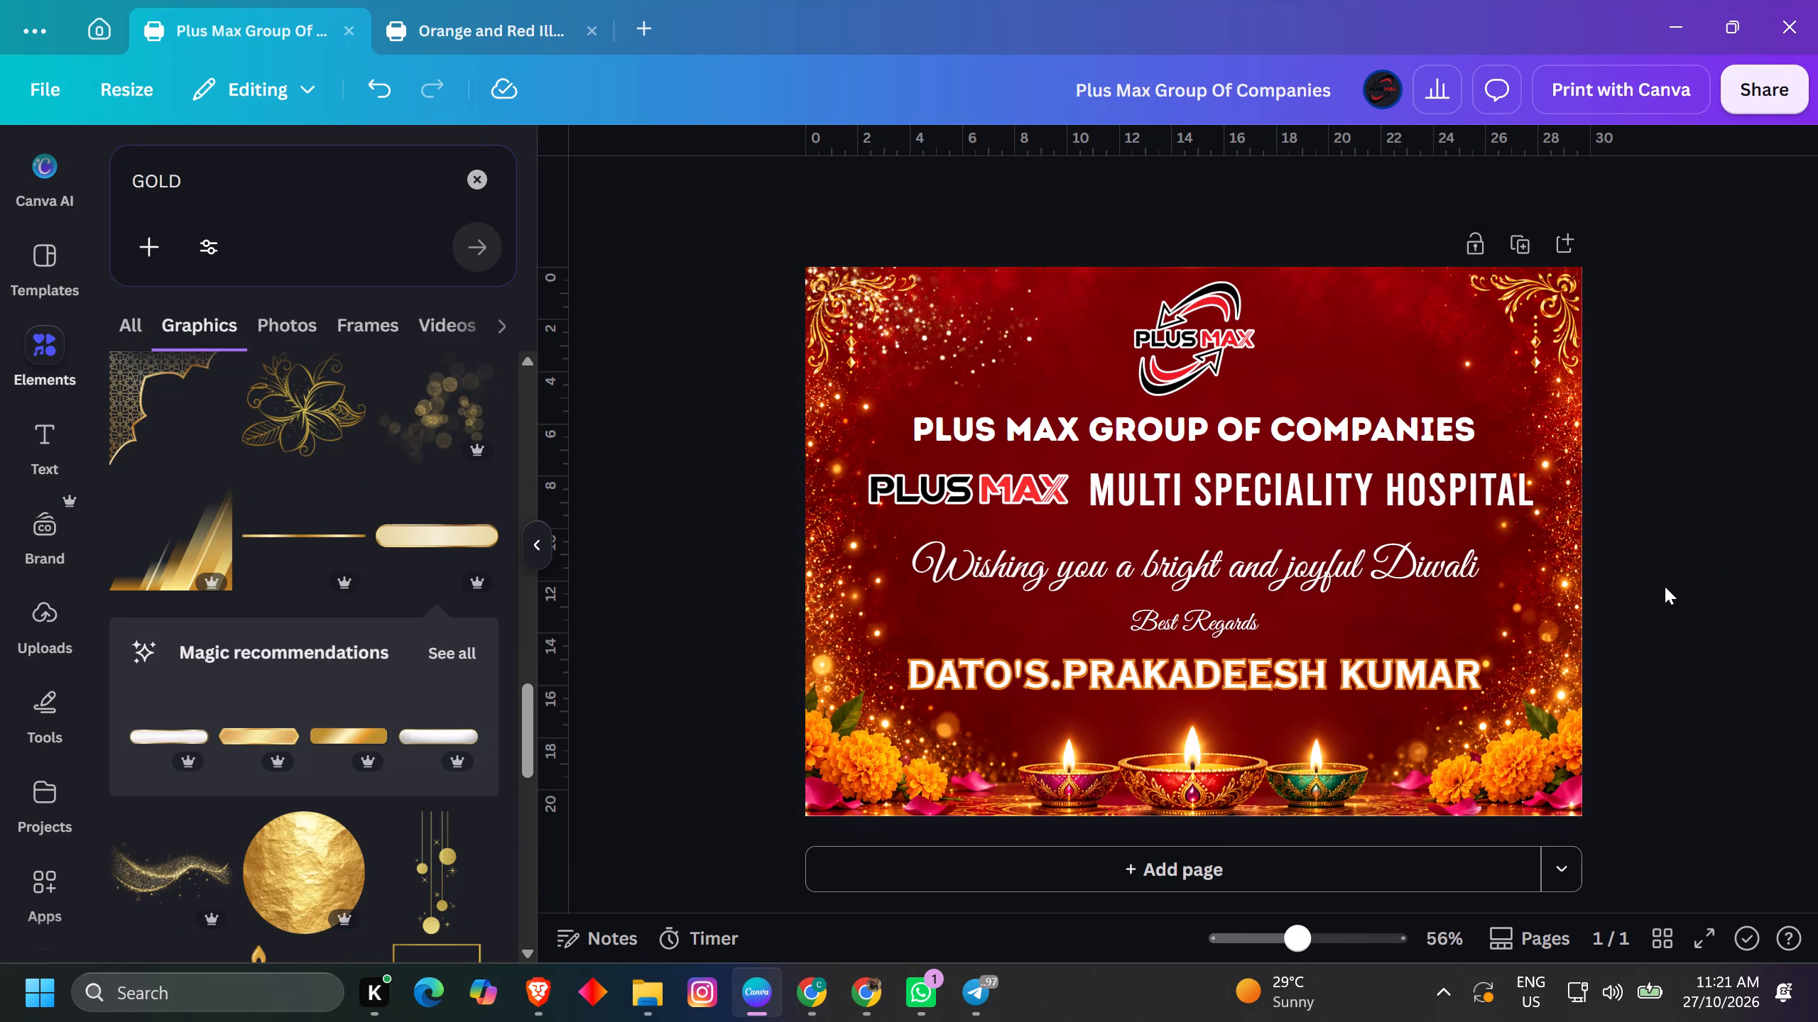
click(1679, 525)
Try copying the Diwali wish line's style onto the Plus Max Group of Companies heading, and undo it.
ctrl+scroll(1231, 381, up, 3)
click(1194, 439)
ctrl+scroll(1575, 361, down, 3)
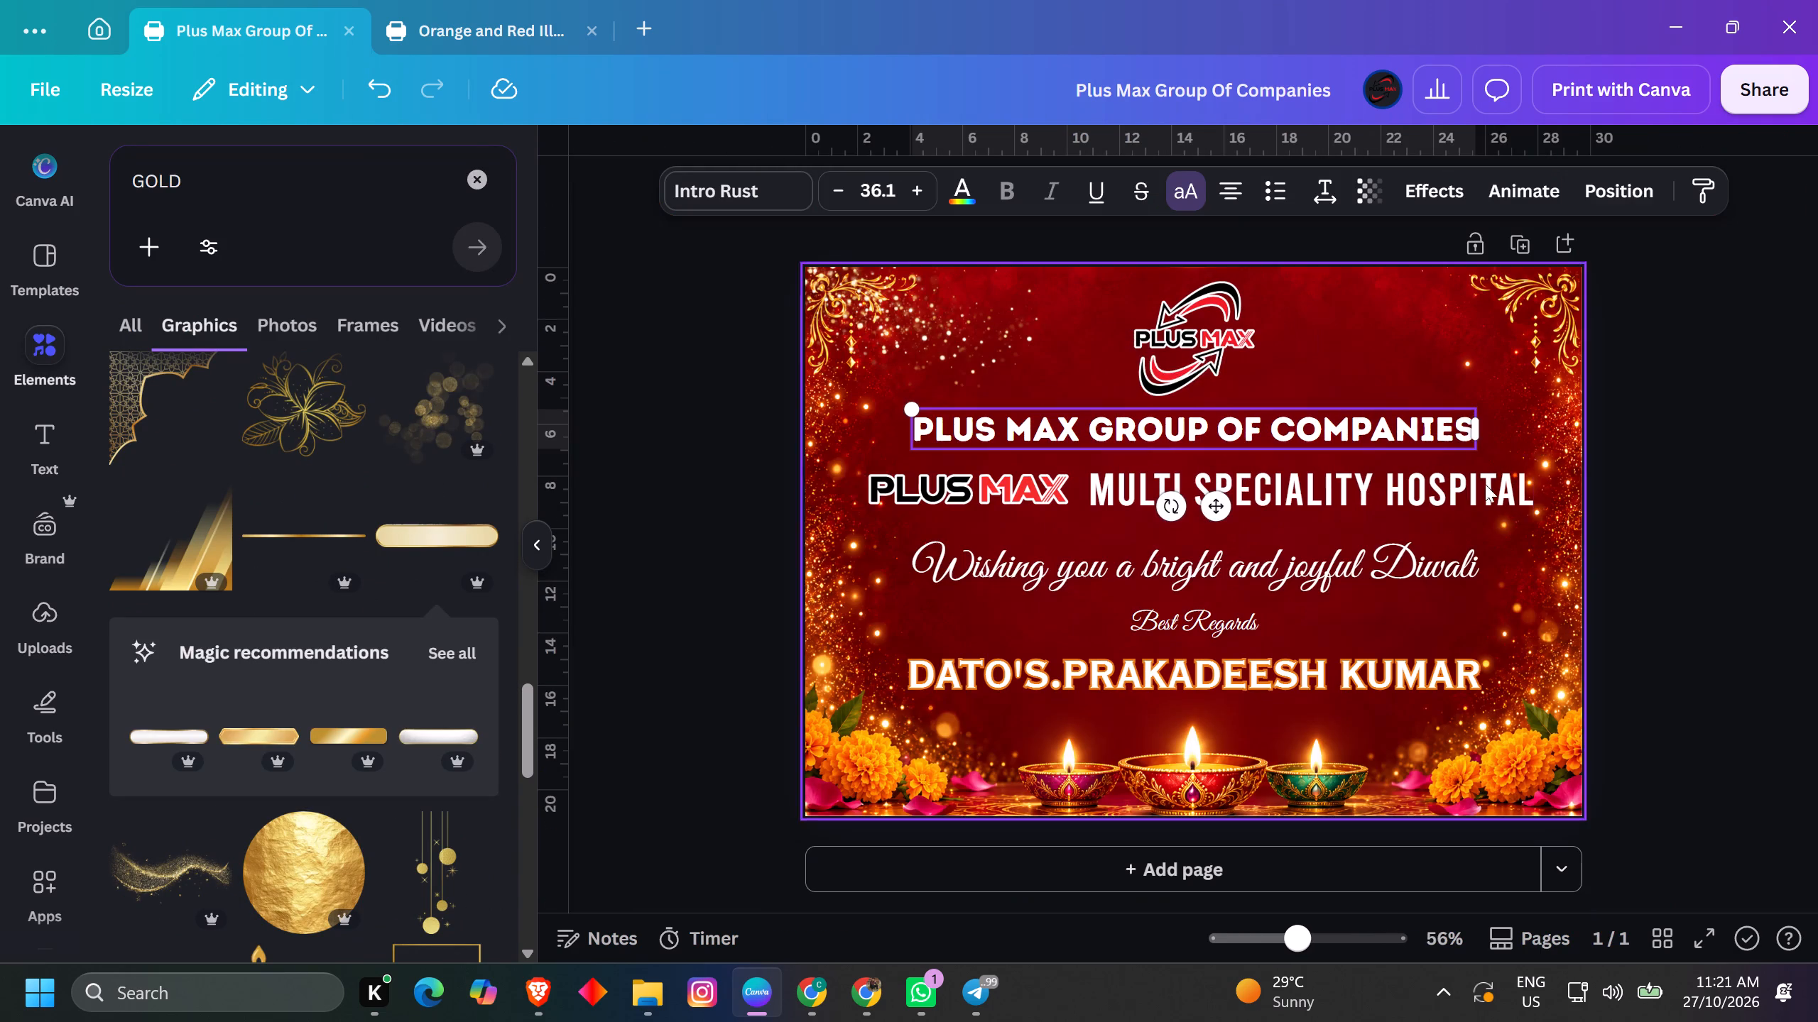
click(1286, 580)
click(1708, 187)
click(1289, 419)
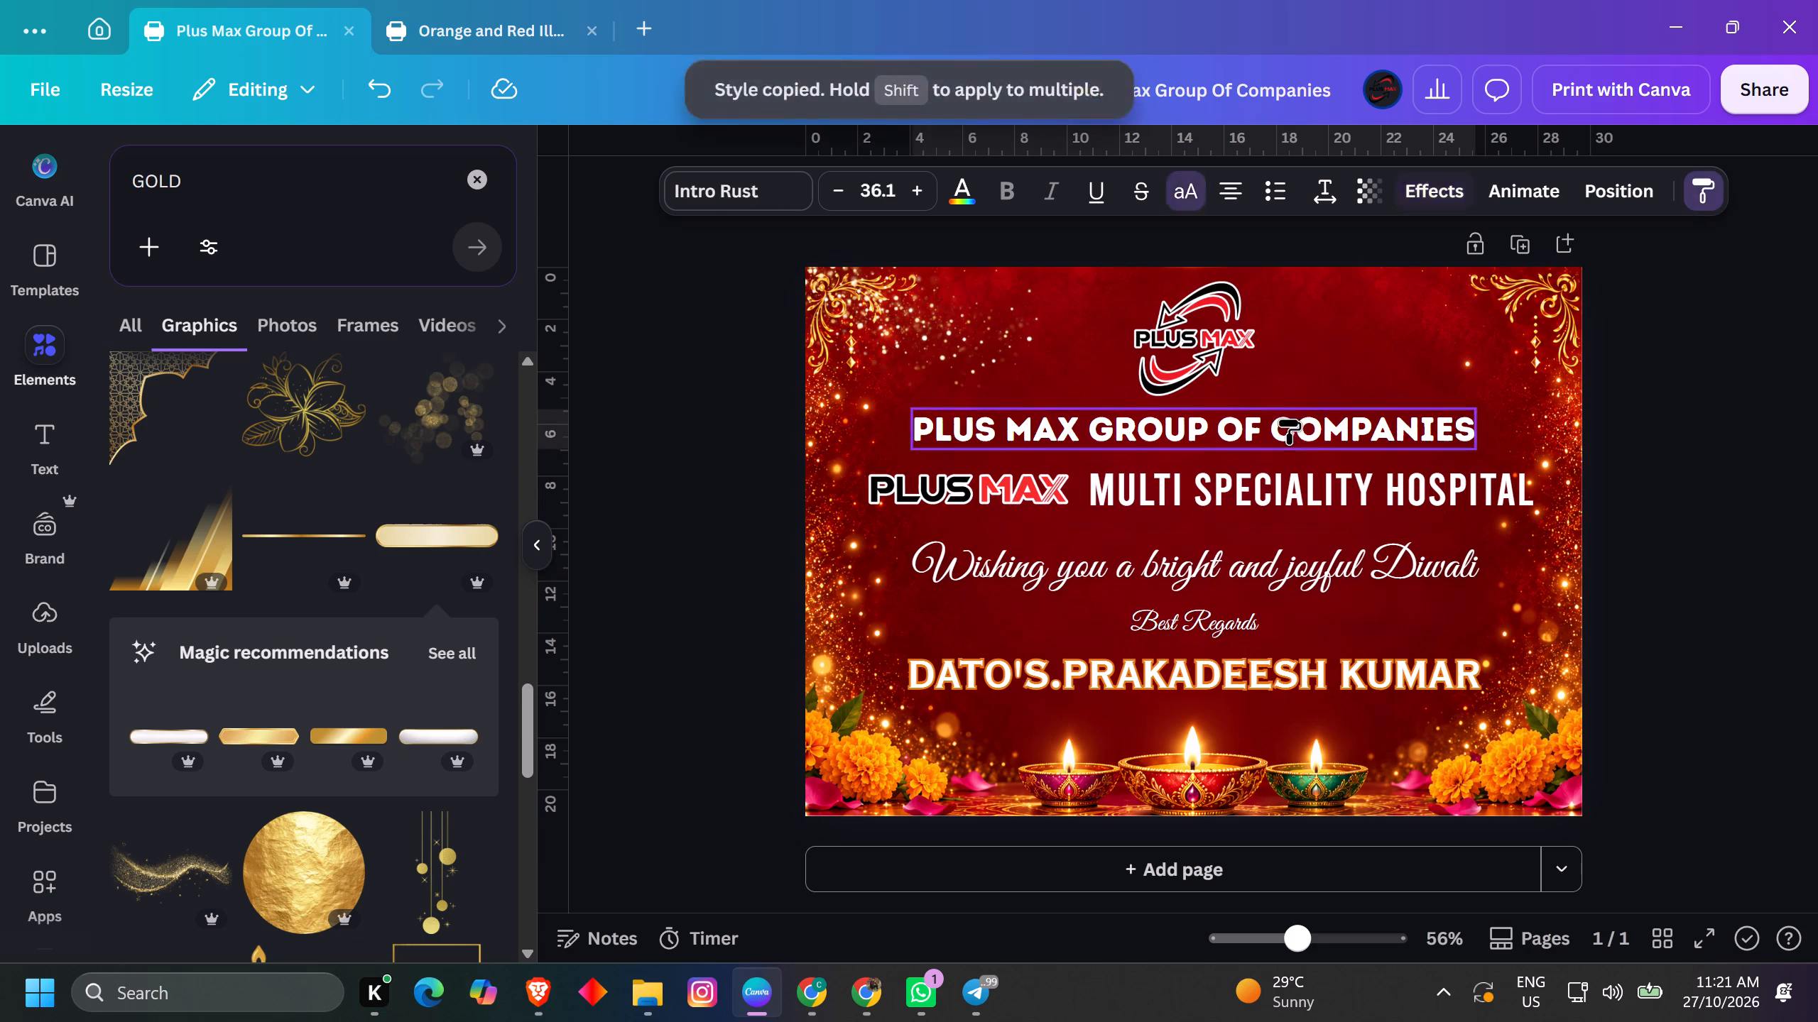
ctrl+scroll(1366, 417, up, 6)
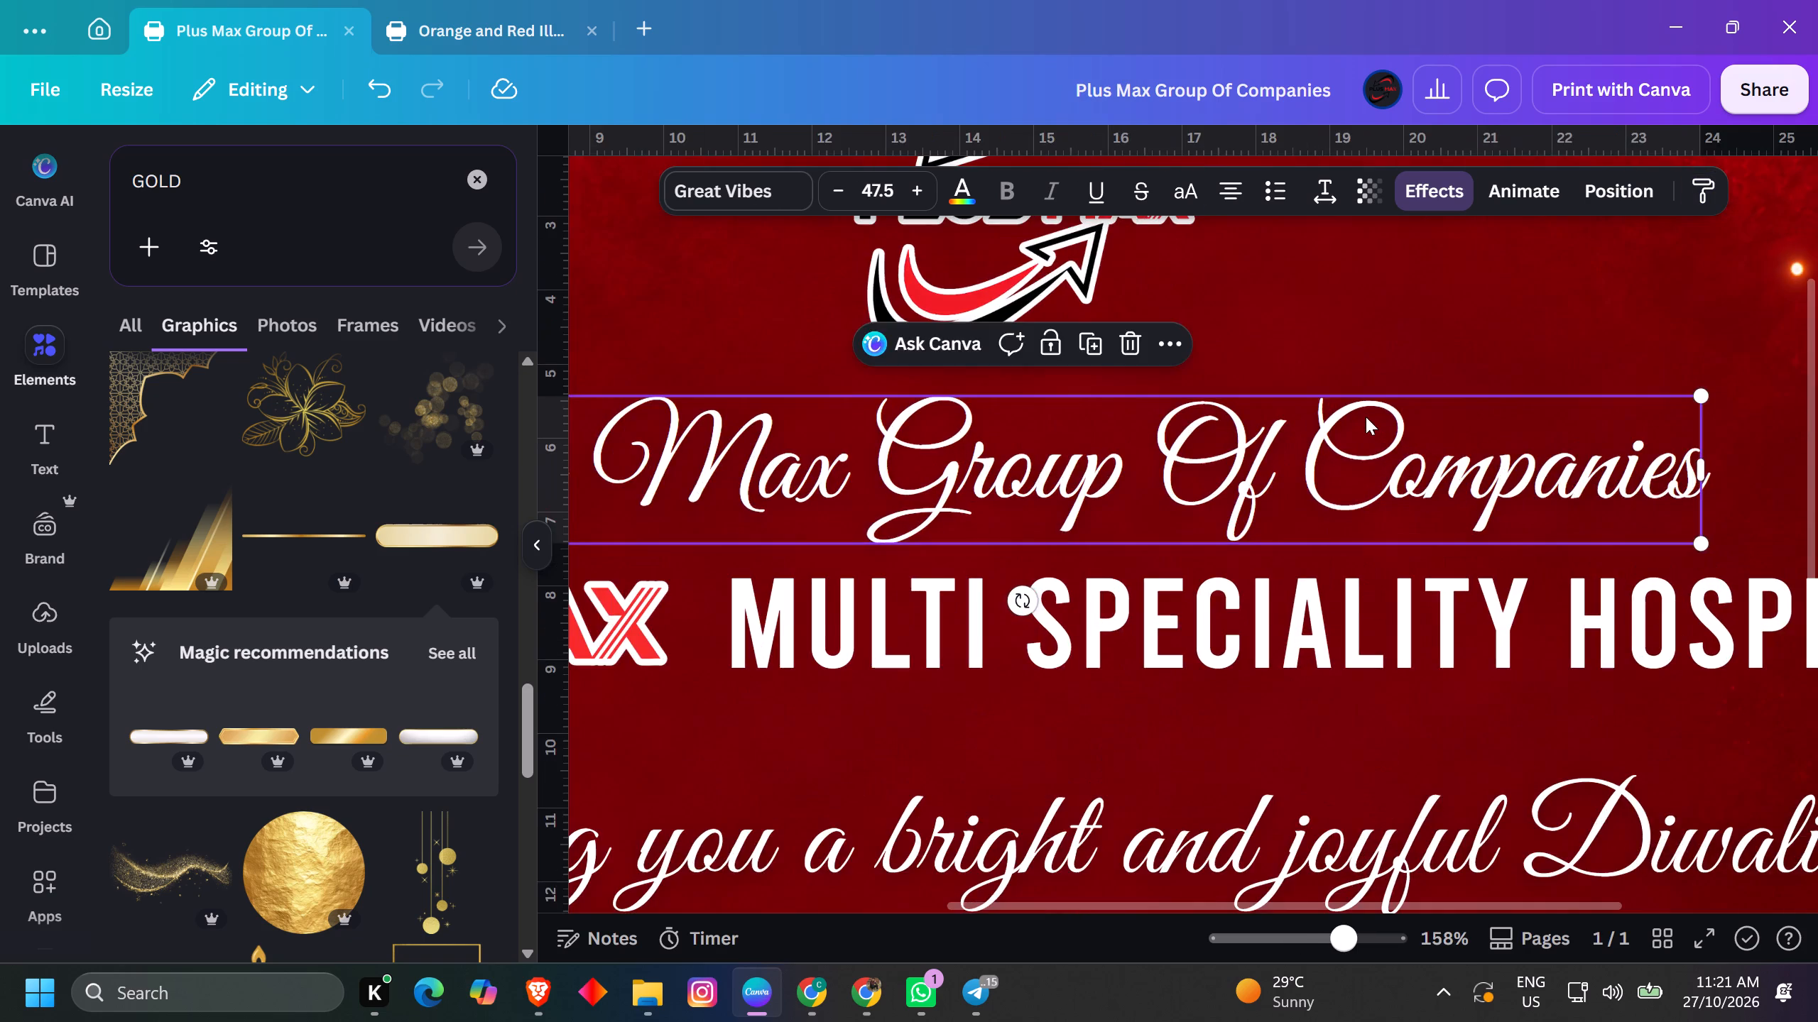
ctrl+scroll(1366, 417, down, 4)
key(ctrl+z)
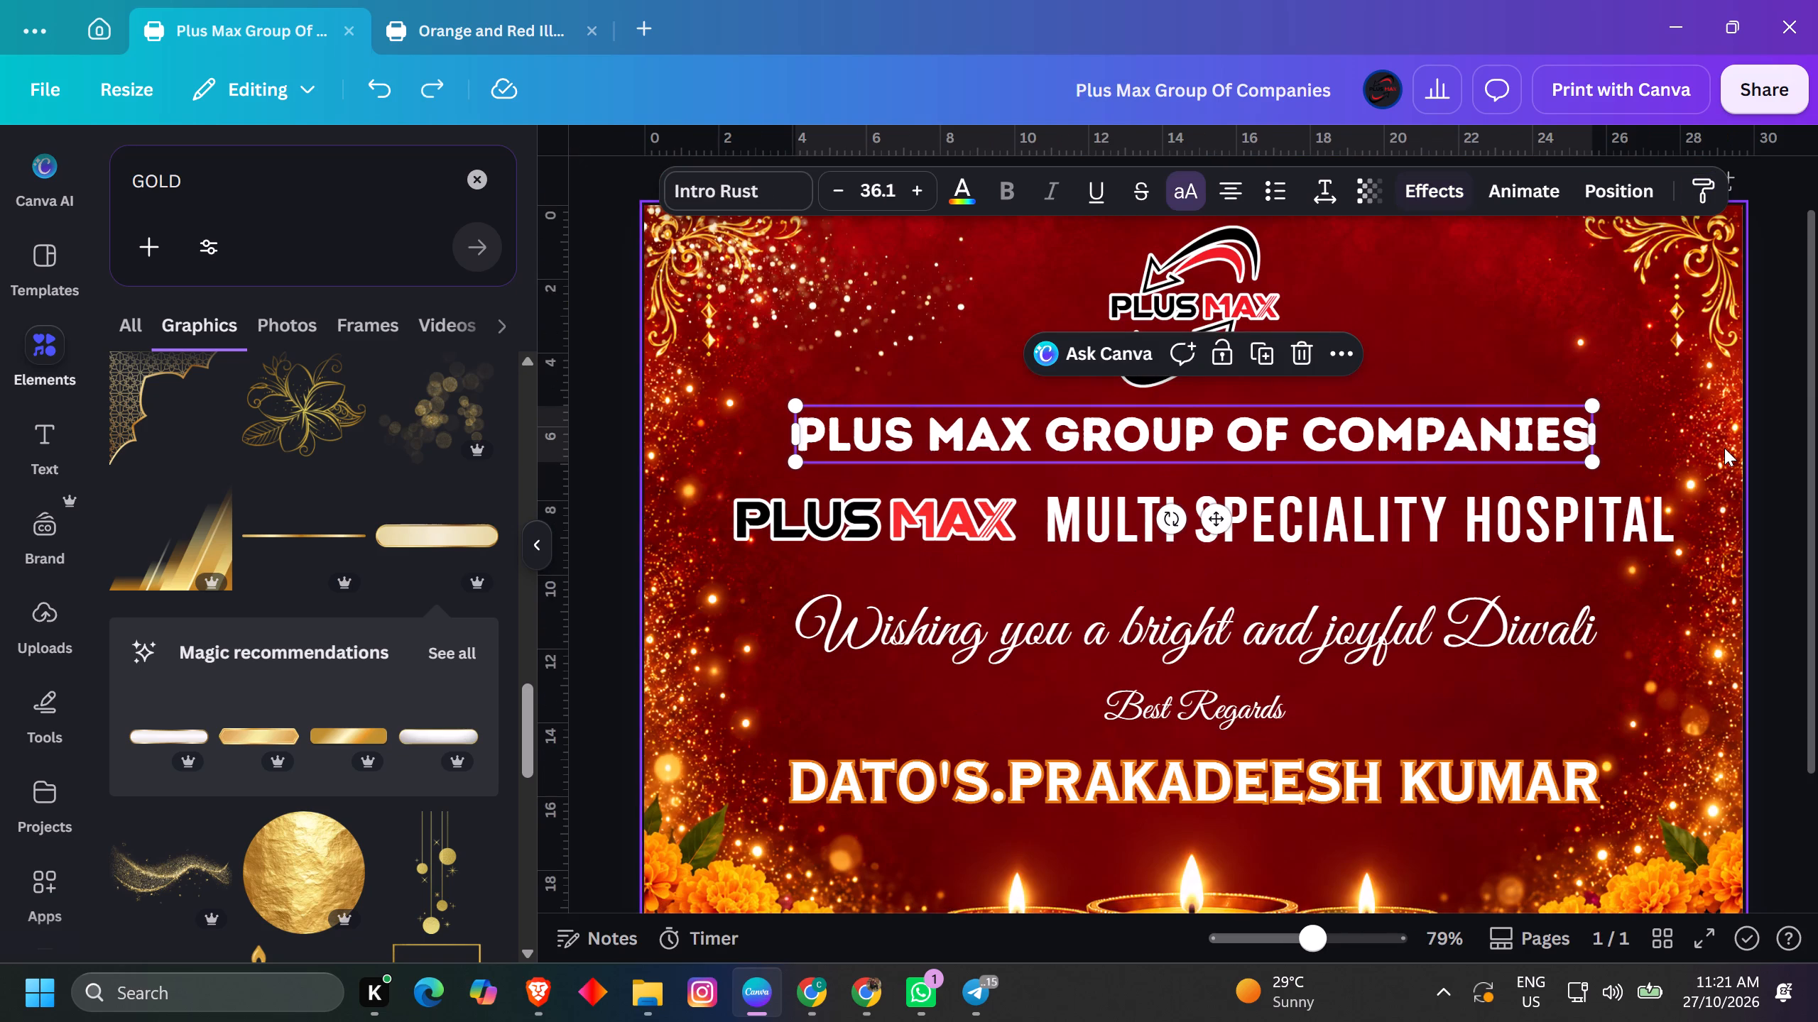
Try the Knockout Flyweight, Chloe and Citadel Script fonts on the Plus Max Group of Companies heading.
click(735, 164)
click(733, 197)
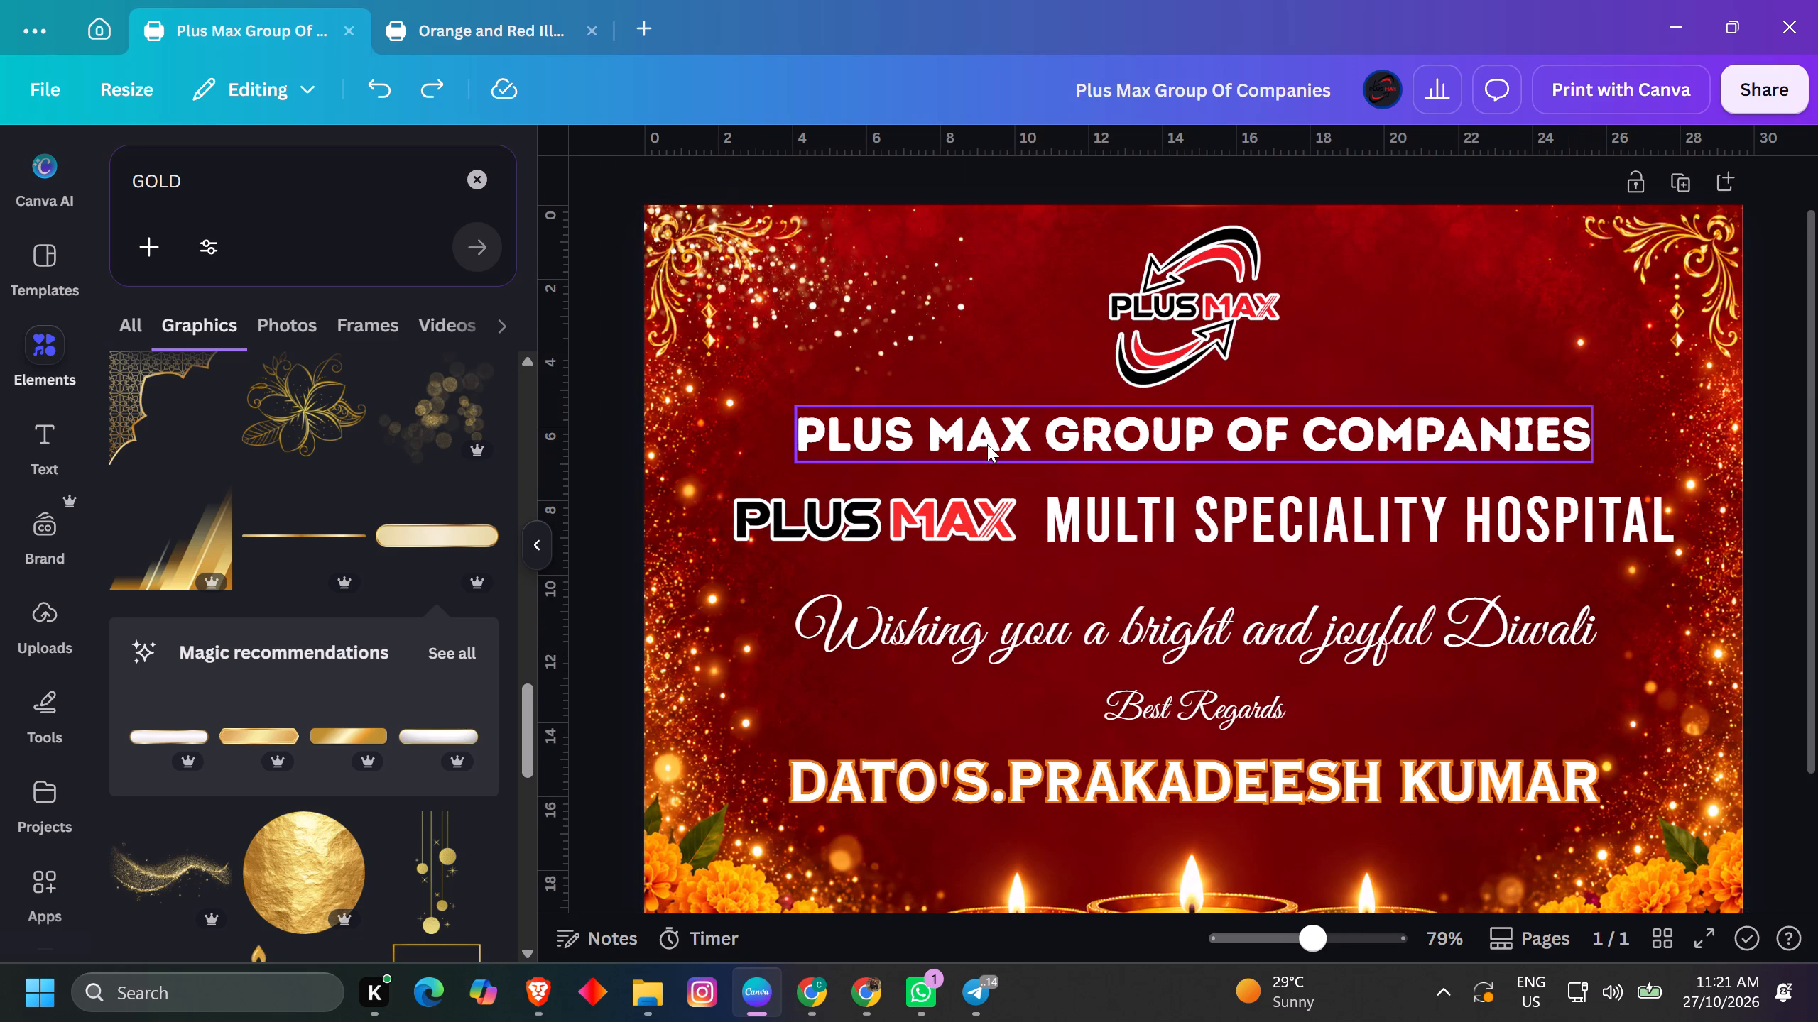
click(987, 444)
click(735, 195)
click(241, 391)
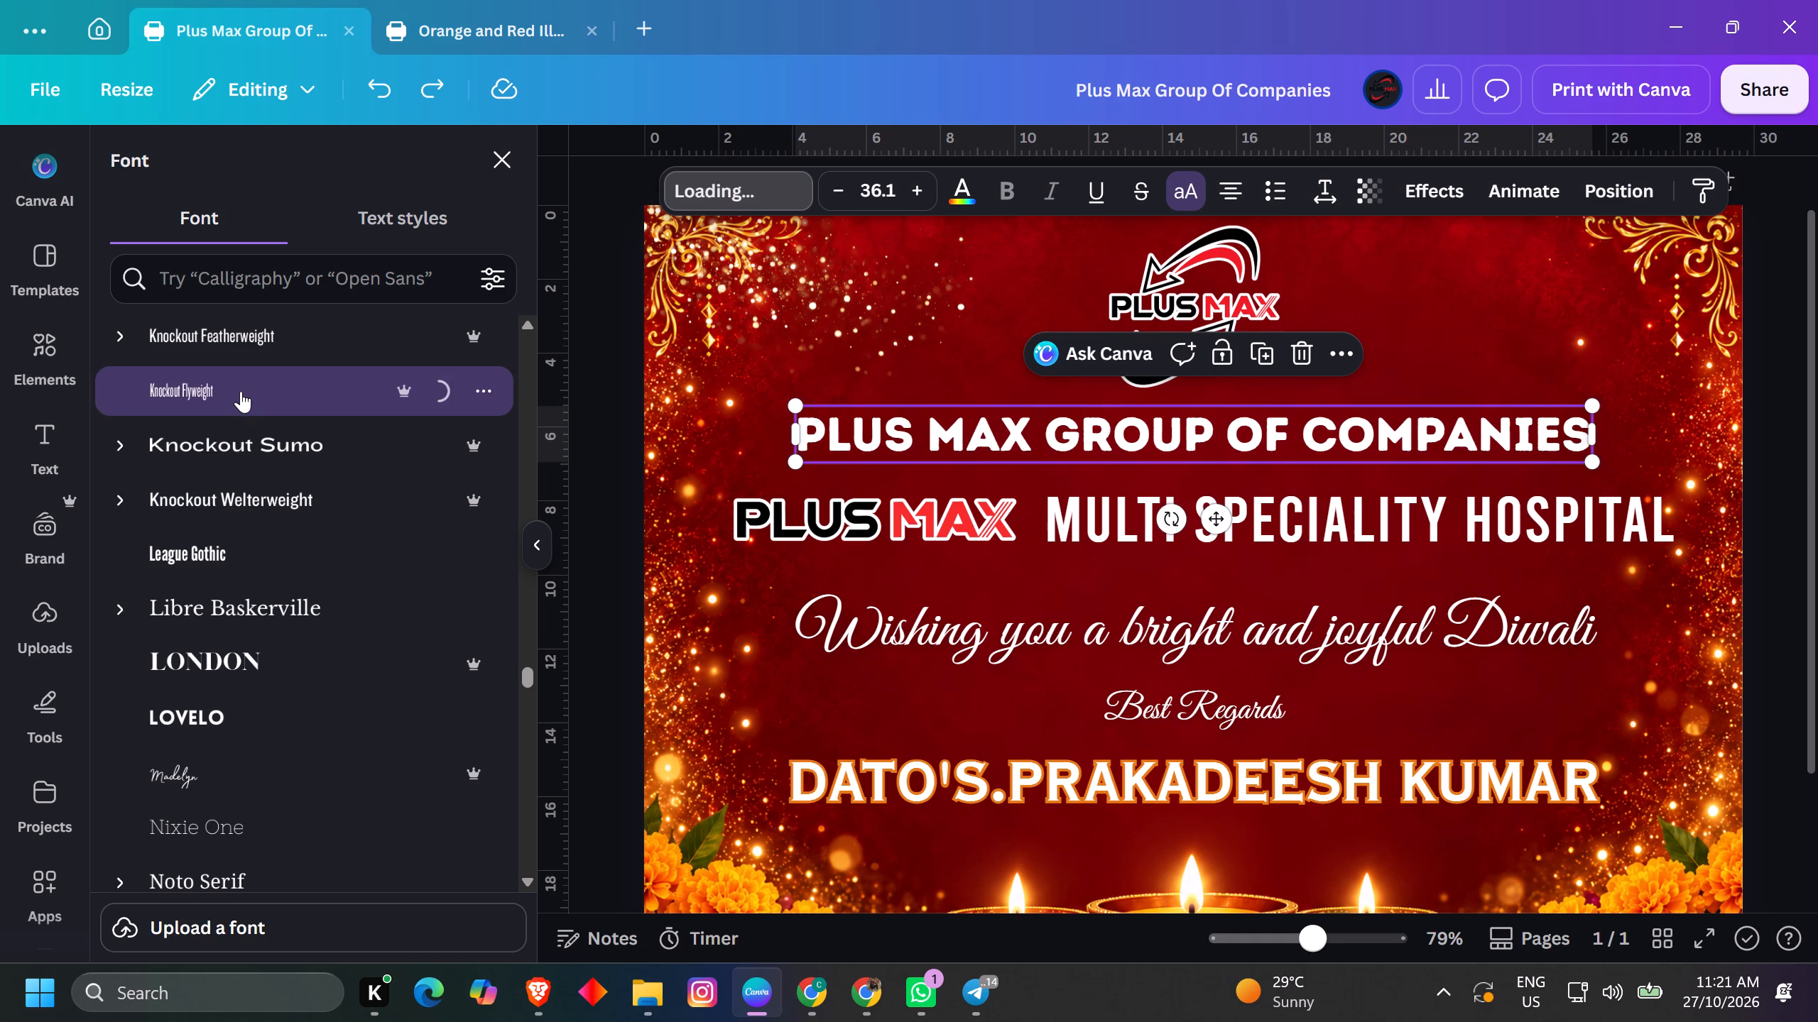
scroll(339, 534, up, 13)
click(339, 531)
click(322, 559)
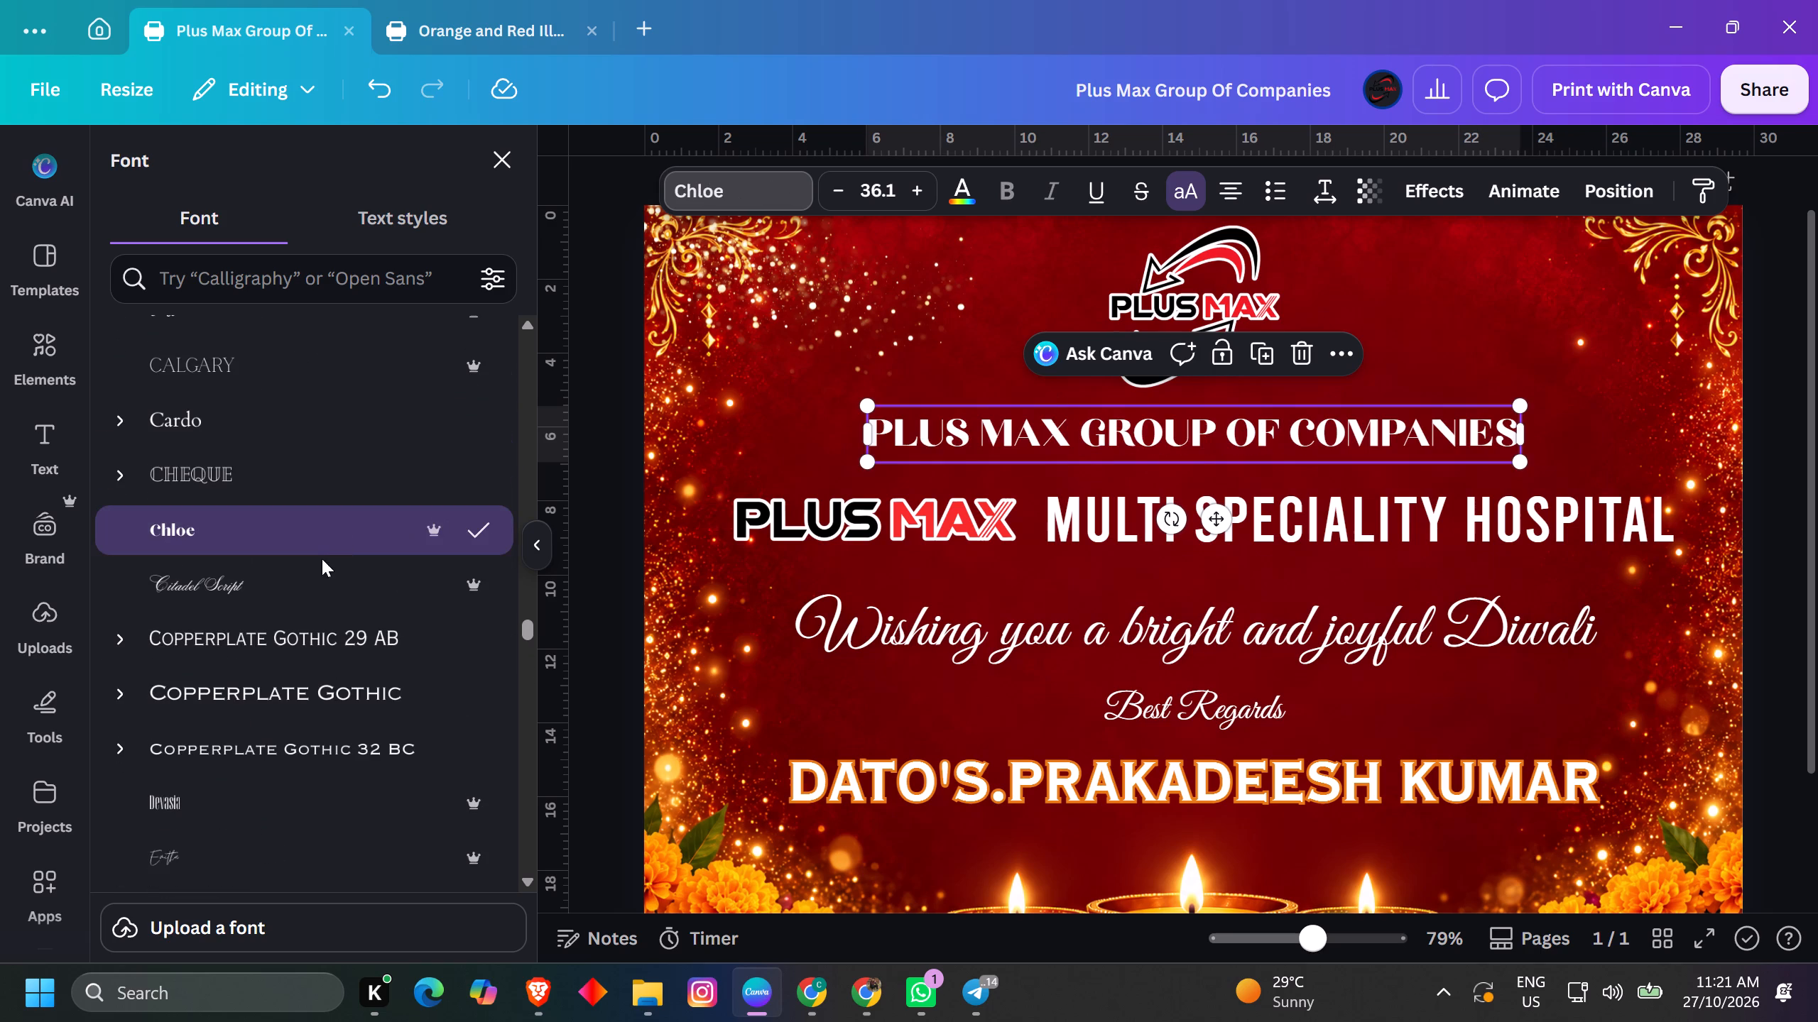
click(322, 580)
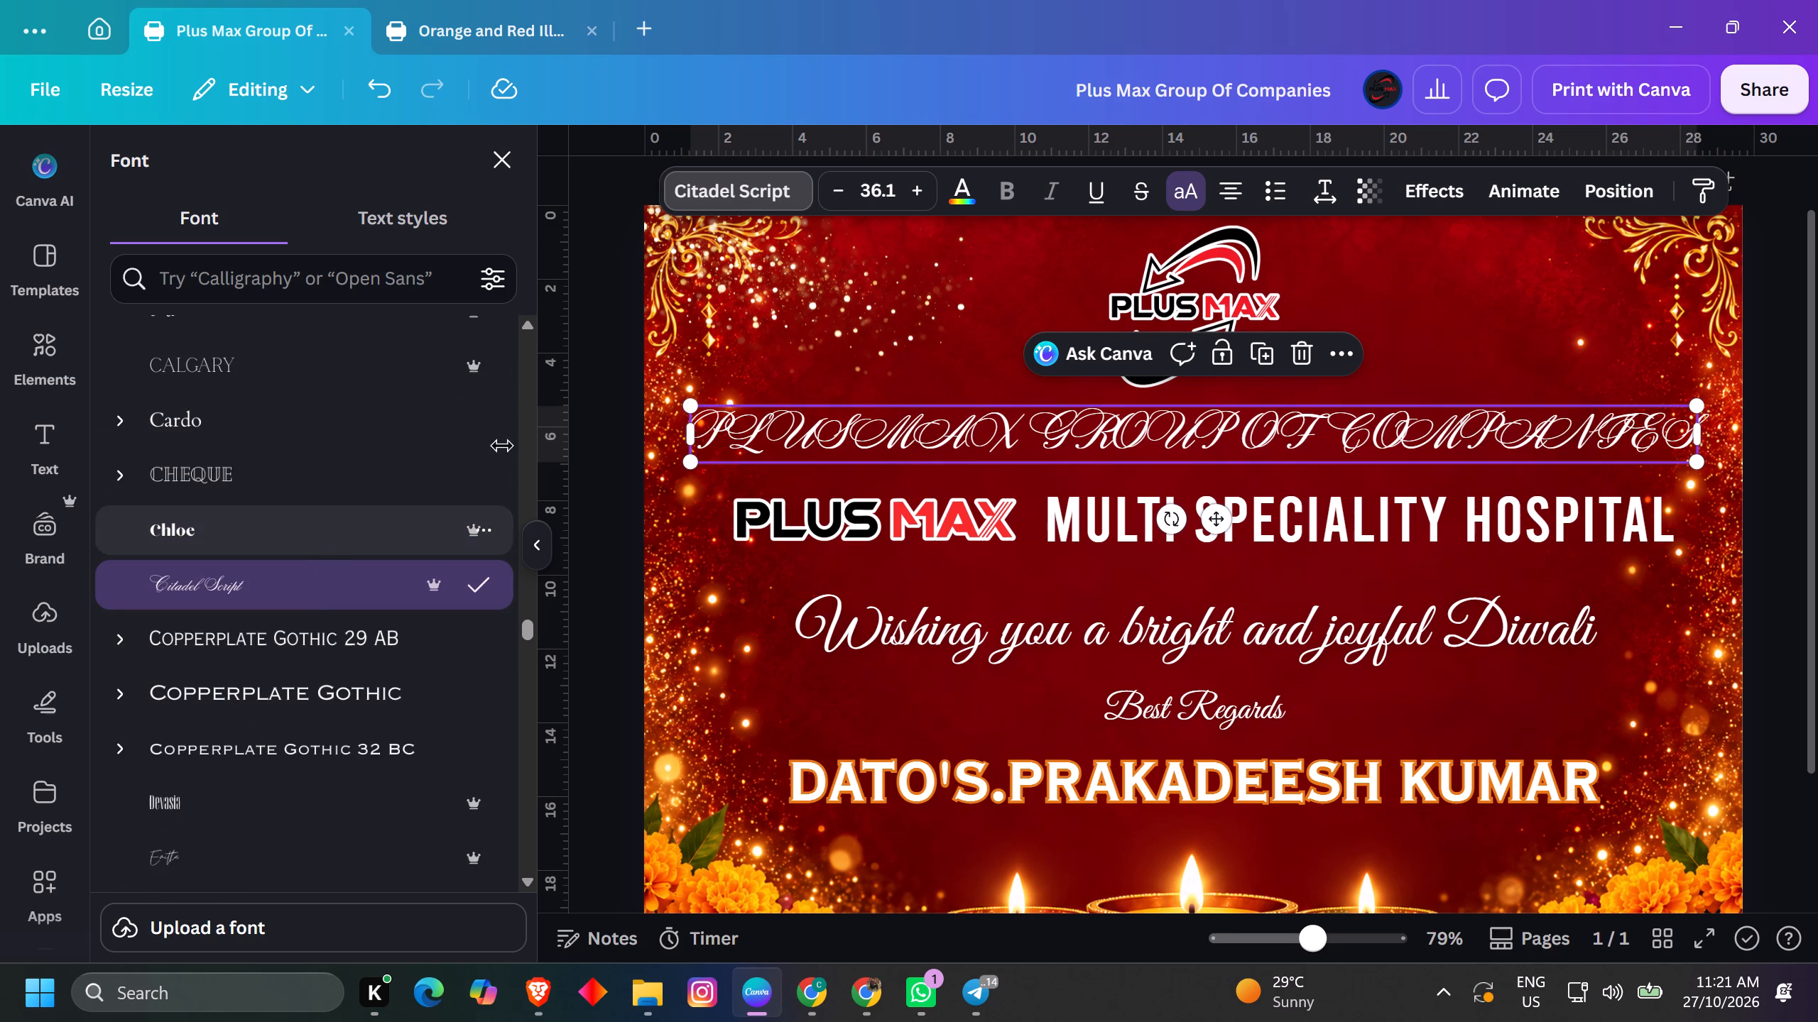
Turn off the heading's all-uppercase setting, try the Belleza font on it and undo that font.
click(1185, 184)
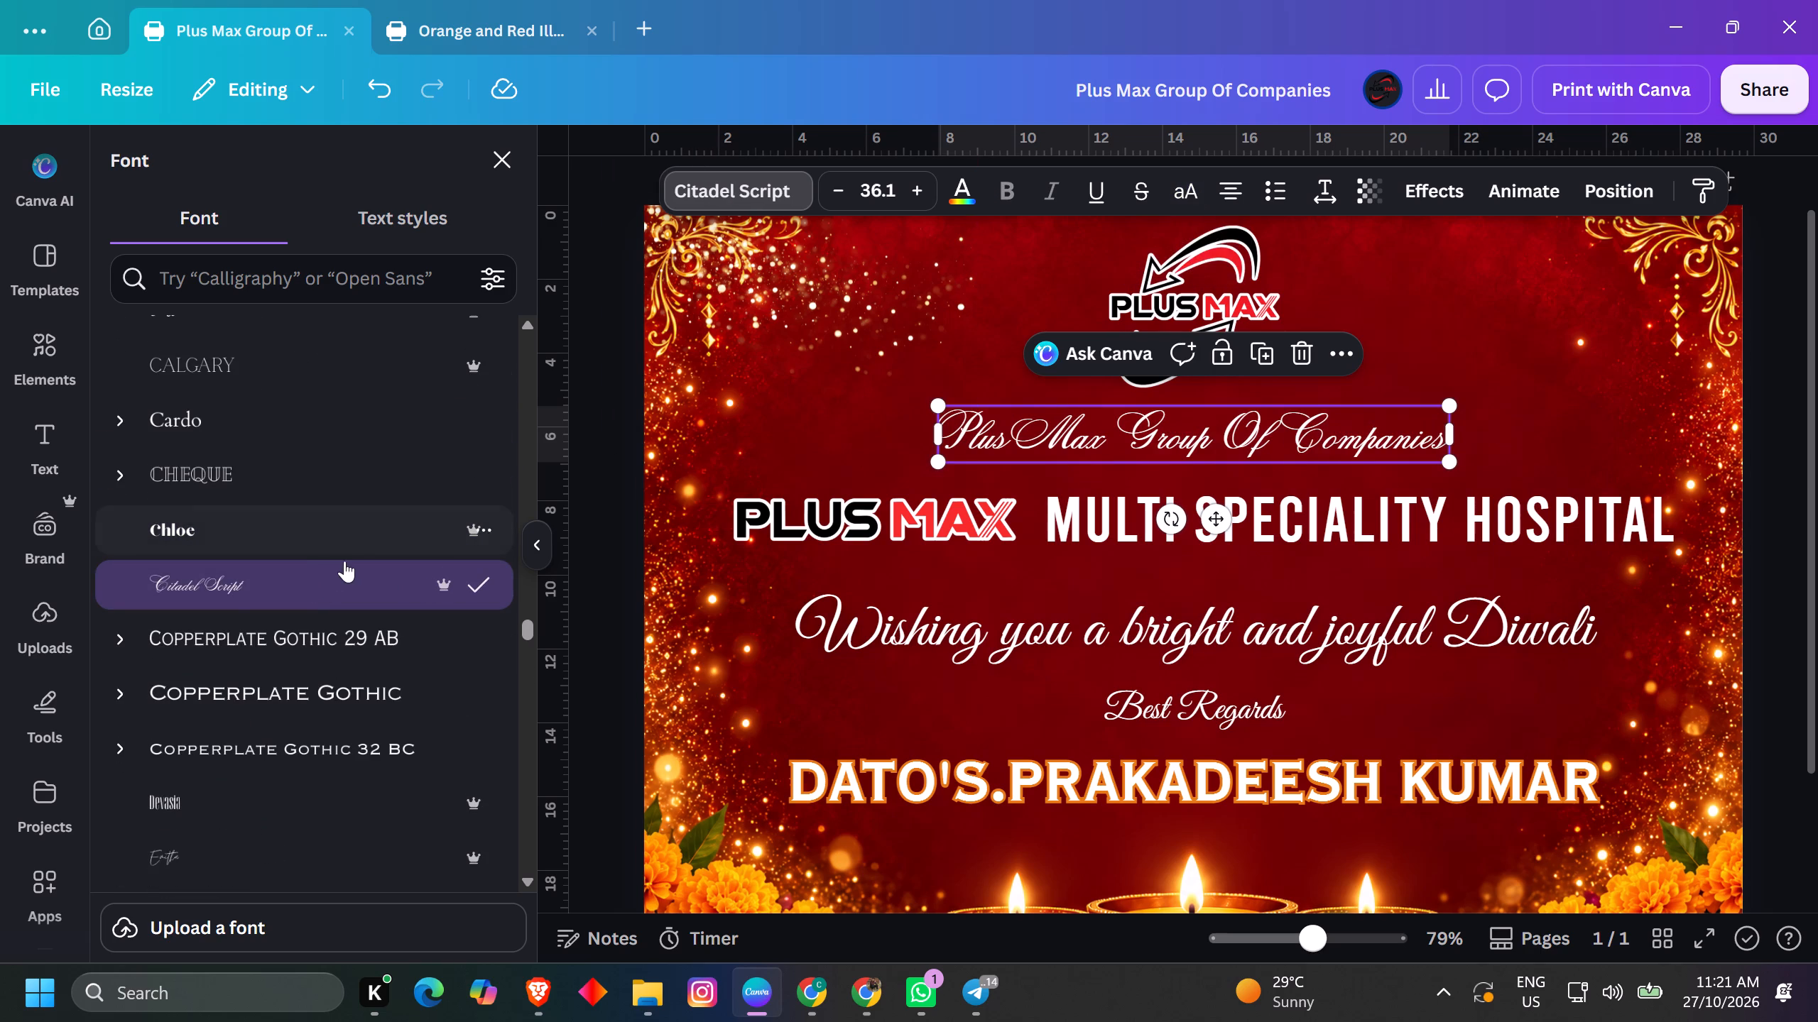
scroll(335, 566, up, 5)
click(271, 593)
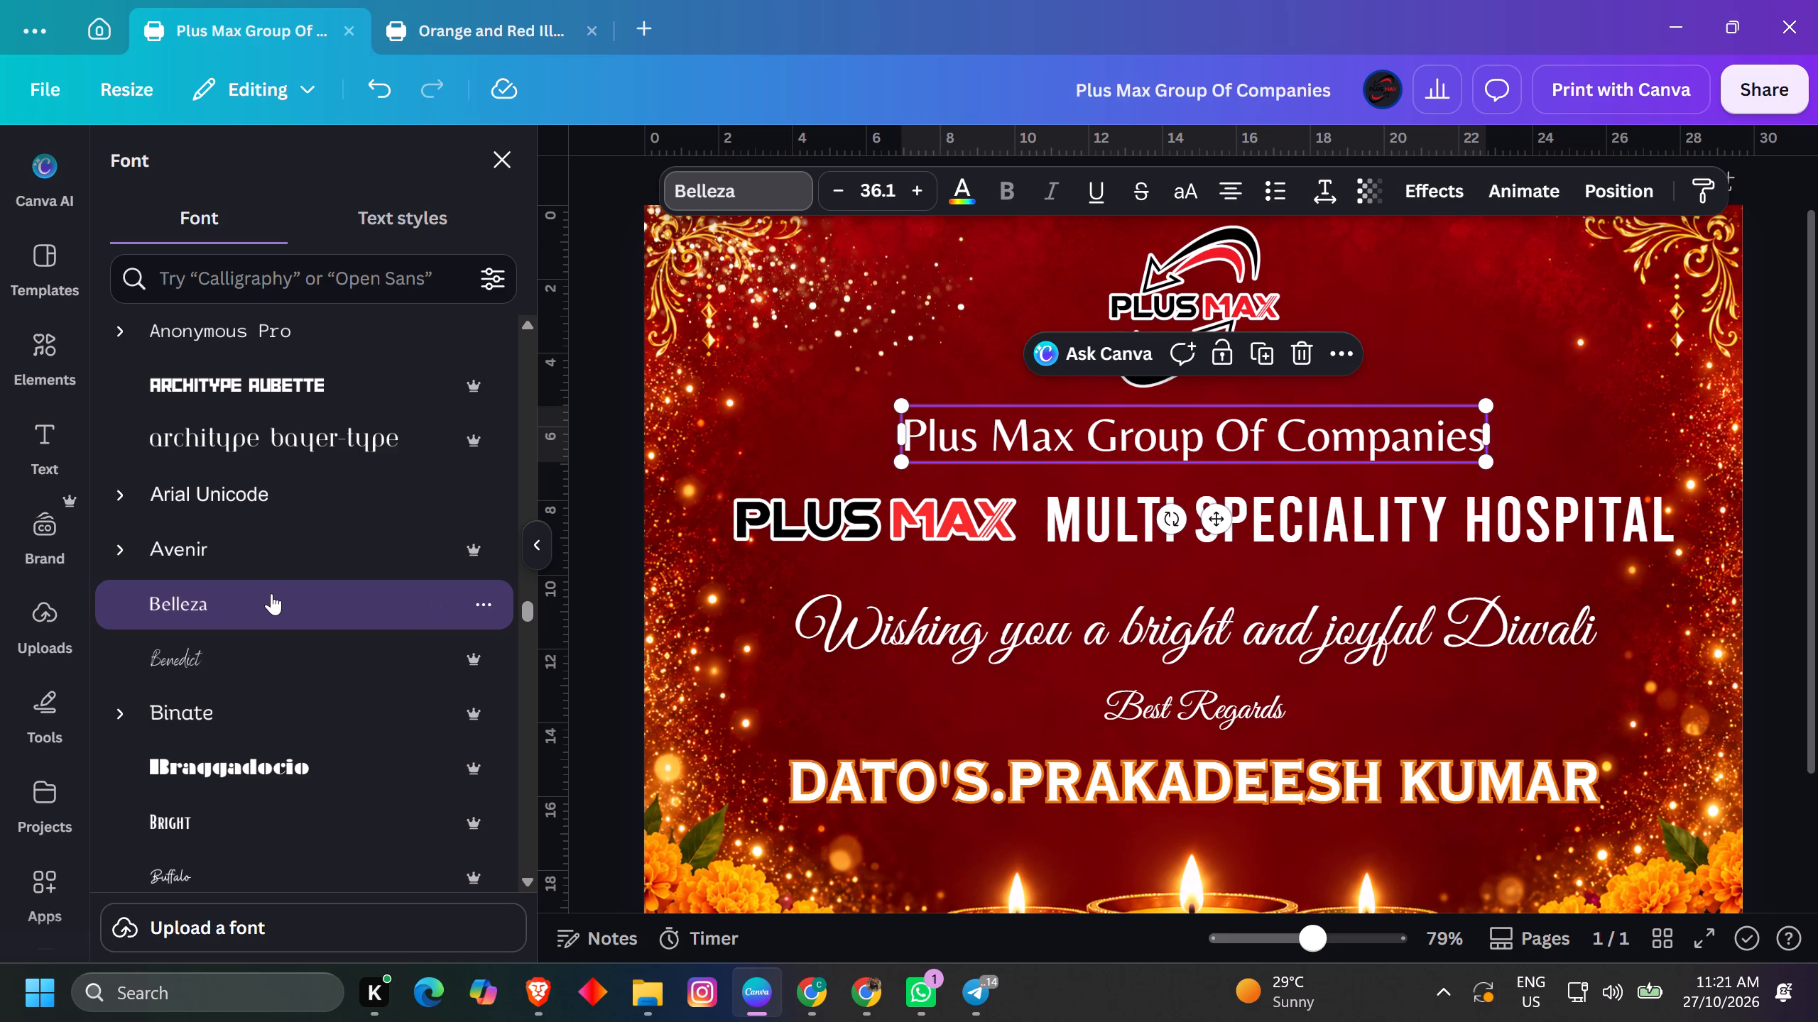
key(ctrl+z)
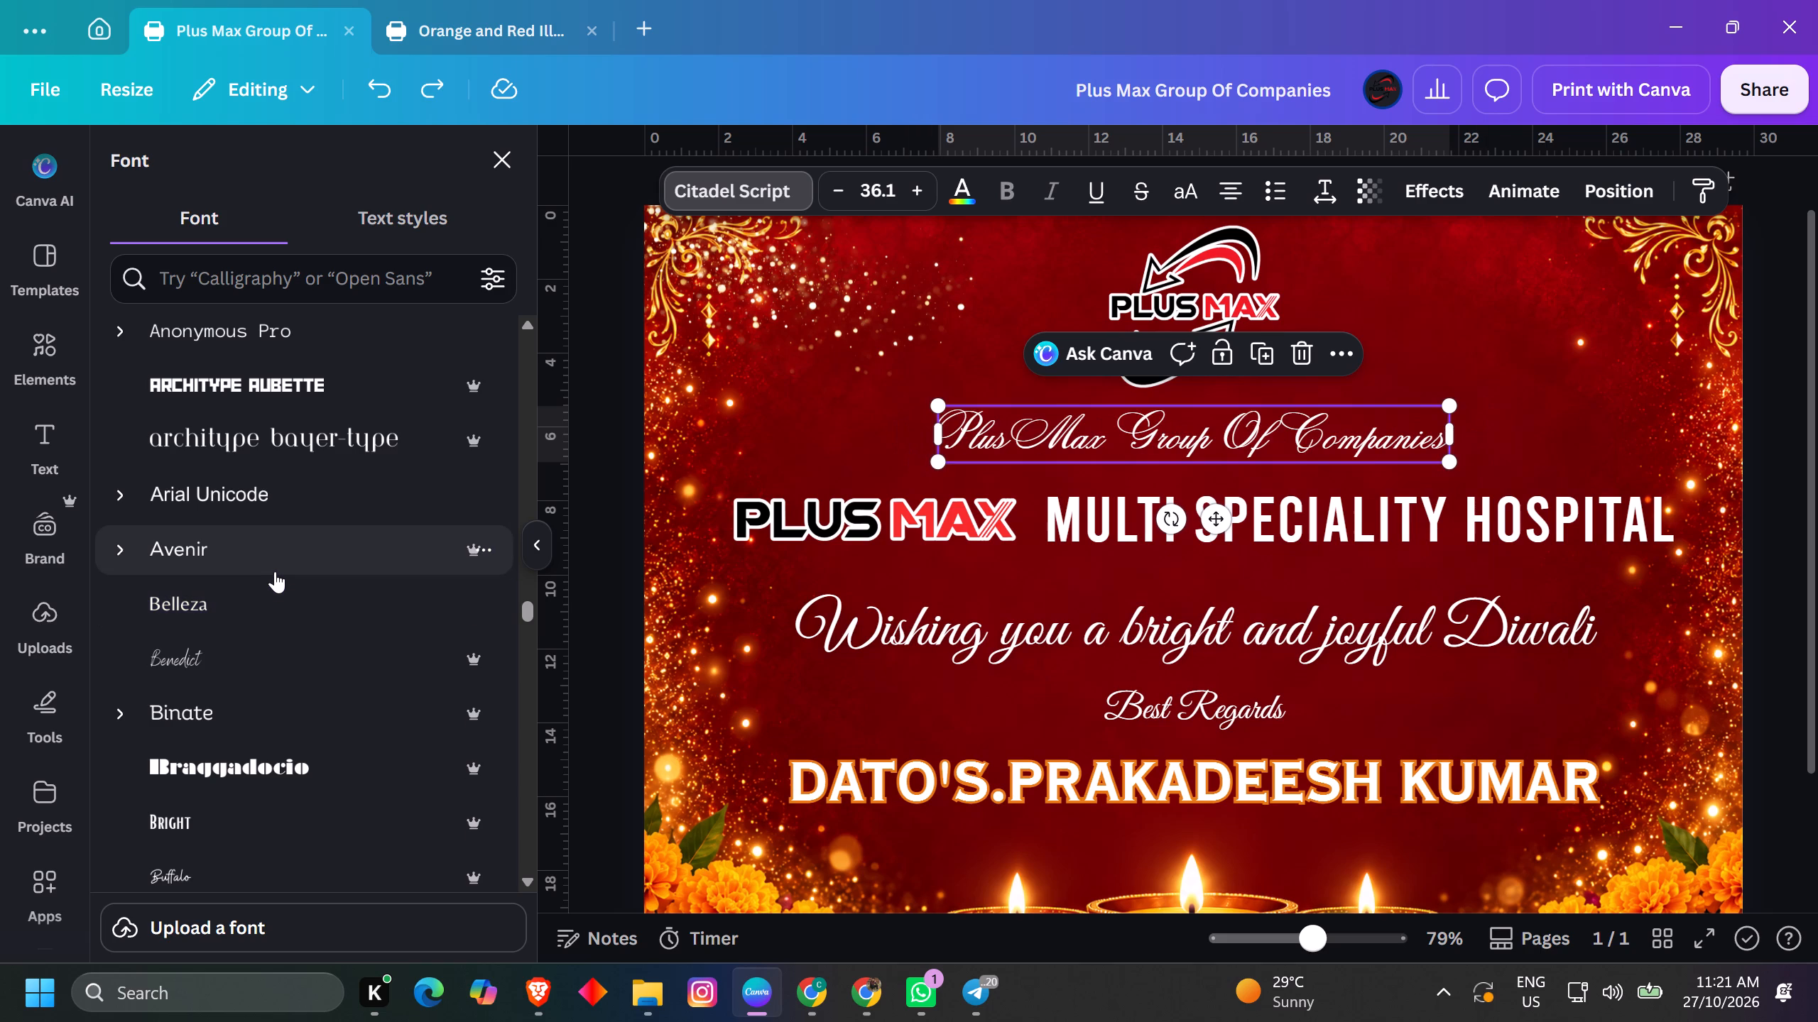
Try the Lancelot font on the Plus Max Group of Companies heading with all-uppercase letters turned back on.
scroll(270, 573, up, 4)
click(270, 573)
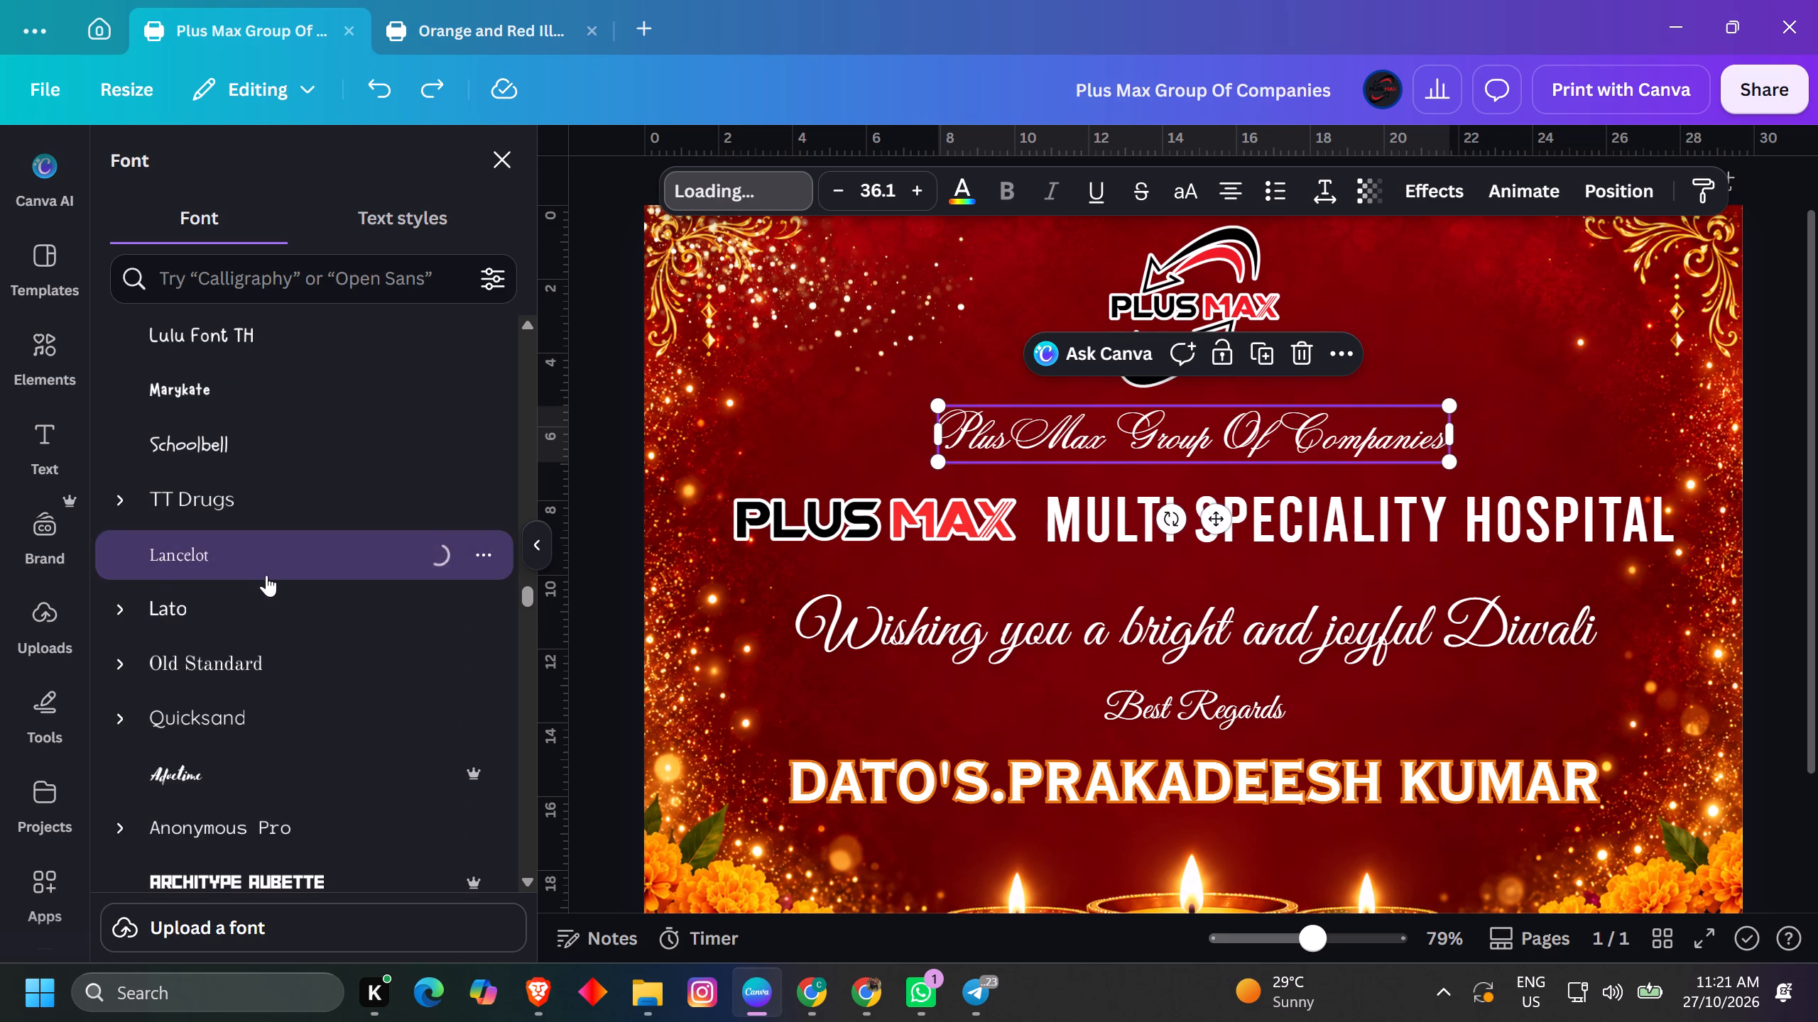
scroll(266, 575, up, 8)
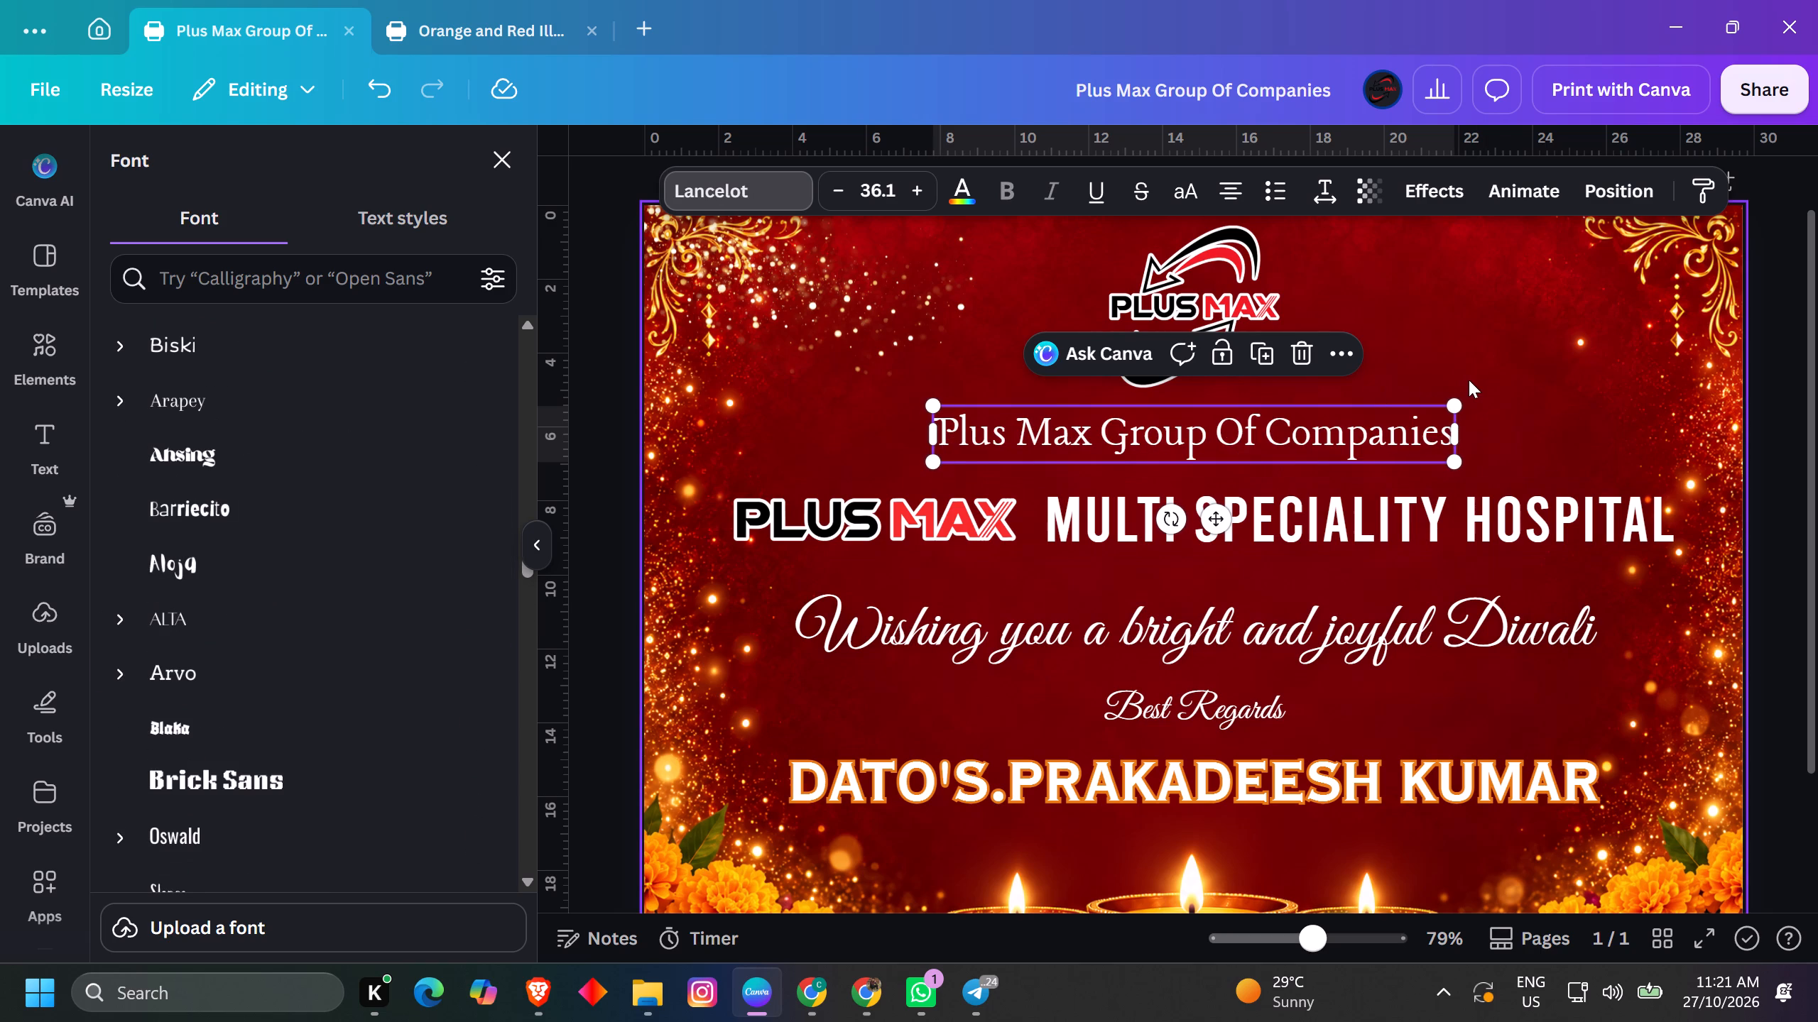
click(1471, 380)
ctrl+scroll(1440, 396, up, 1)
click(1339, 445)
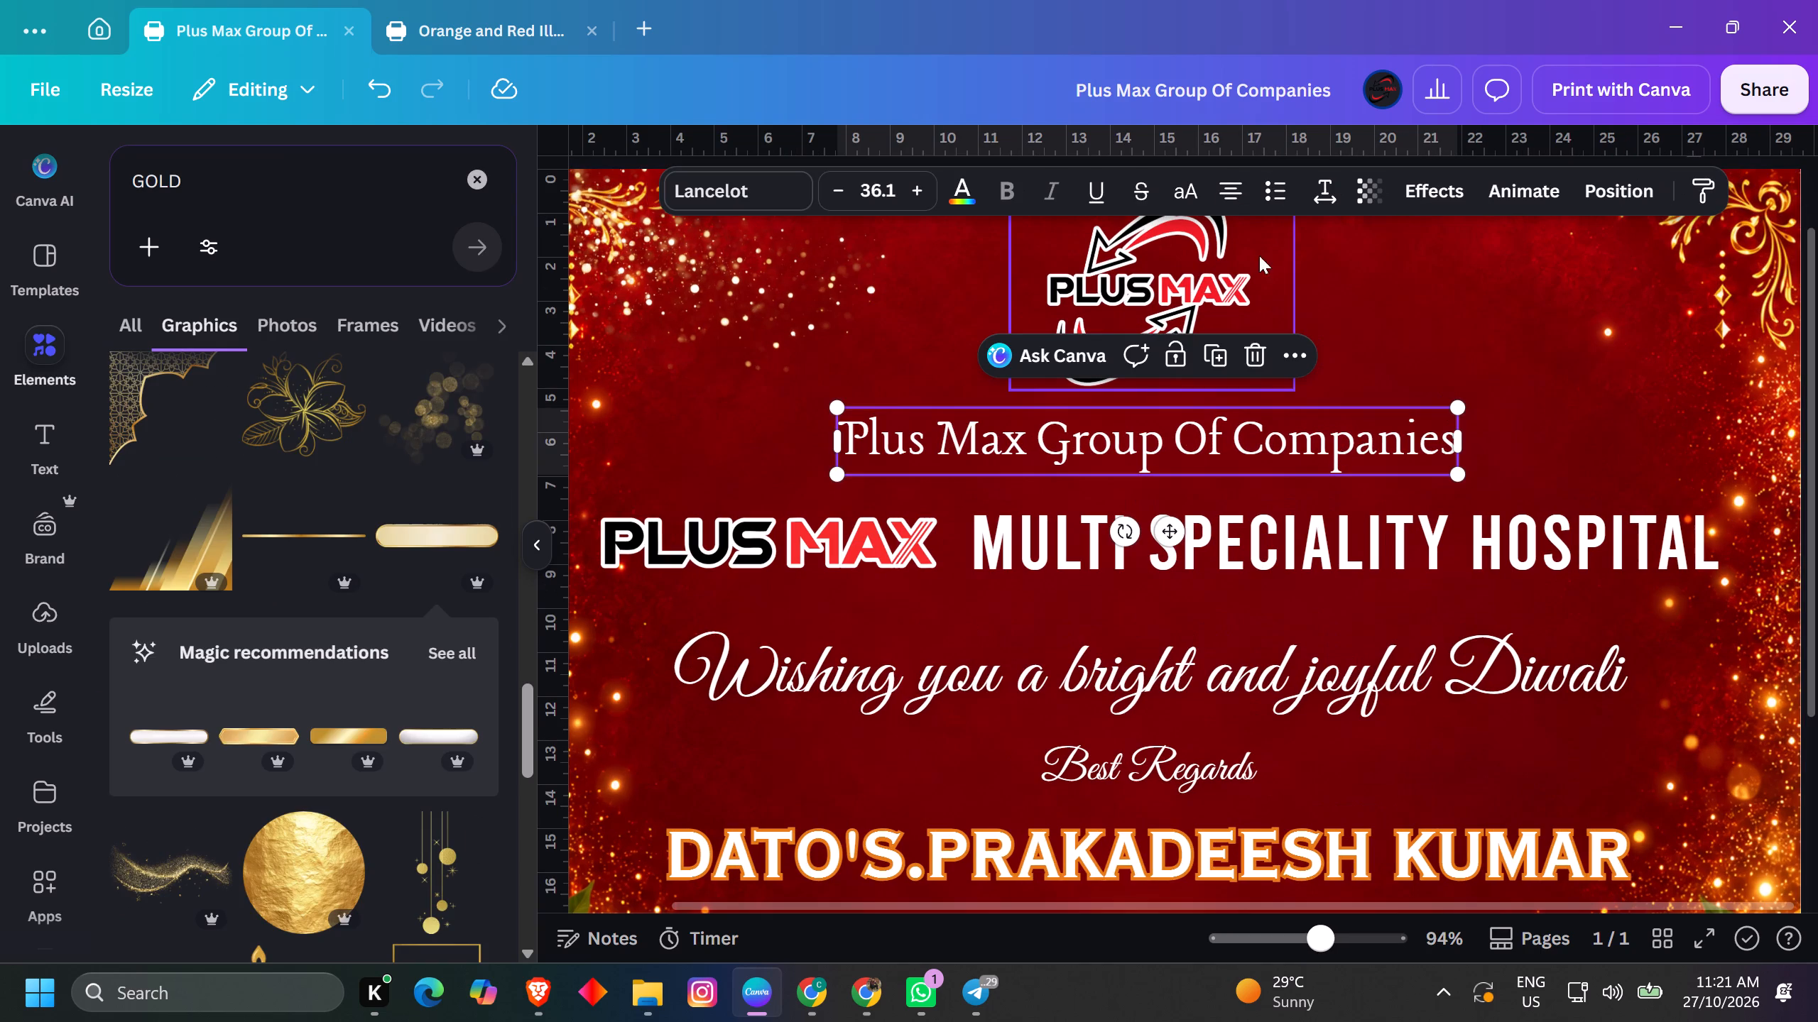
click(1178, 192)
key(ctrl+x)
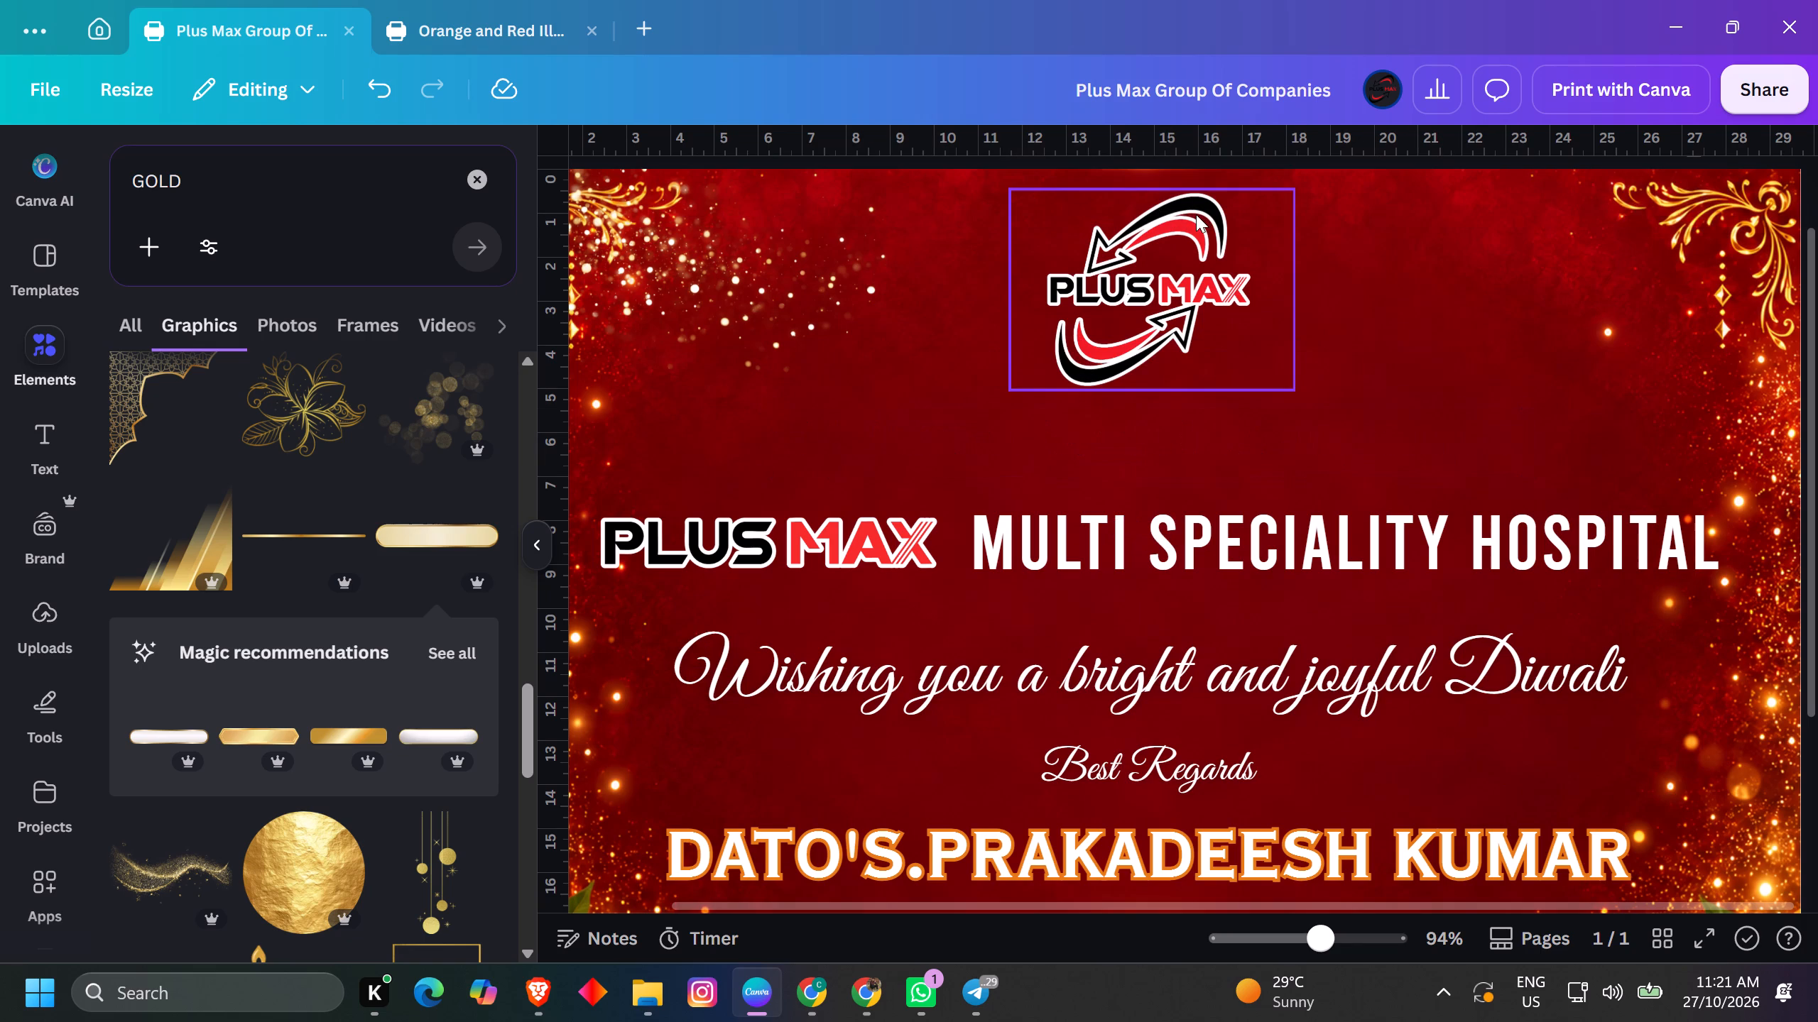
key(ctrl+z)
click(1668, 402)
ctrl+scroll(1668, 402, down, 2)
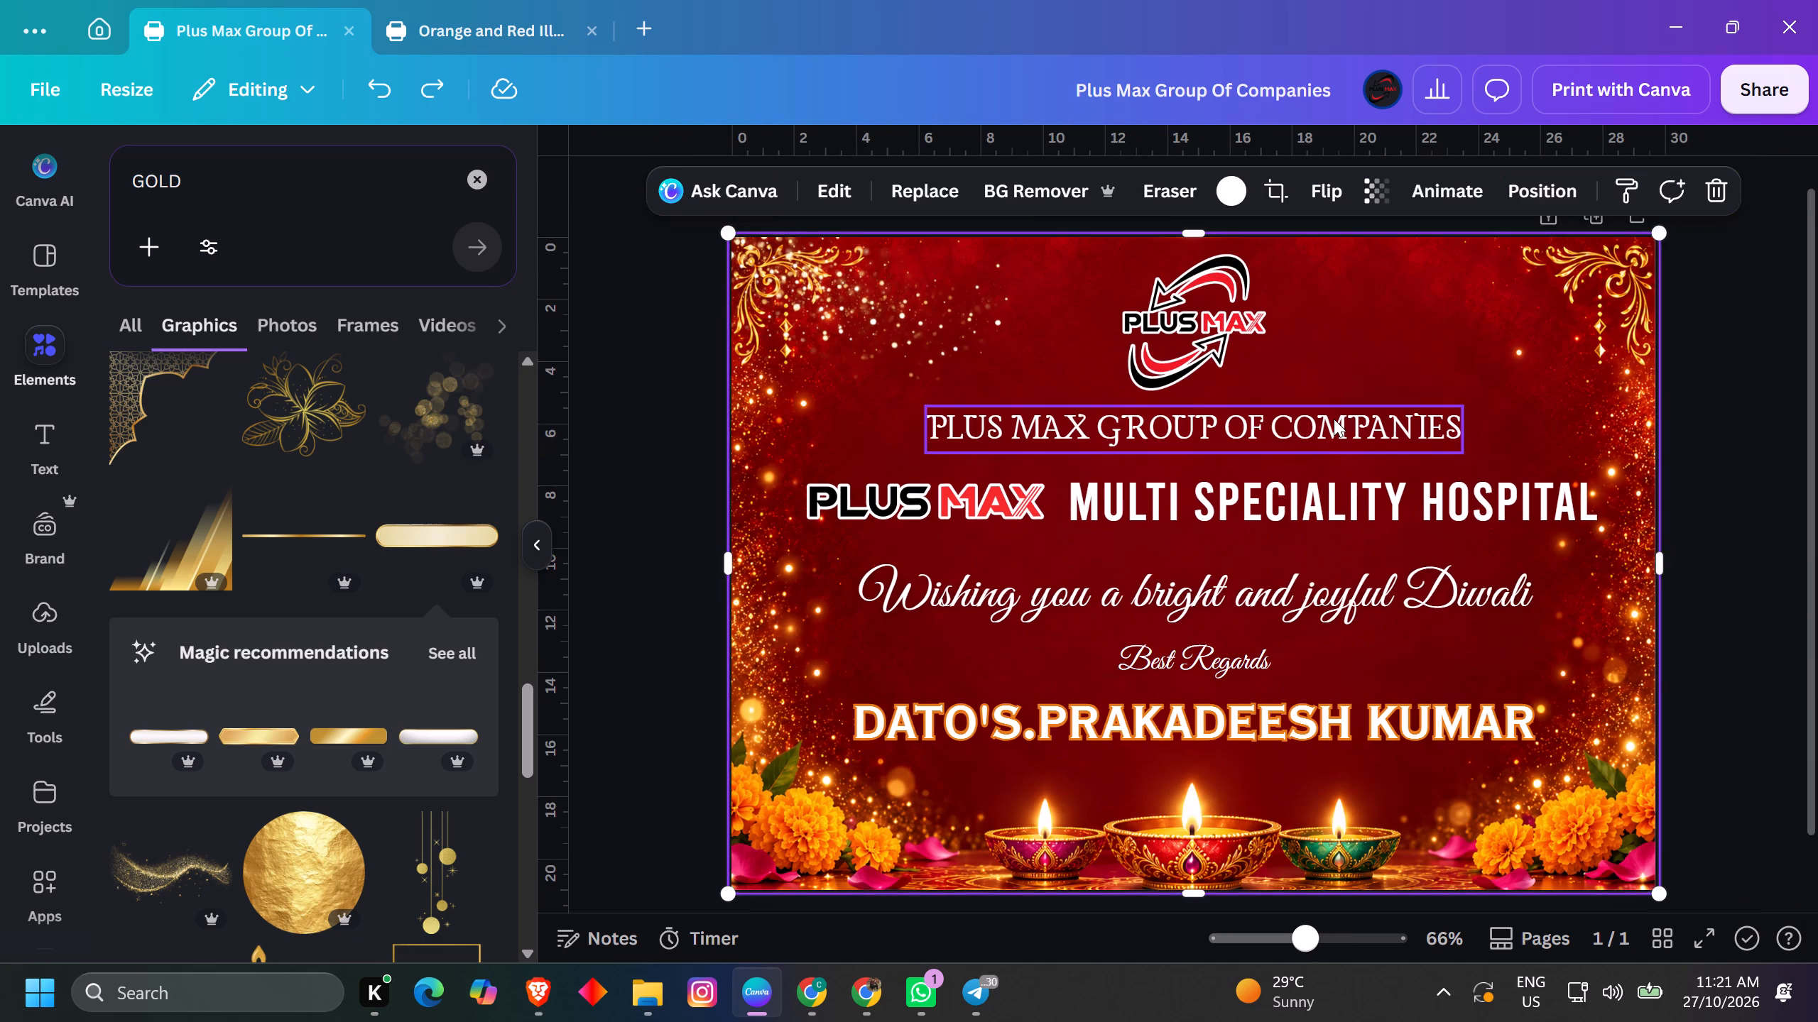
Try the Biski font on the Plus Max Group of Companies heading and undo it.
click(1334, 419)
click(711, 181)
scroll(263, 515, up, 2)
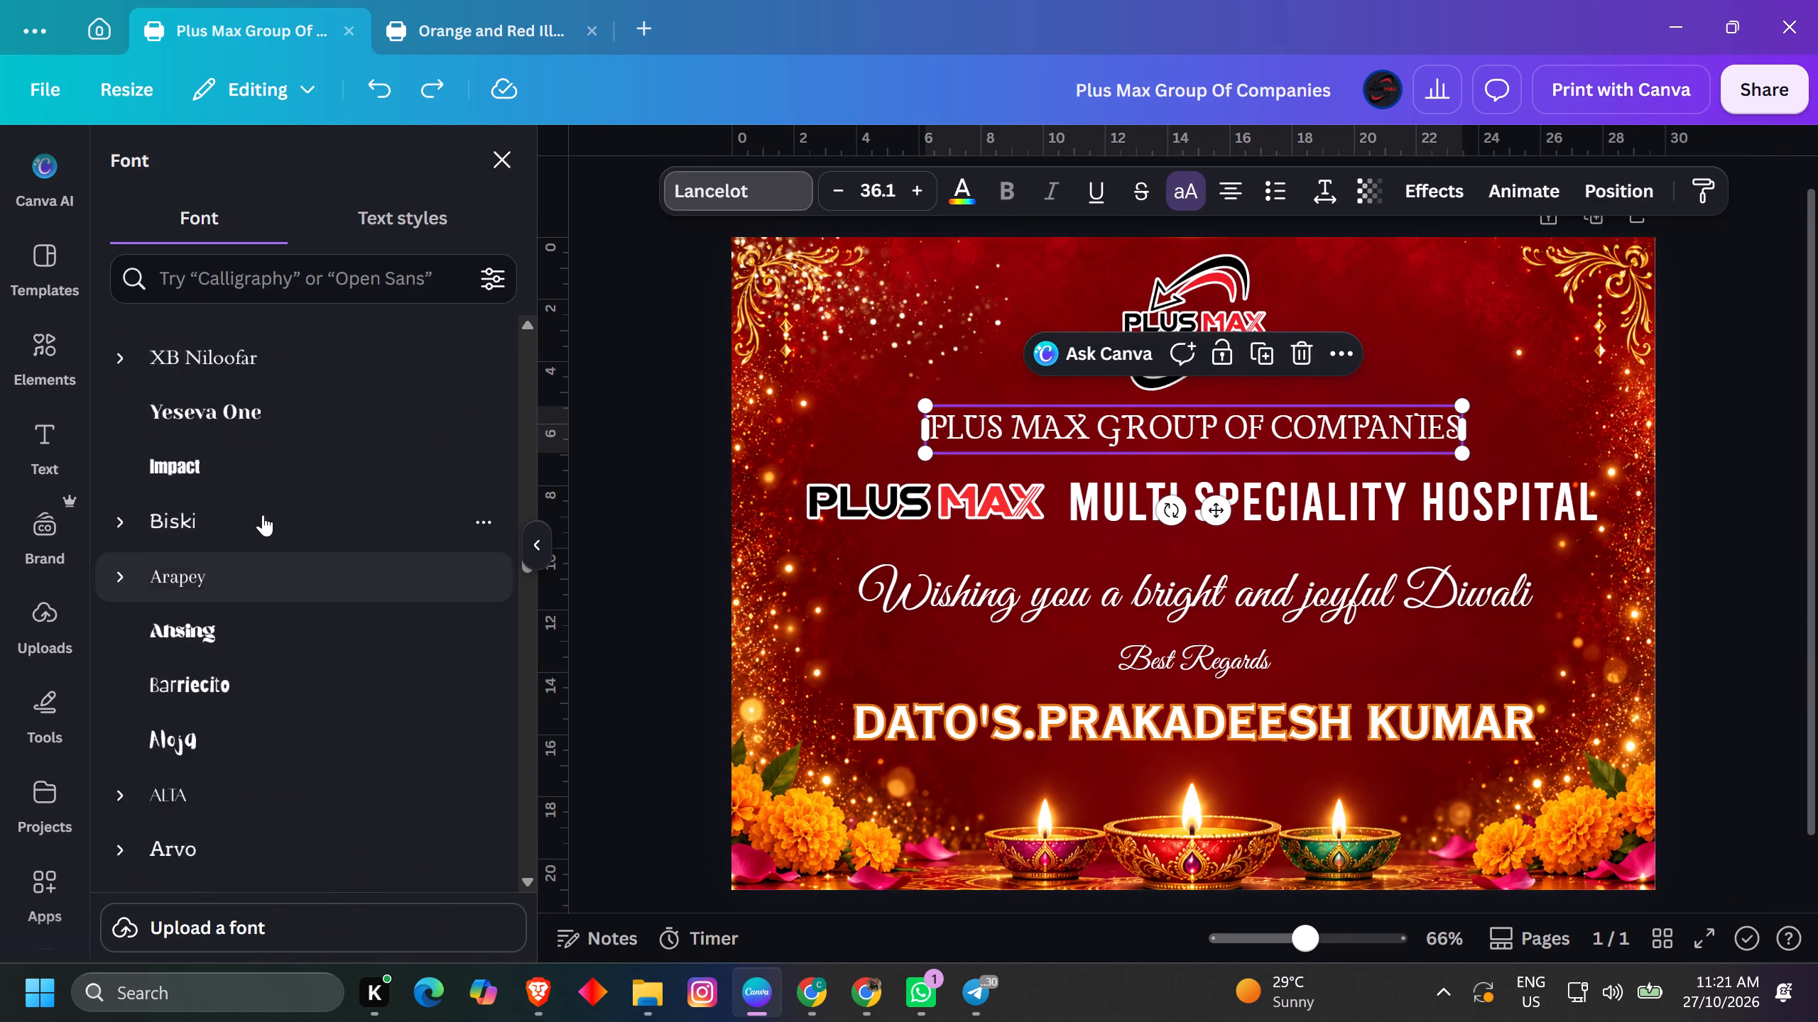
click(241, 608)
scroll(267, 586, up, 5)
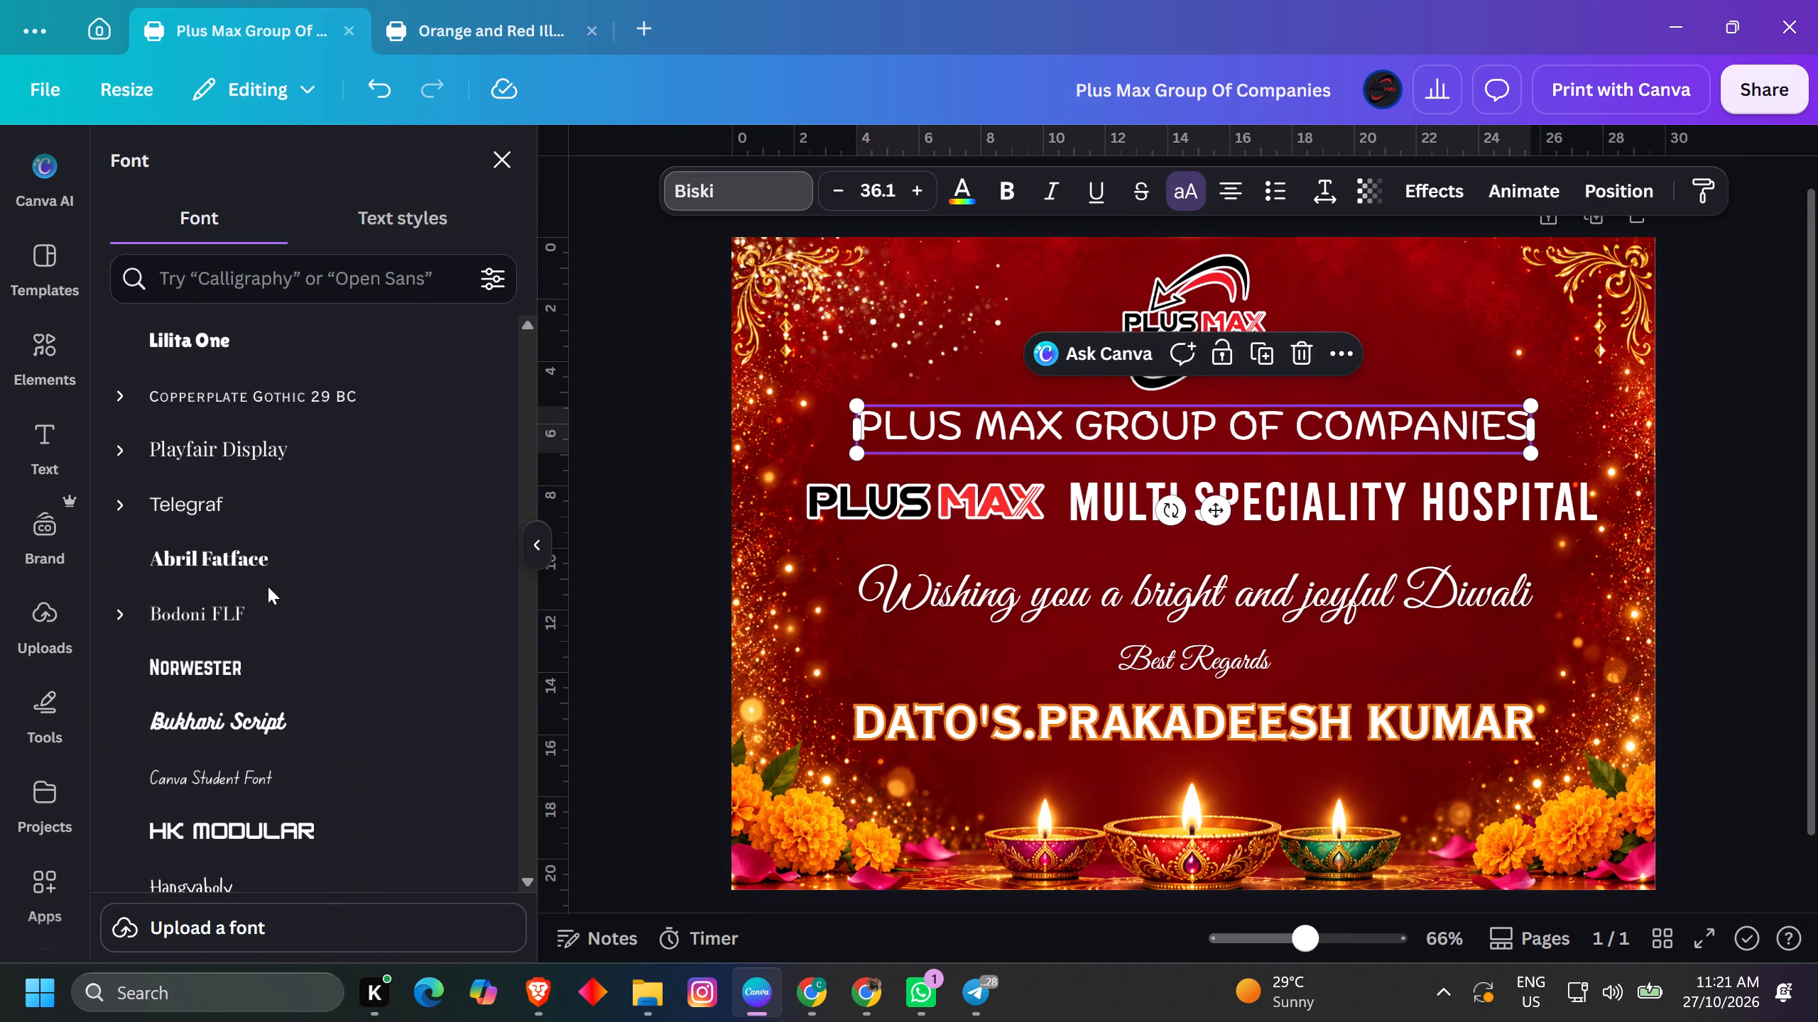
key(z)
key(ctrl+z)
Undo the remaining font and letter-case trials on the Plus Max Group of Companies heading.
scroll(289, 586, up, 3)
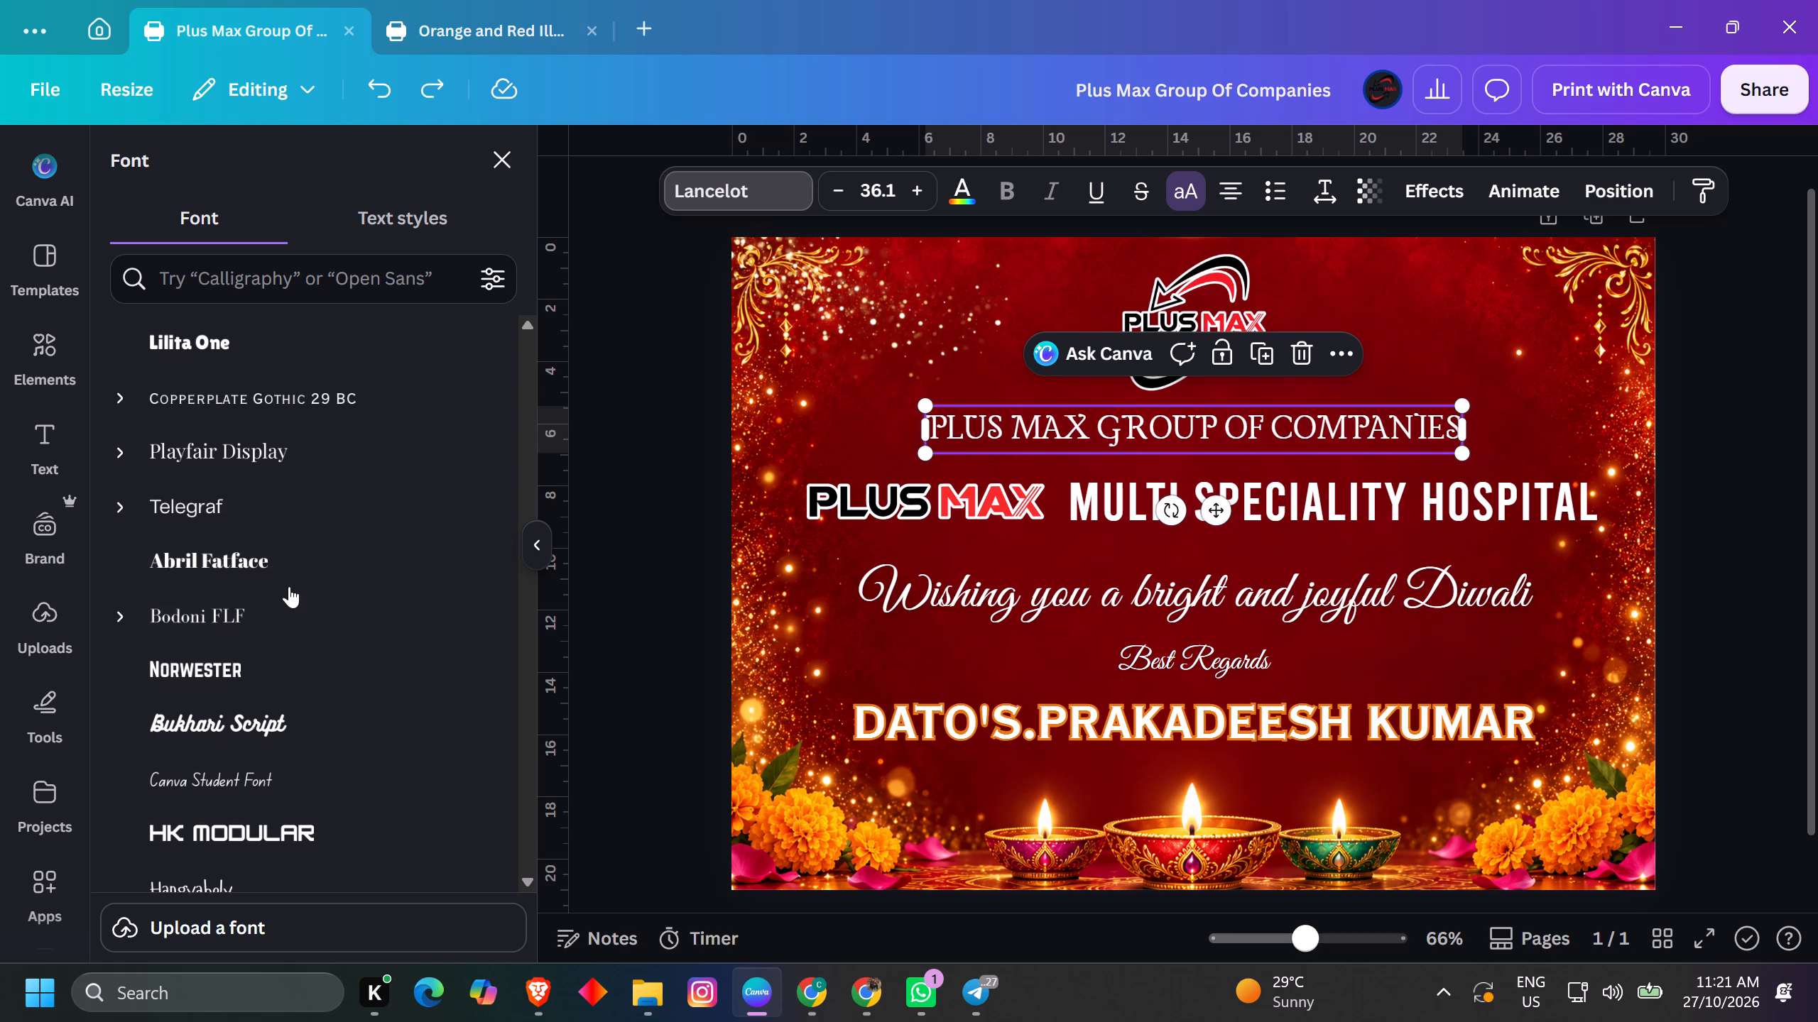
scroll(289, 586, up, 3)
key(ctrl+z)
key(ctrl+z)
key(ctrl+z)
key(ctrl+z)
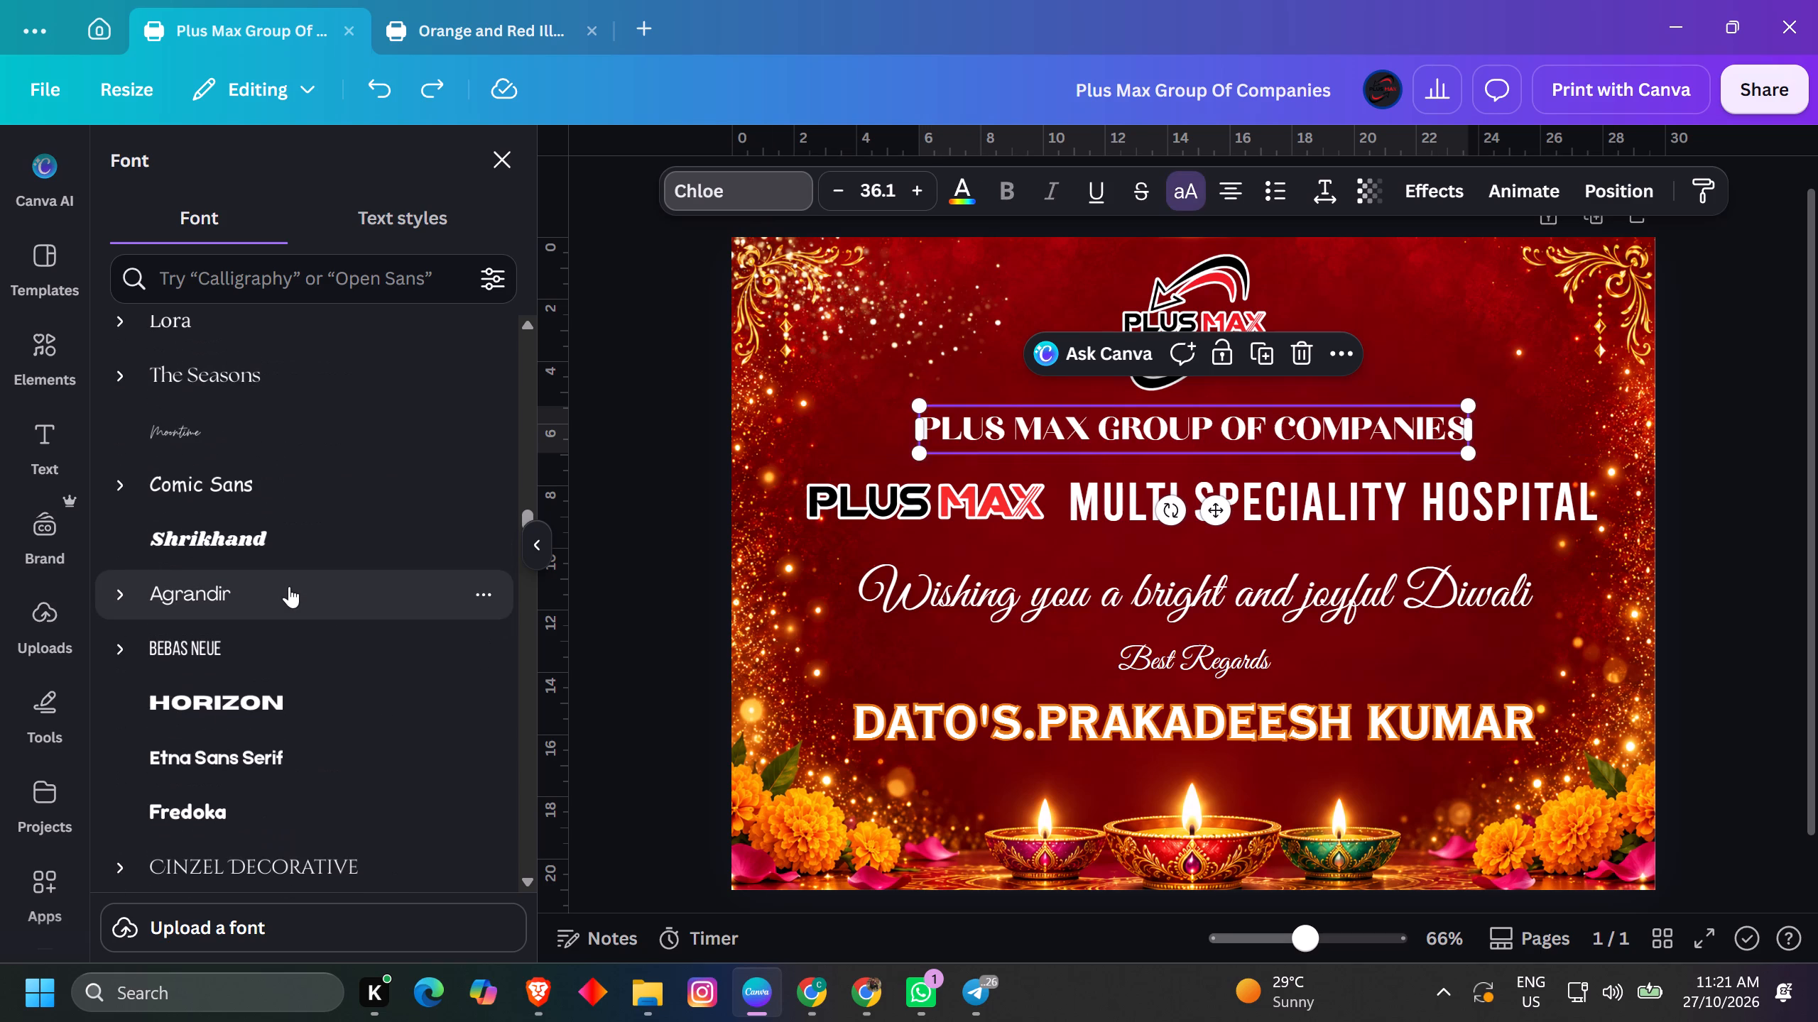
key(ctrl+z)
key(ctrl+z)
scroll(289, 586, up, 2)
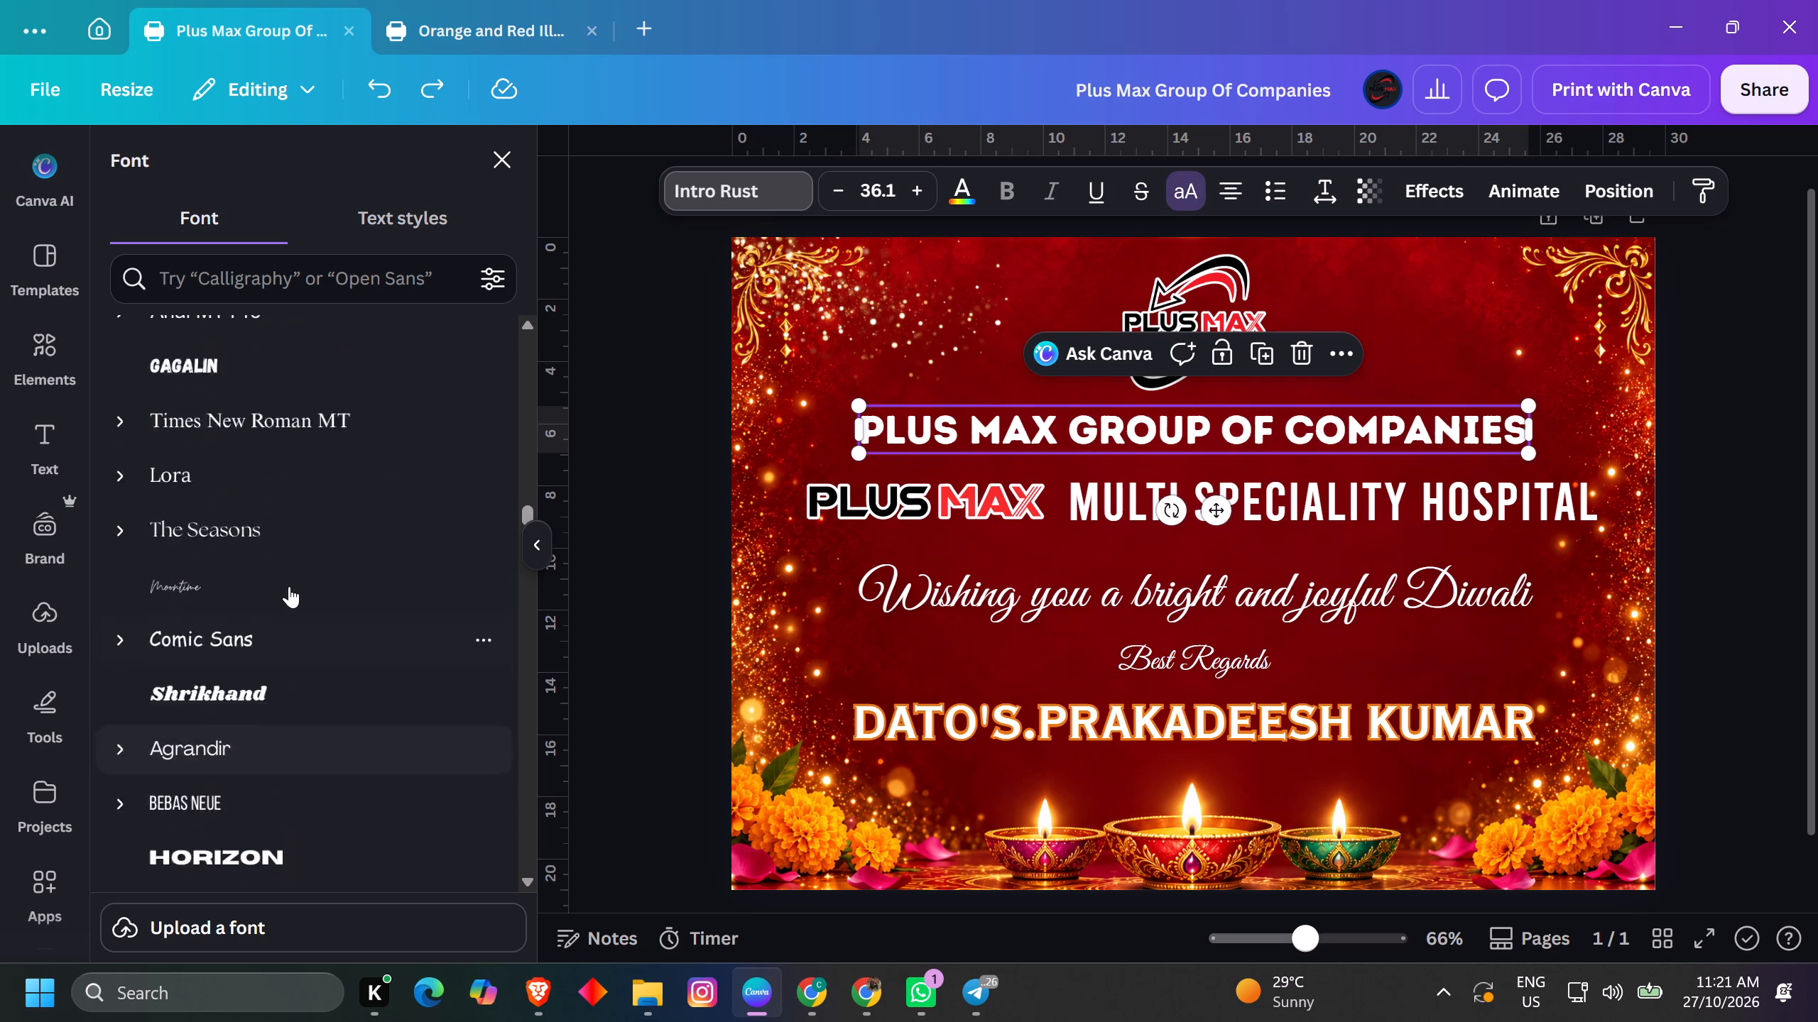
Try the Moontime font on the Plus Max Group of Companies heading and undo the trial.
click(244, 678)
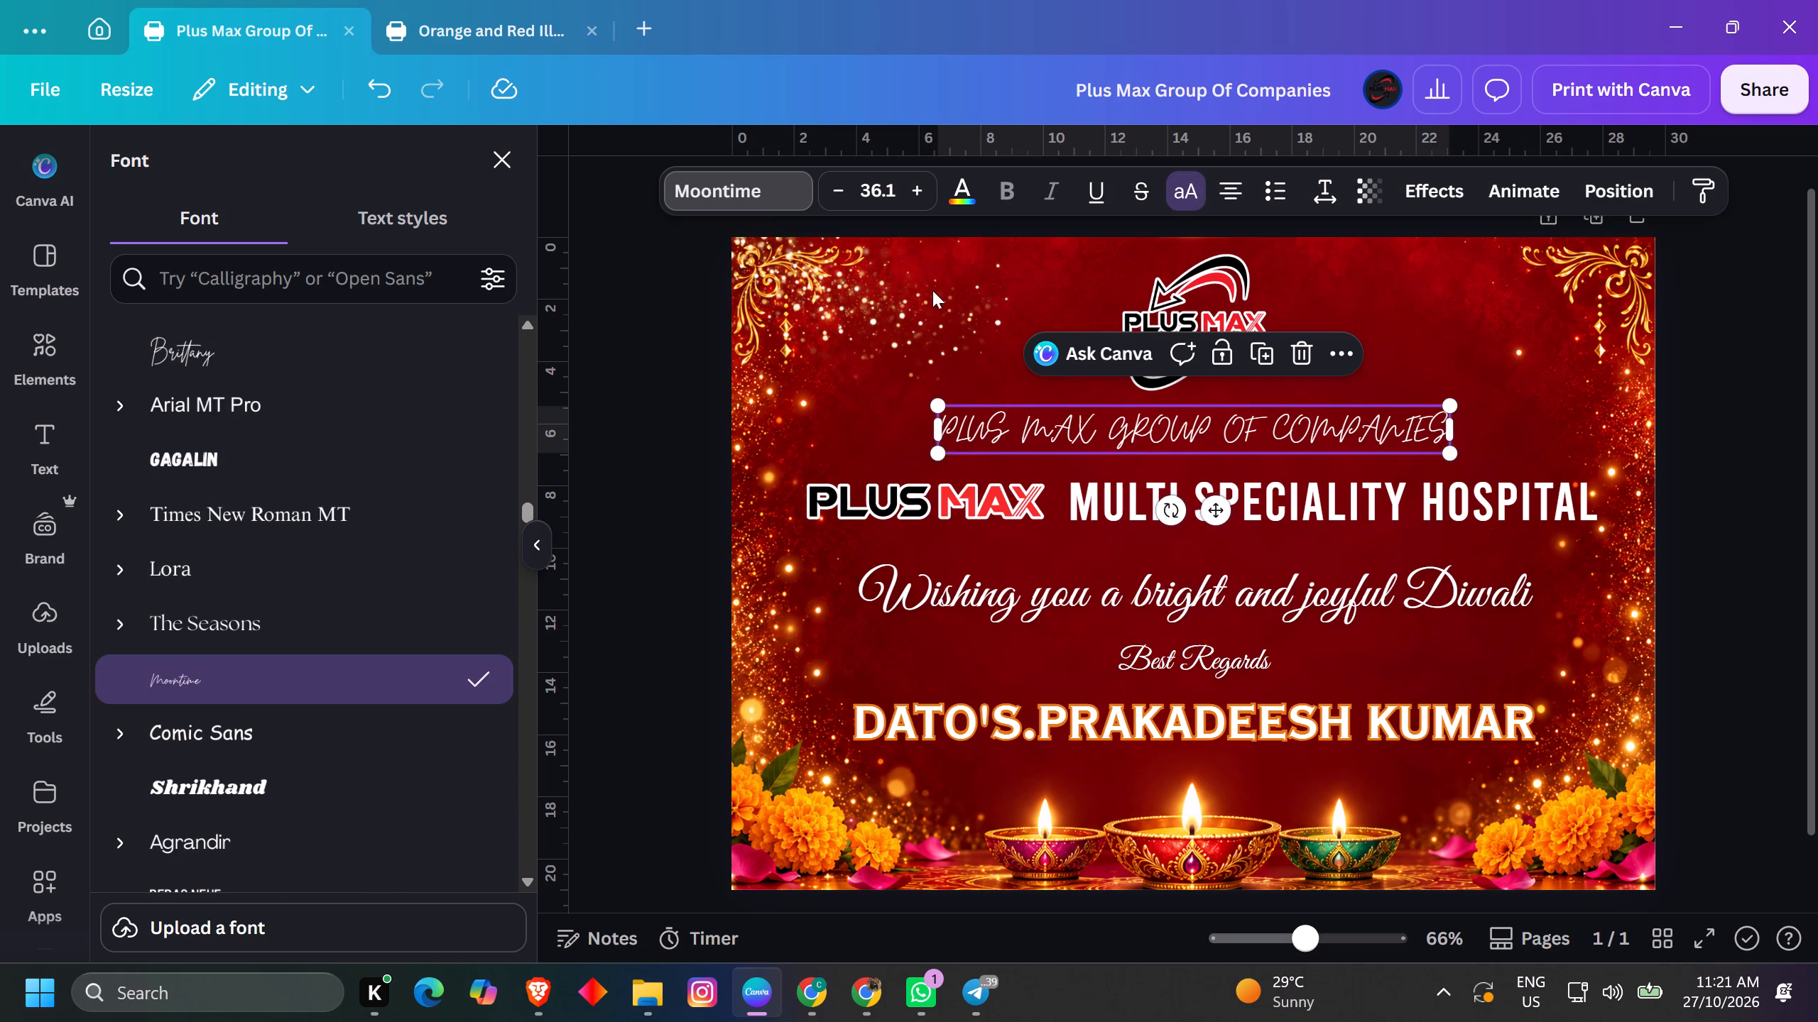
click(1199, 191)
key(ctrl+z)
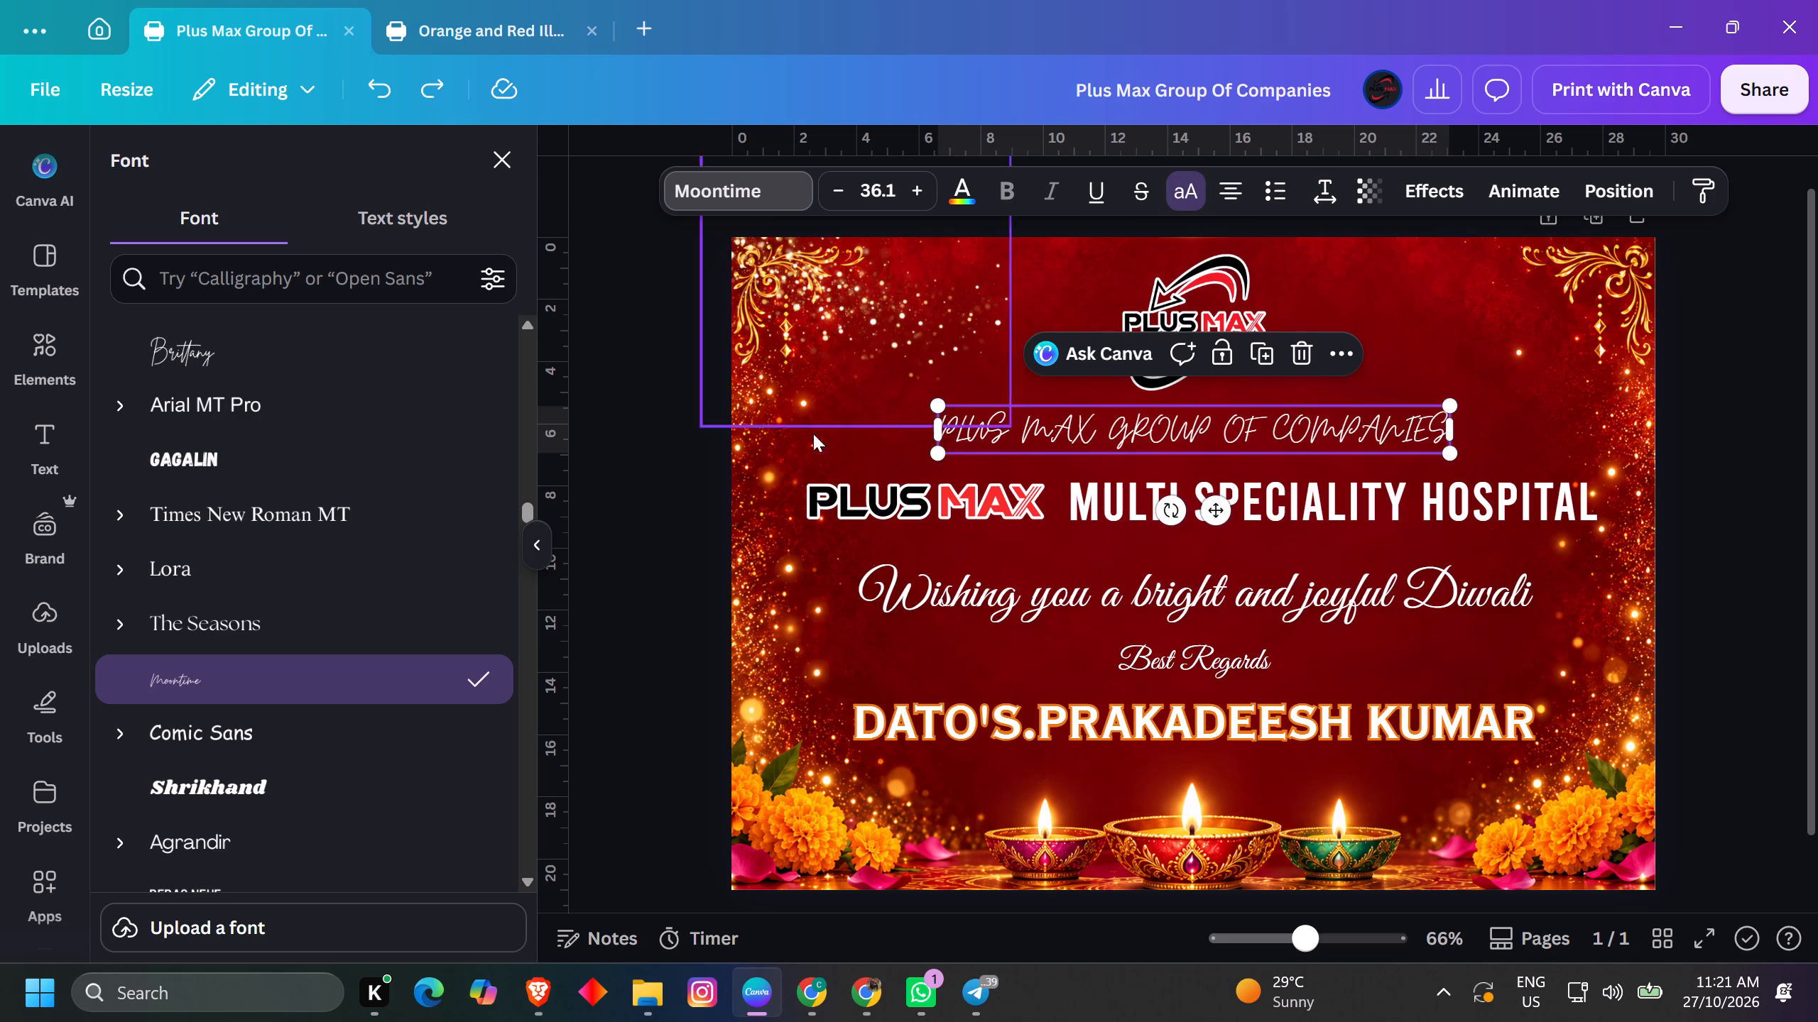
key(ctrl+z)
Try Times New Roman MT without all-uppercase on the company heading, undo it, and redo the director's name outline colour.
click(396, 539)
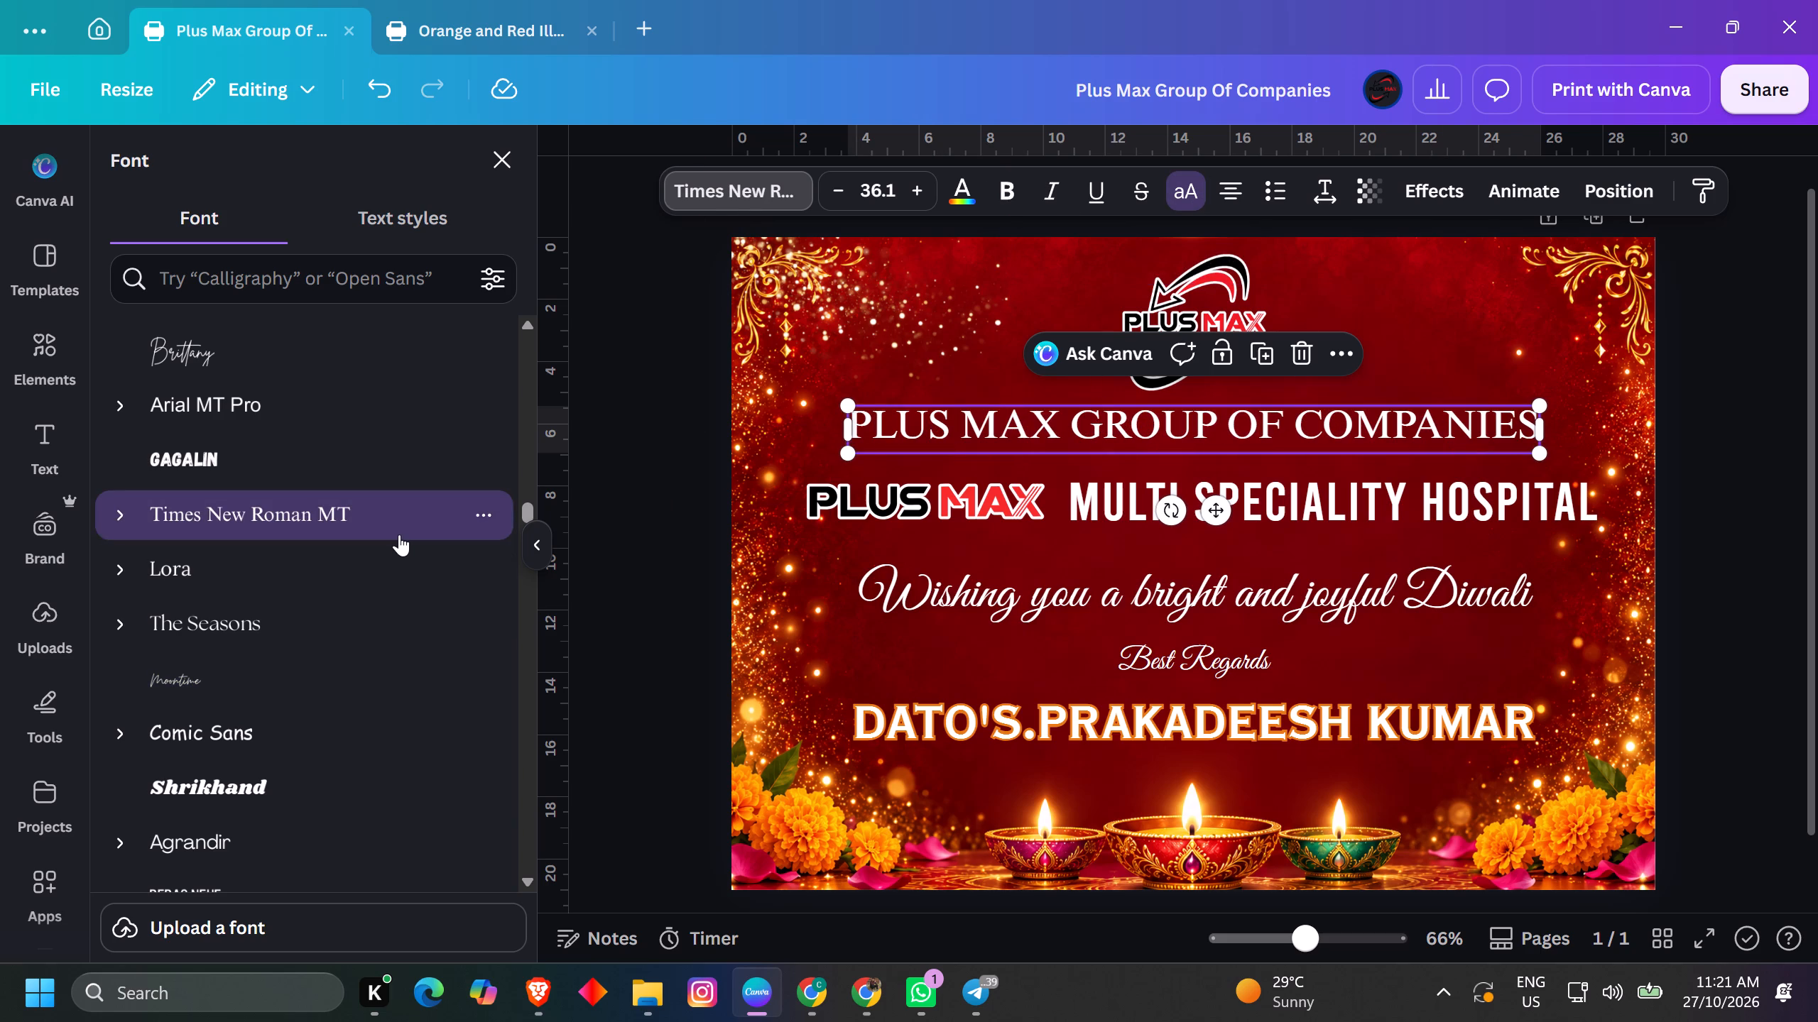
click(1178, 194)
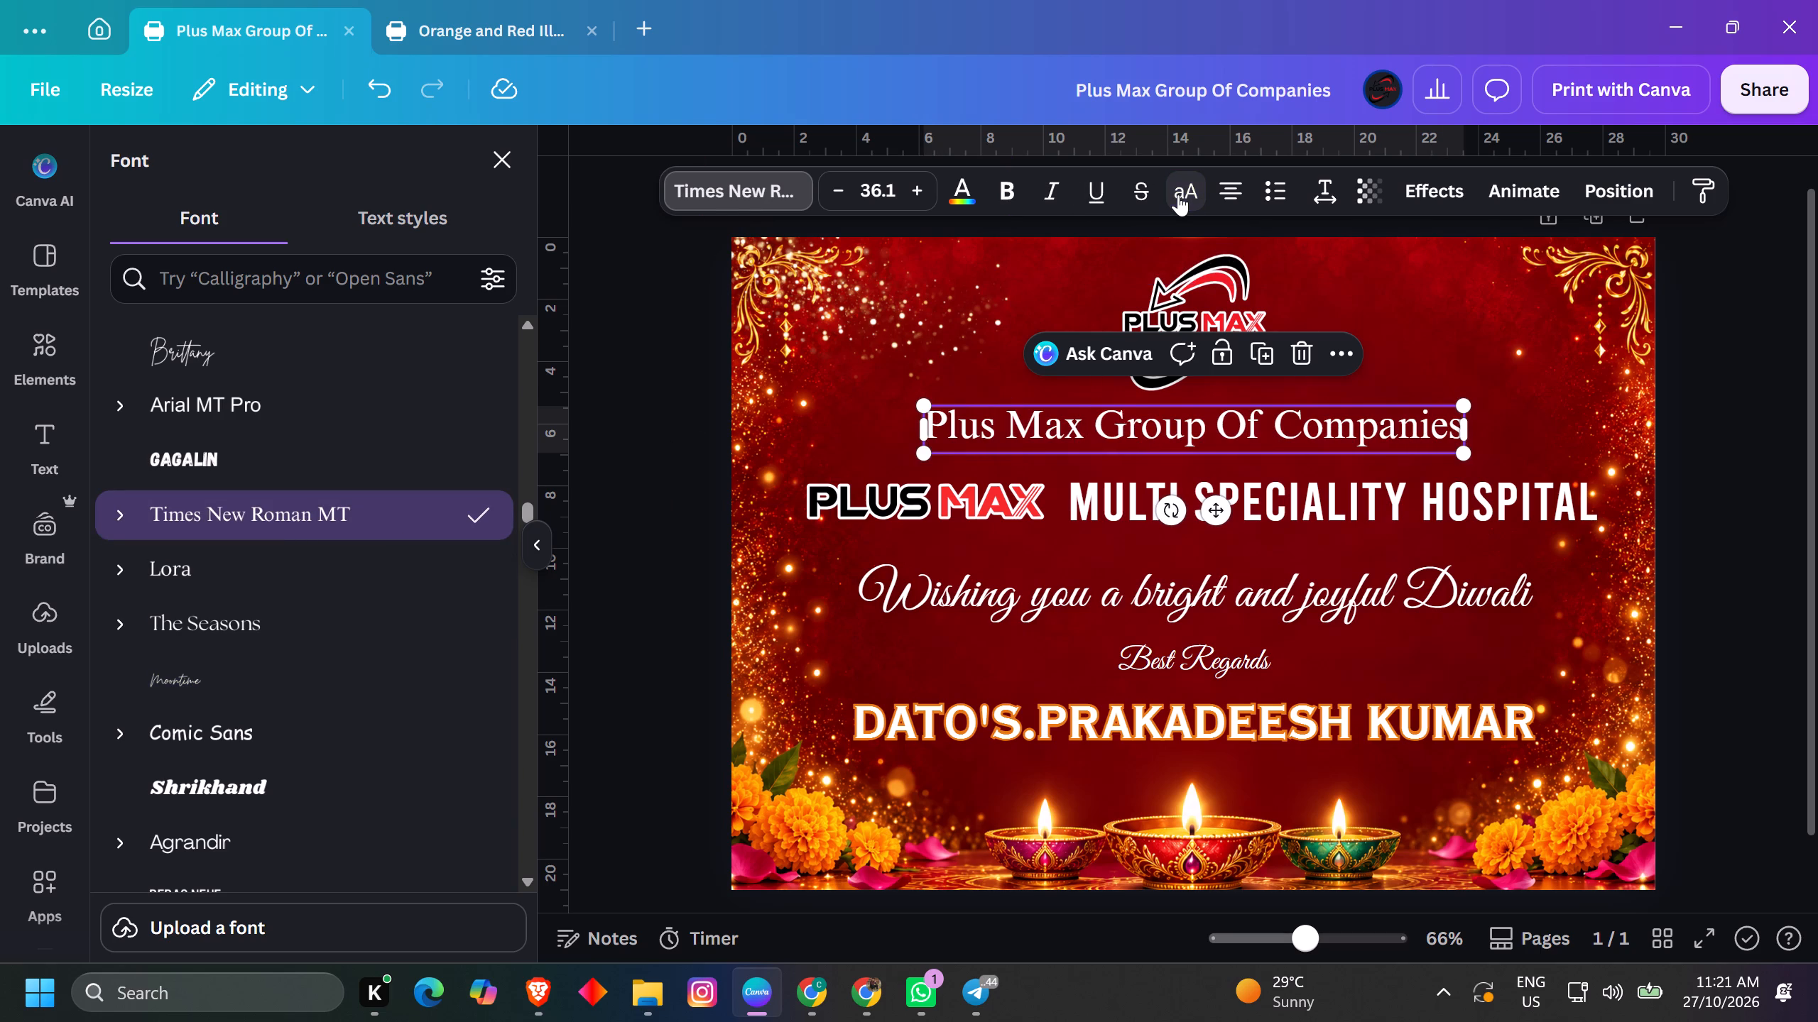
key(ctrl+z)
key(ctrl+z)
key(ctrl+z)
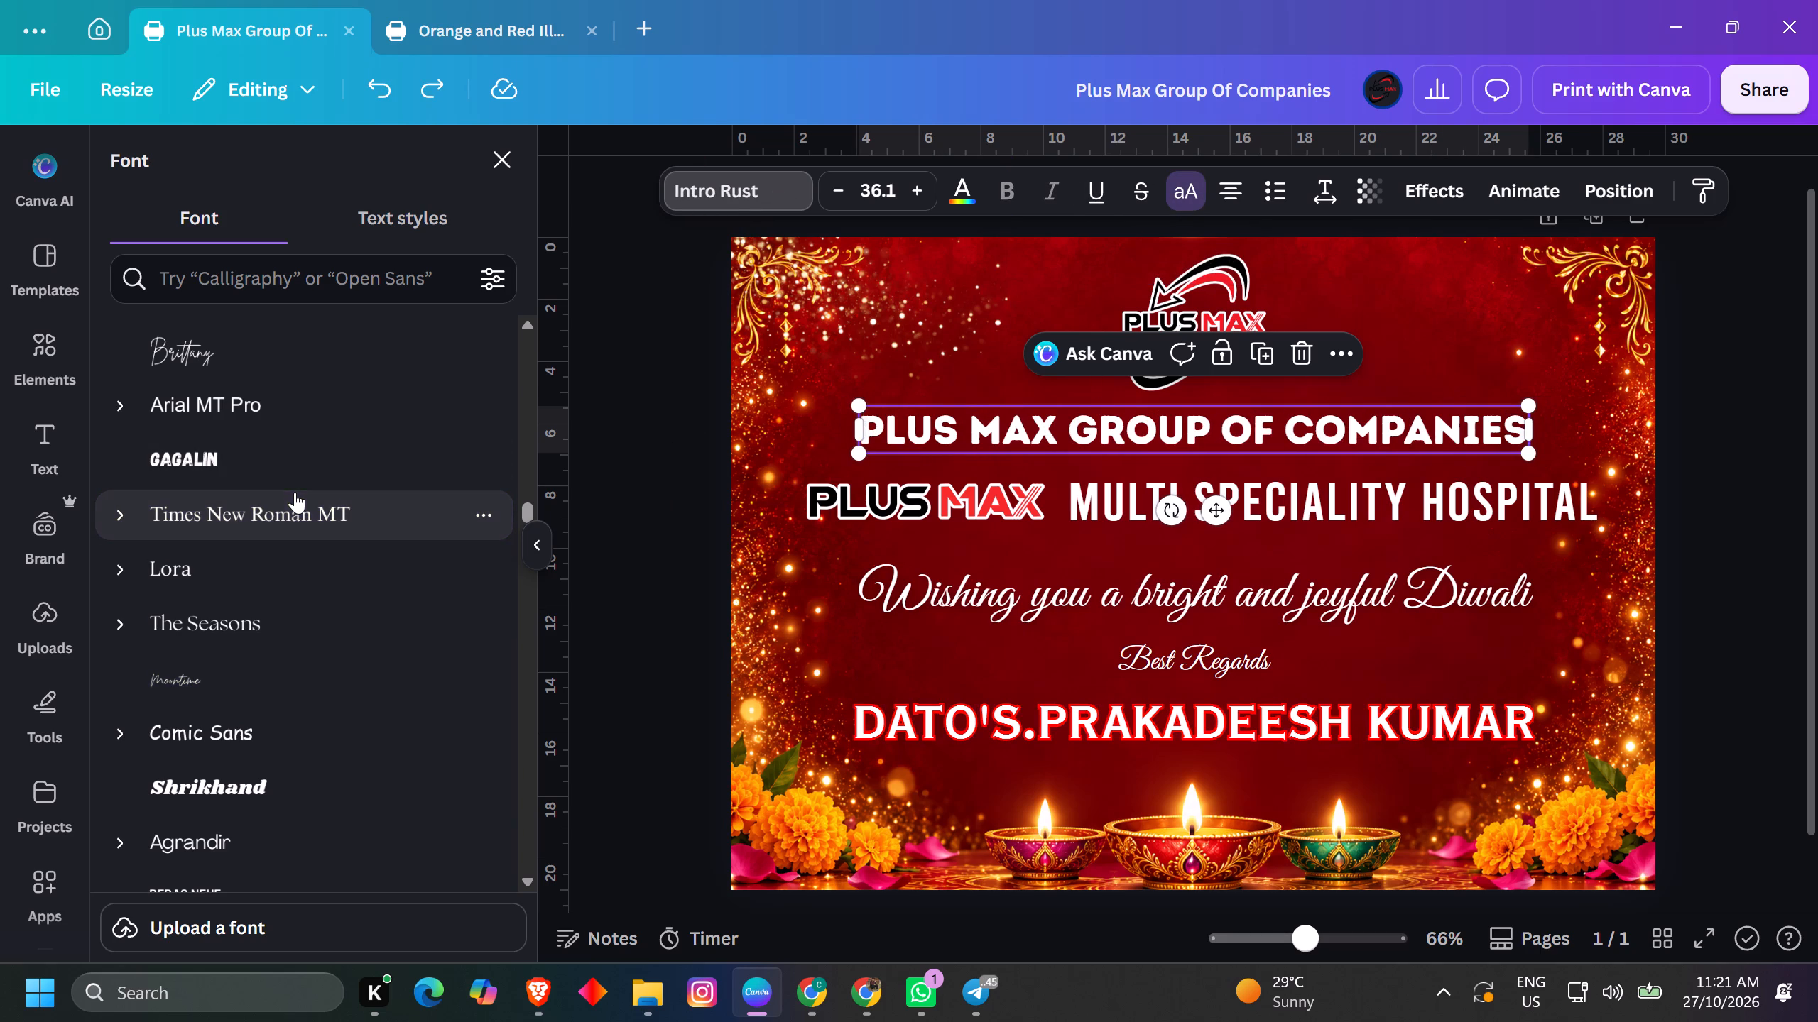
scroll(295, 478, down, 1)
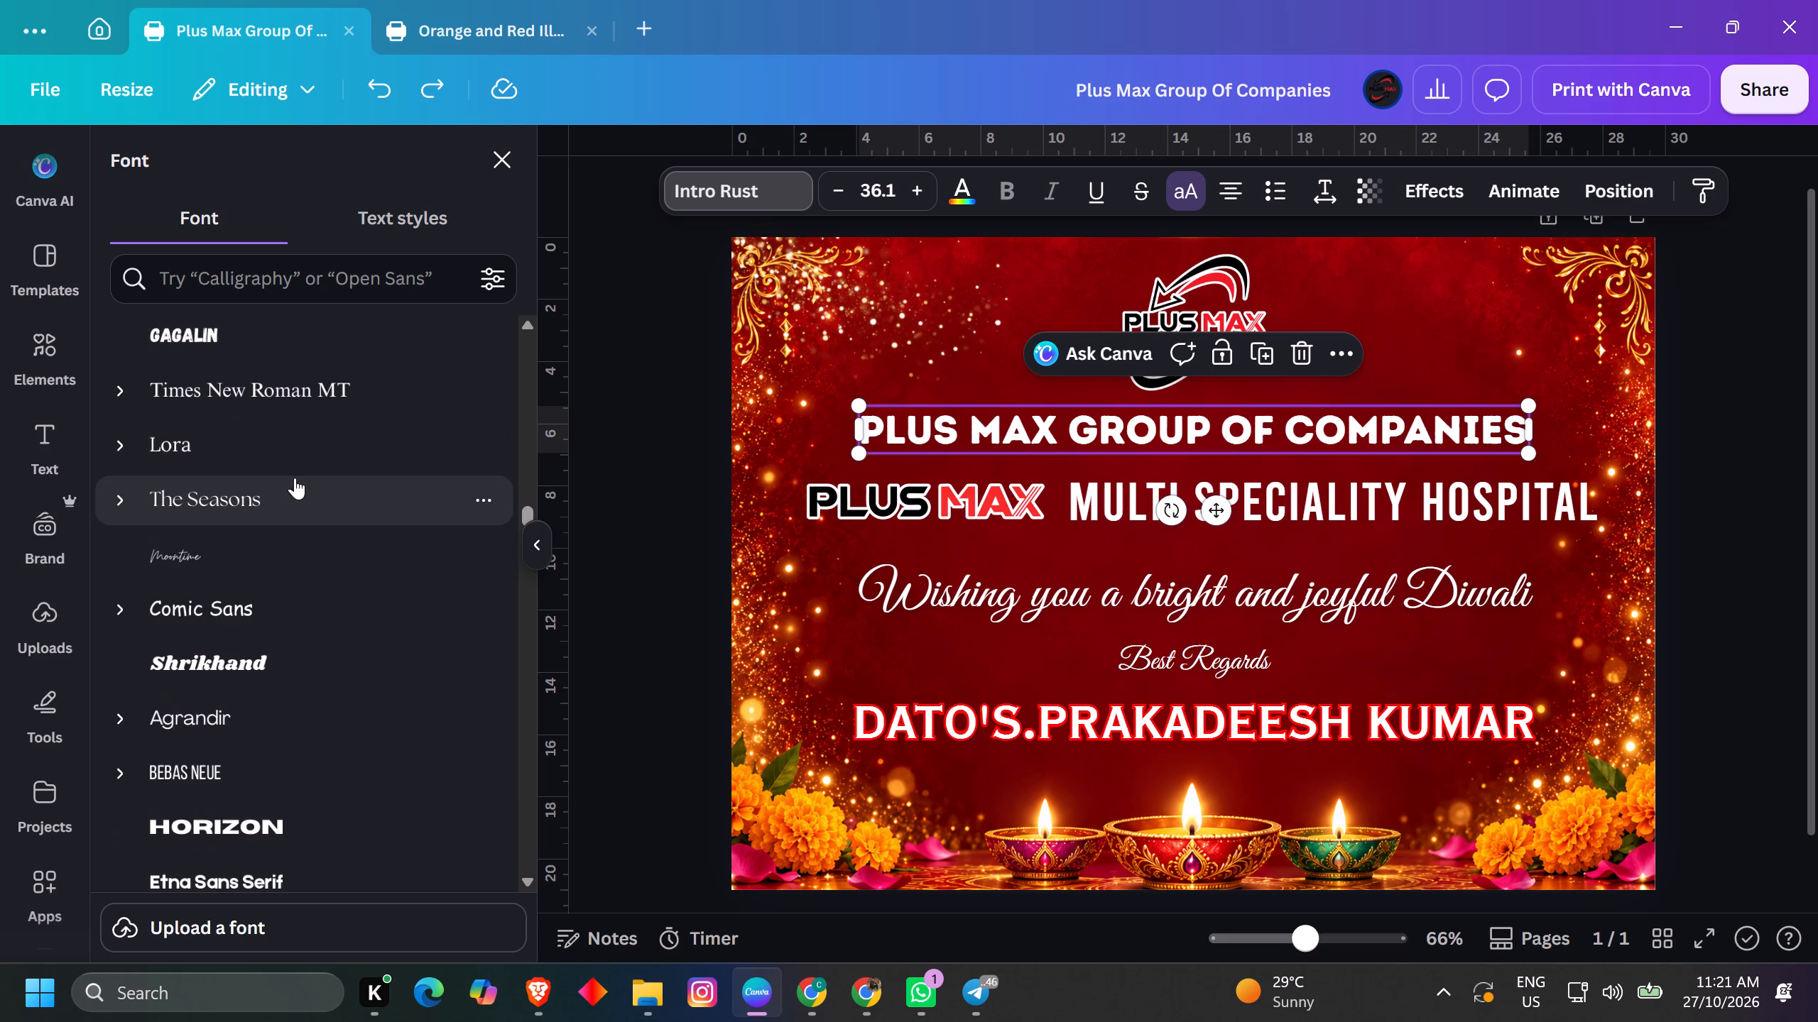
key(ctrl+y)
Apply the Alice font to the Plus Max Group of Companies heading.
scroll(297, 456, up, 5)
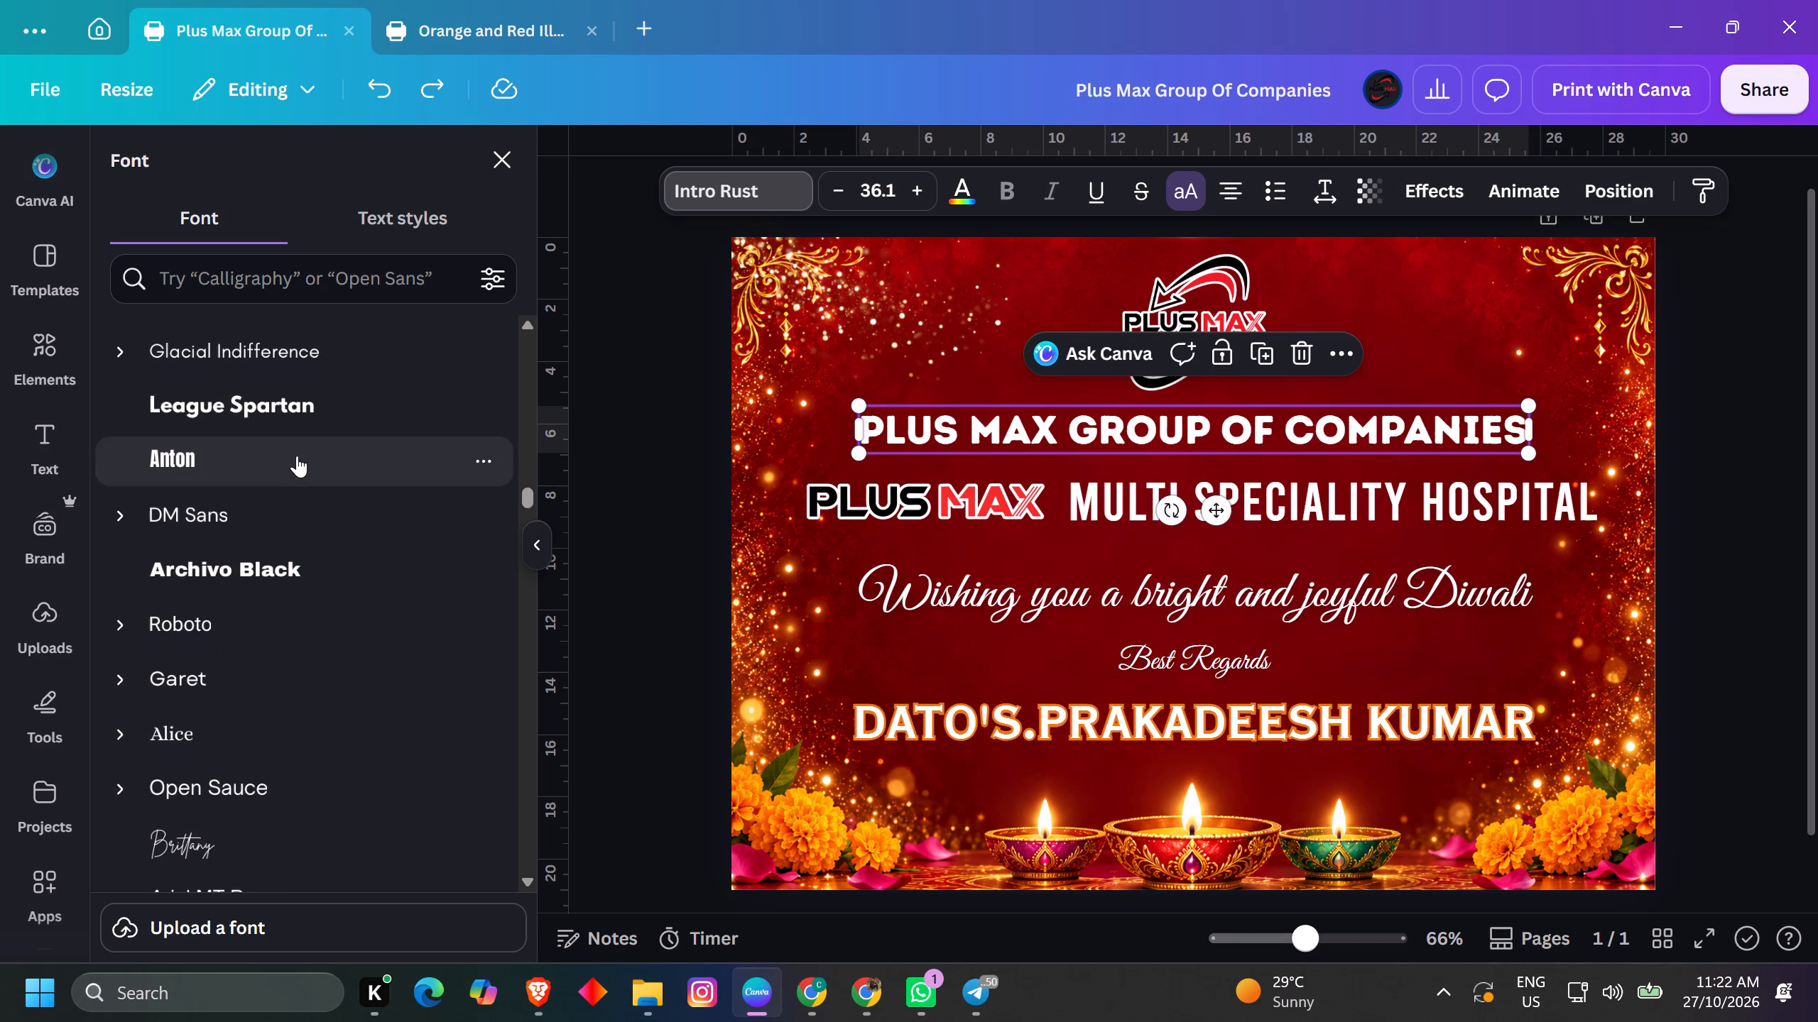
click(314, 754)
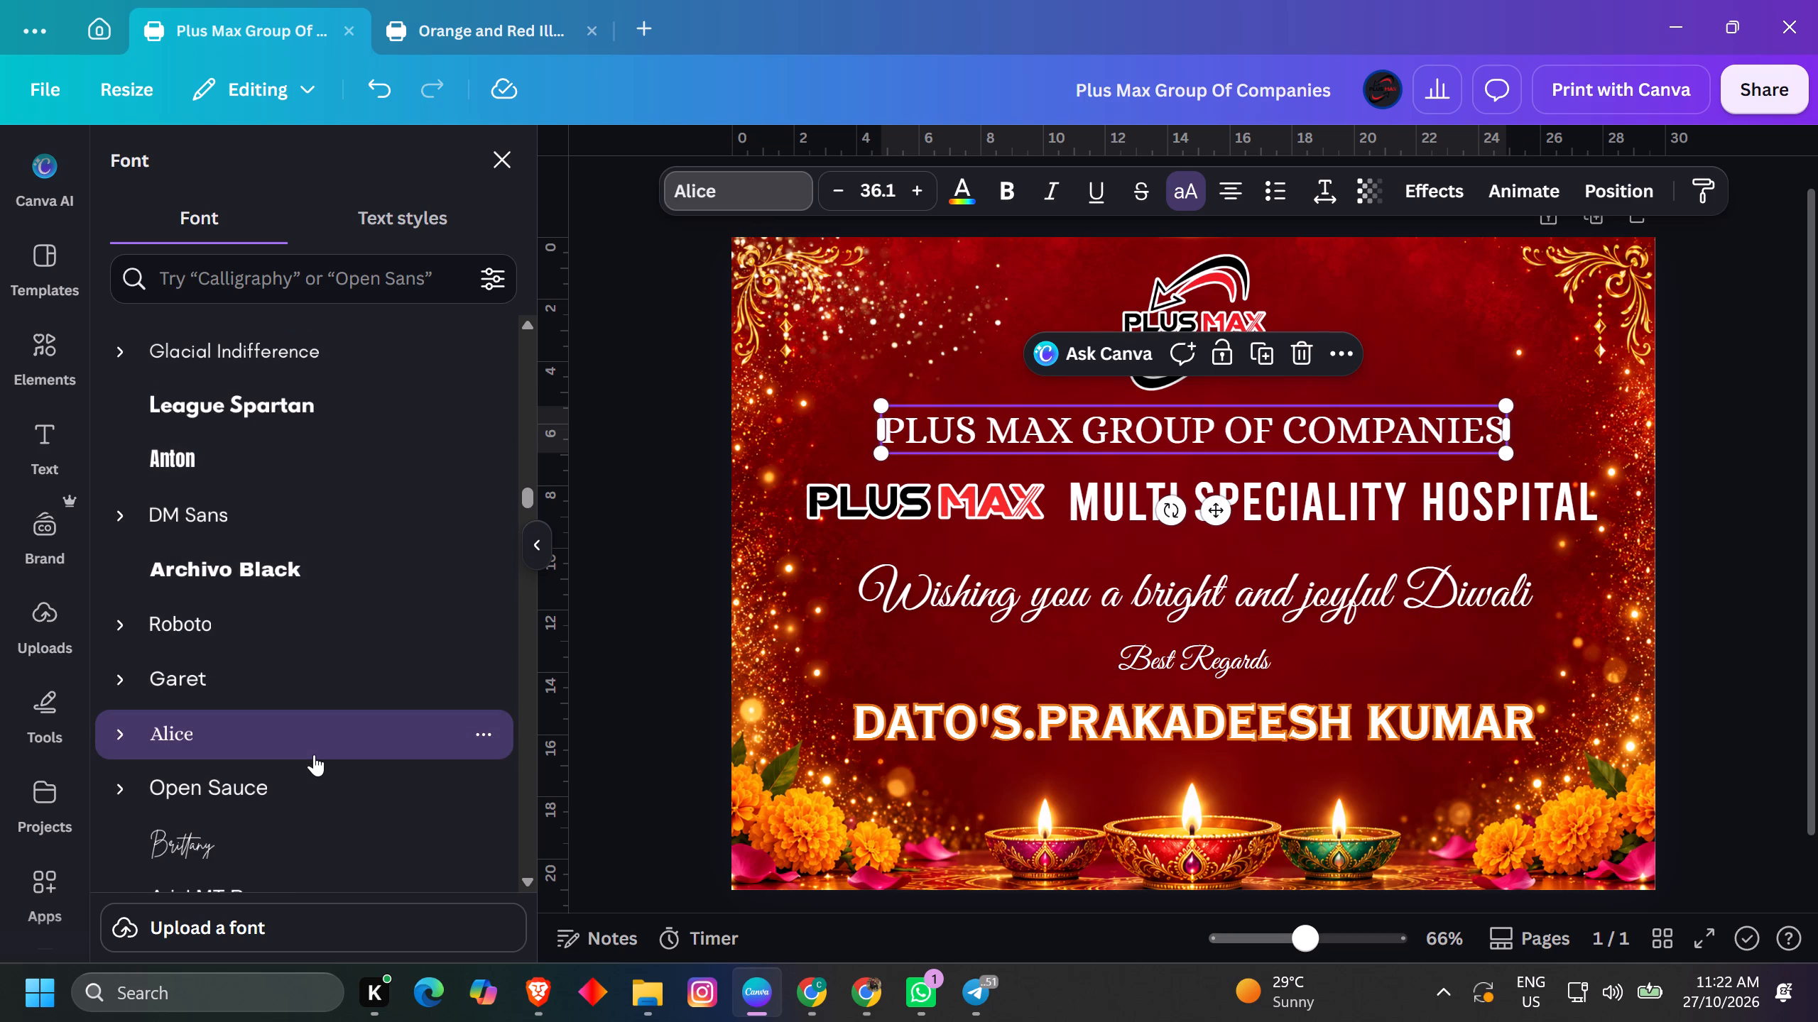
double_click(1744, 361)
Shrink the Plus Max Group of Companies heading to size 35.2 and center it horizontally on the page.
ctrl+scroll(1410, 413, up, 4)
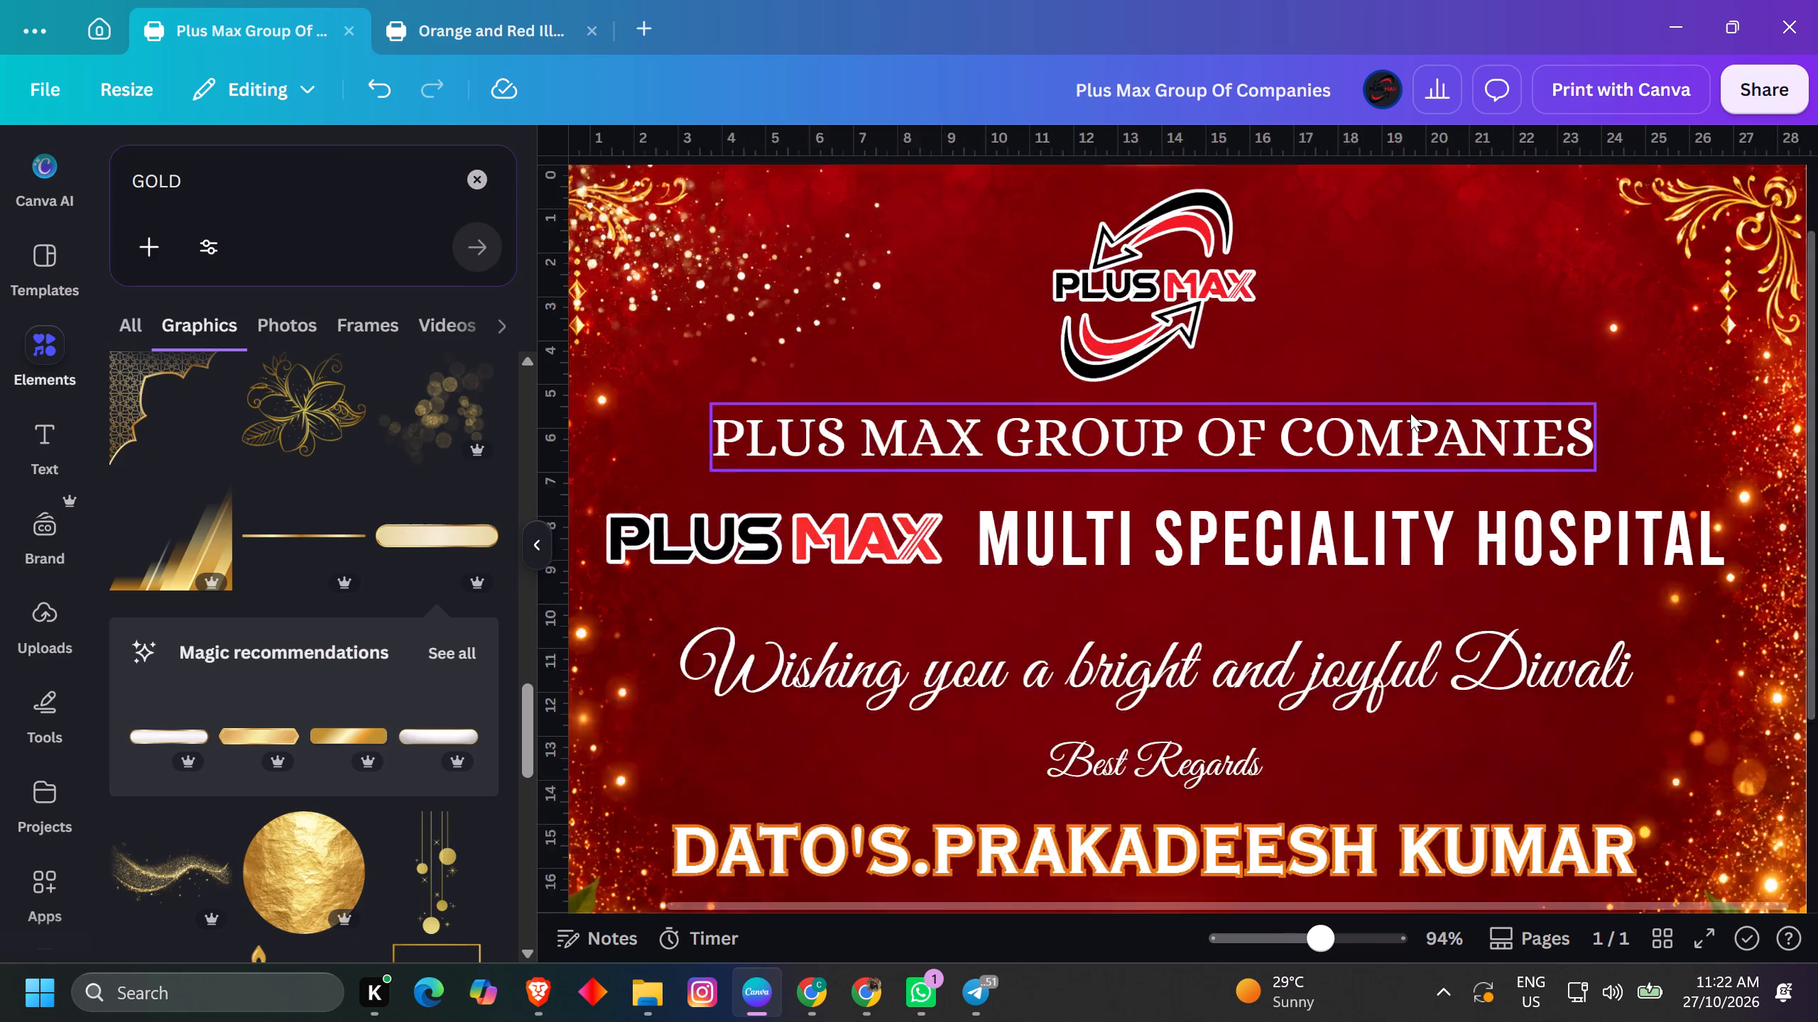
click(1474, 419)
drag(1677, 404, 1645, 428)
click(1609, 183)
click(430, 537)
ctrl+scroll(1203, 562, down, 4)
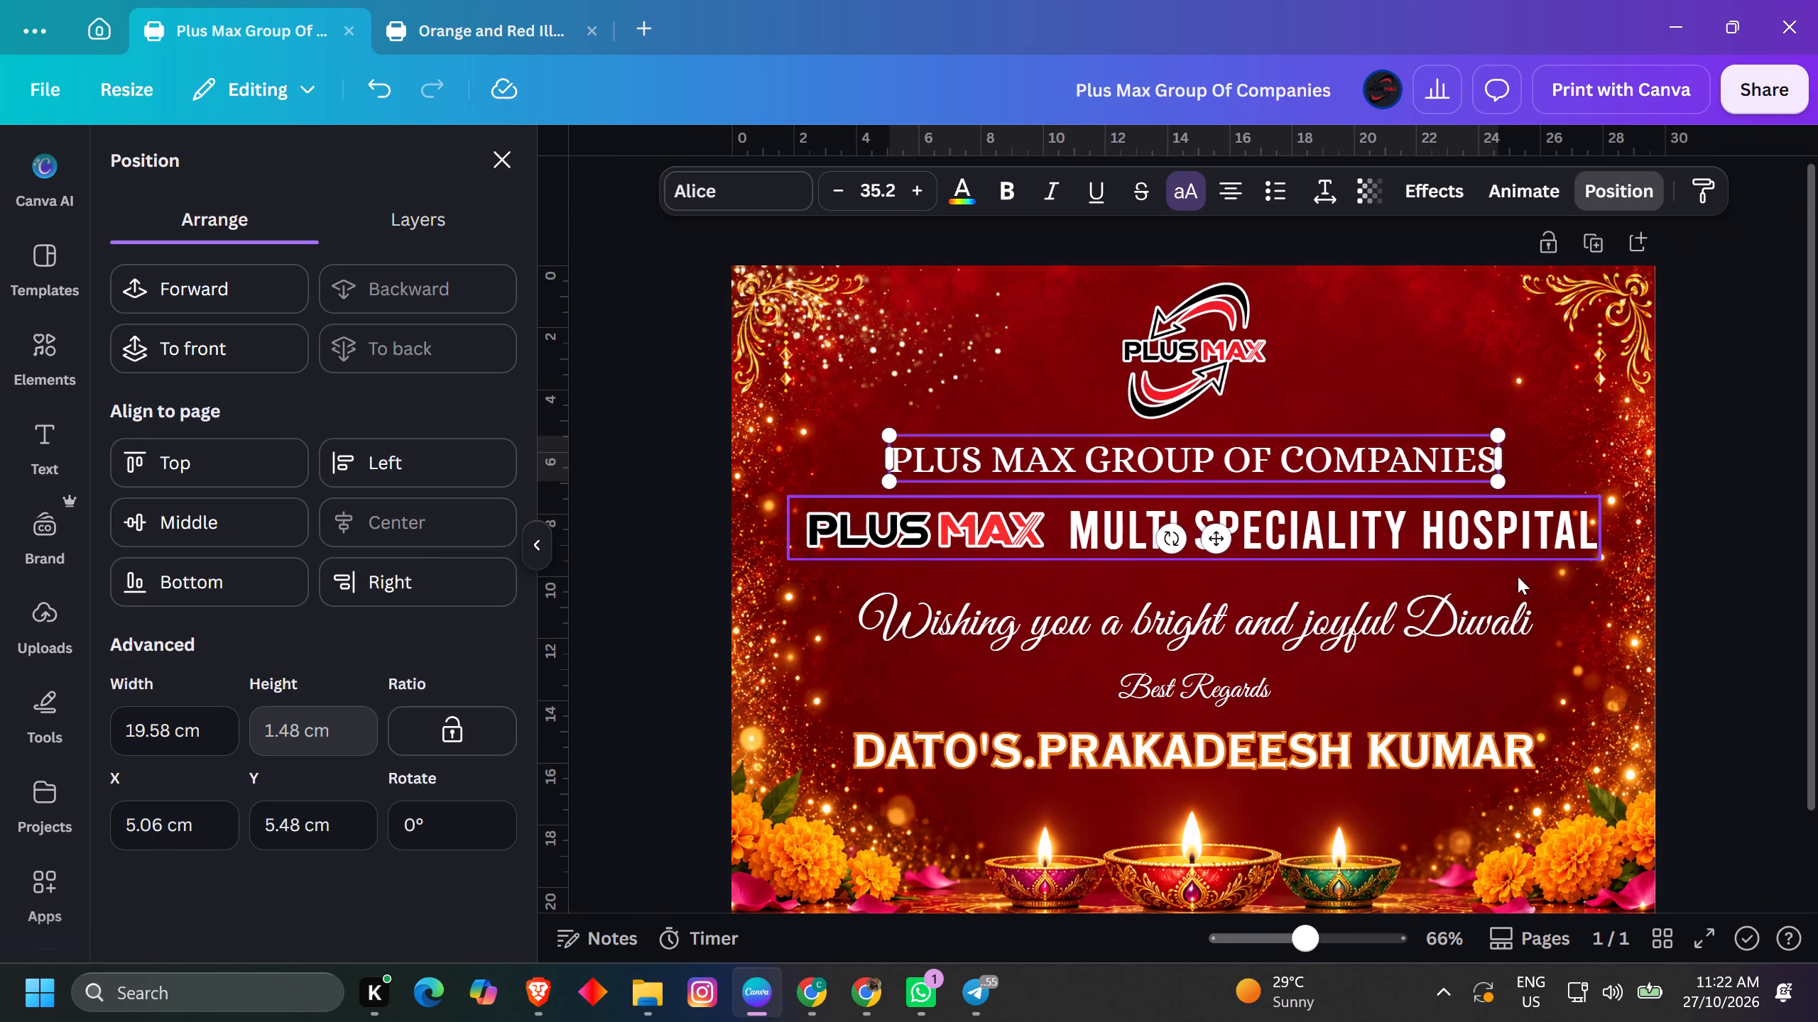
double_click(1665, 516)
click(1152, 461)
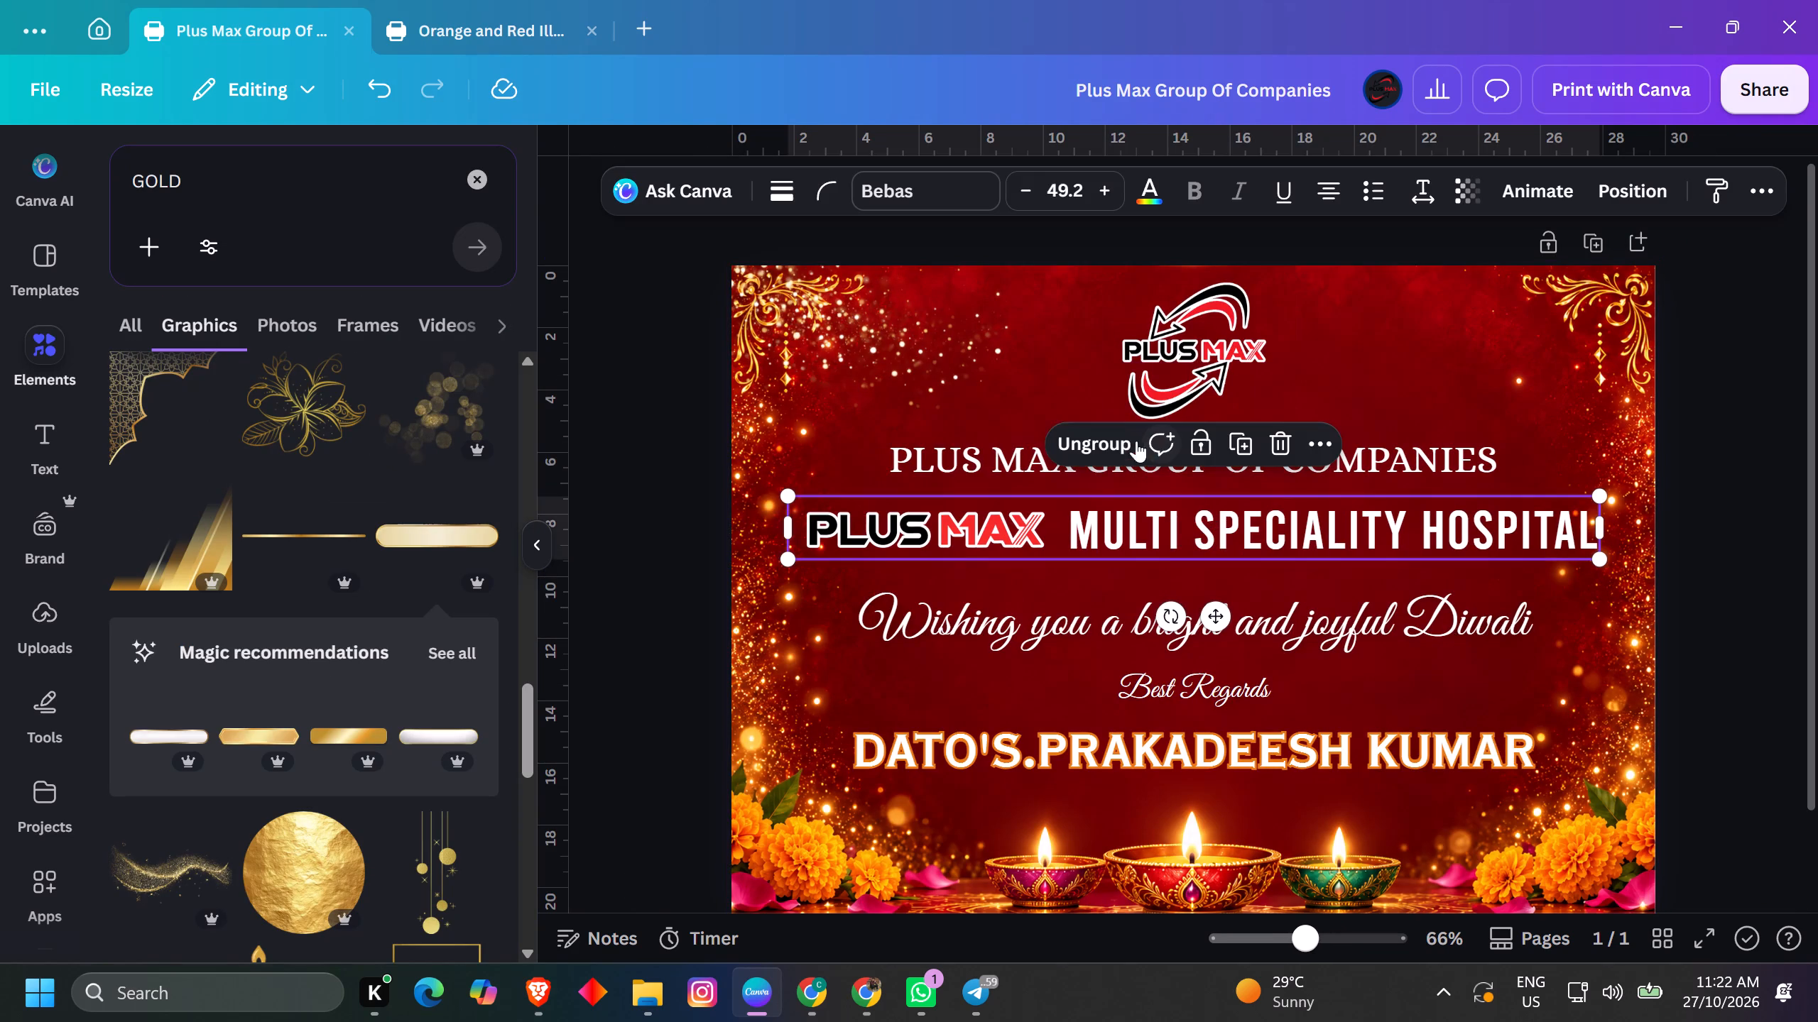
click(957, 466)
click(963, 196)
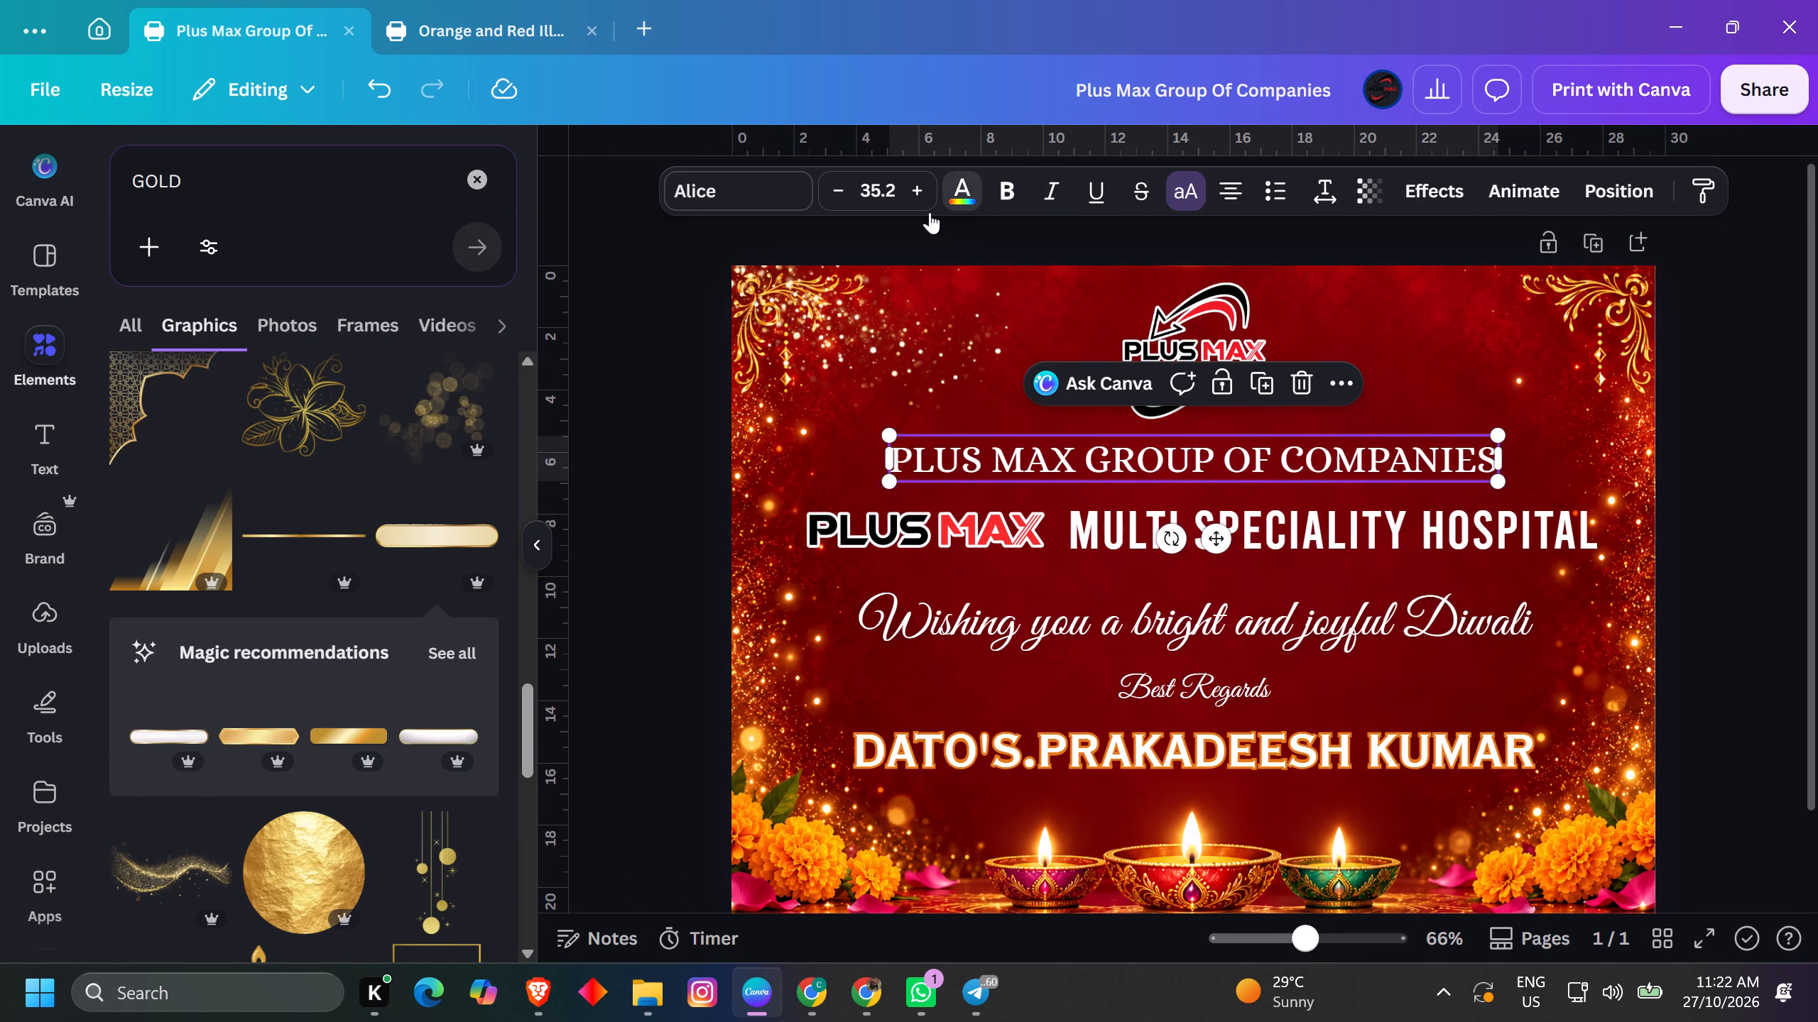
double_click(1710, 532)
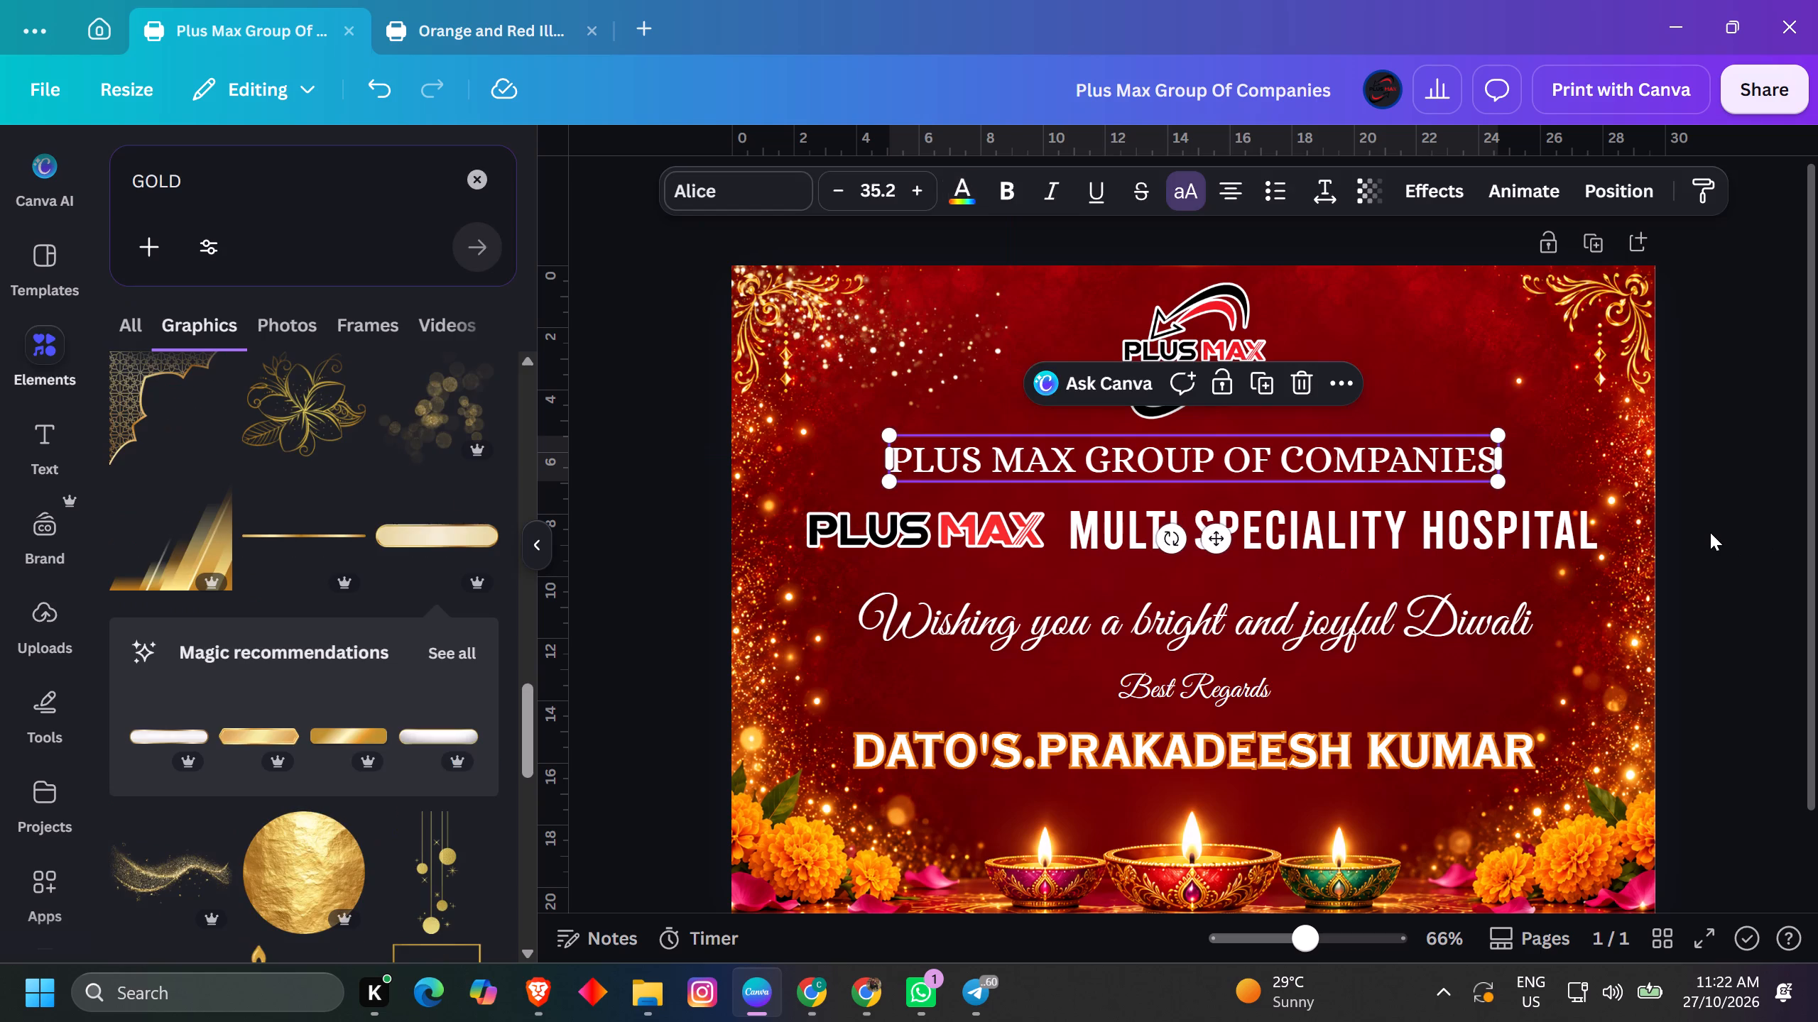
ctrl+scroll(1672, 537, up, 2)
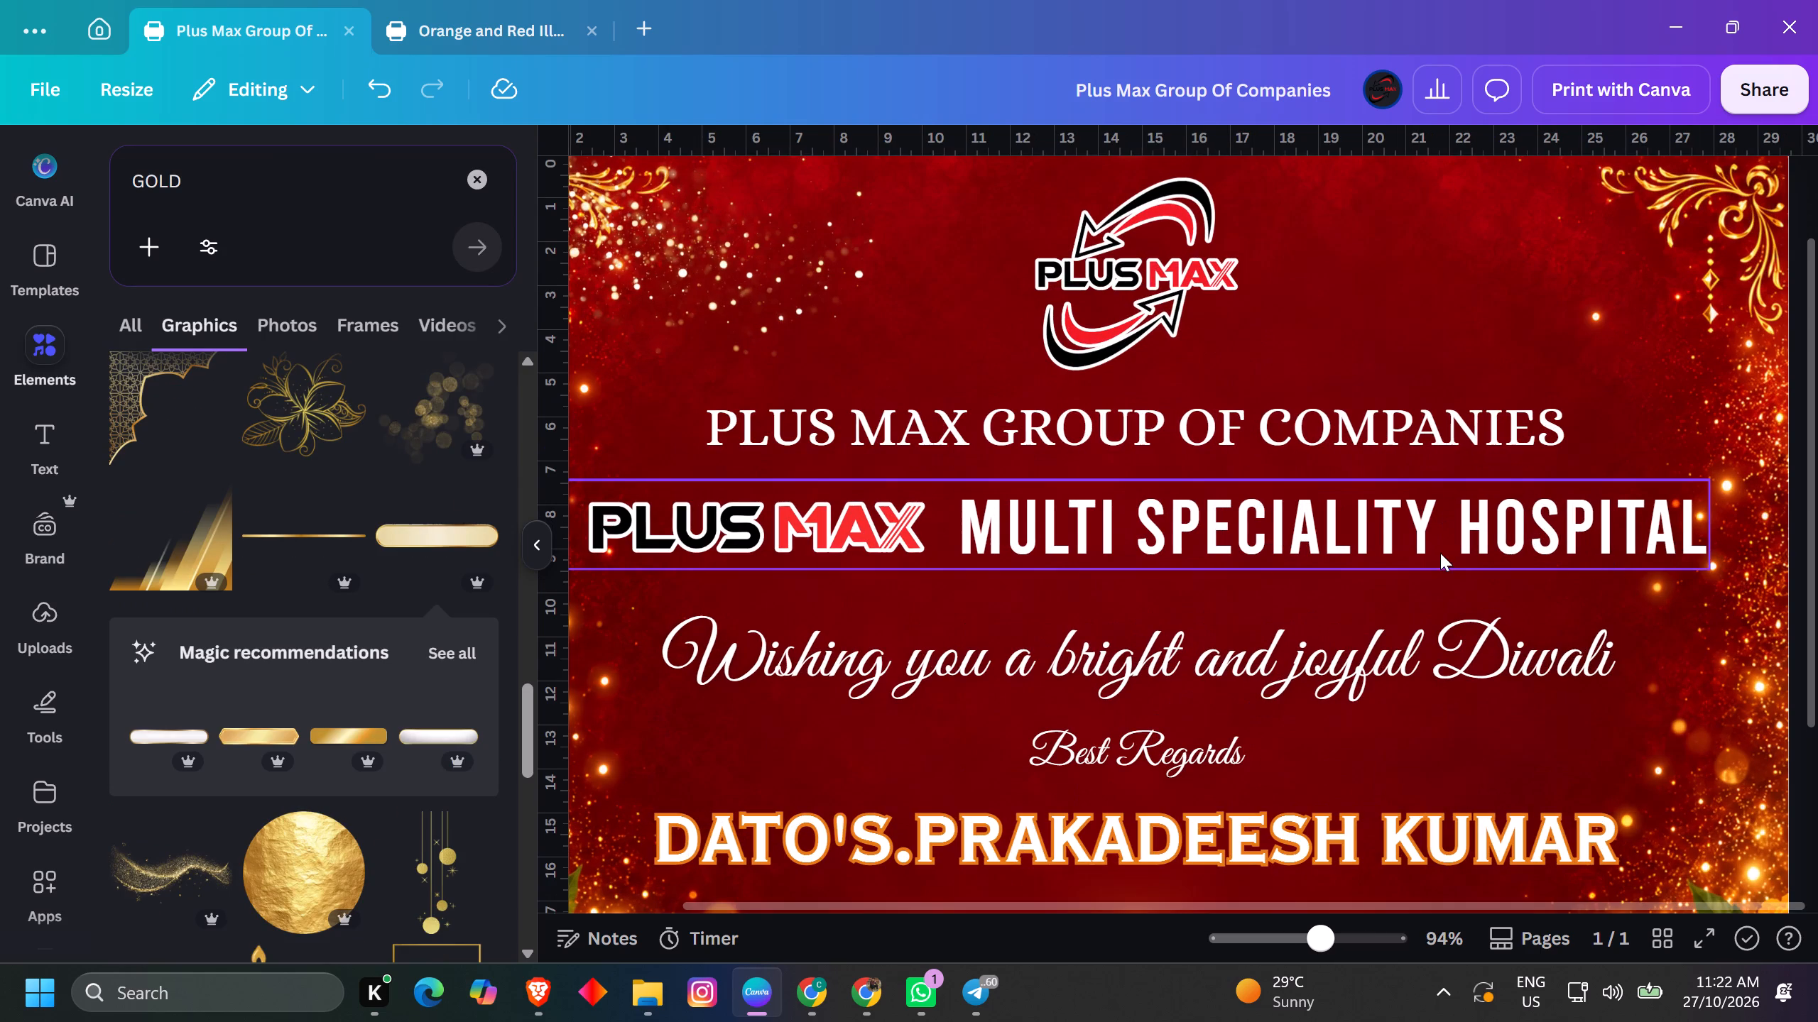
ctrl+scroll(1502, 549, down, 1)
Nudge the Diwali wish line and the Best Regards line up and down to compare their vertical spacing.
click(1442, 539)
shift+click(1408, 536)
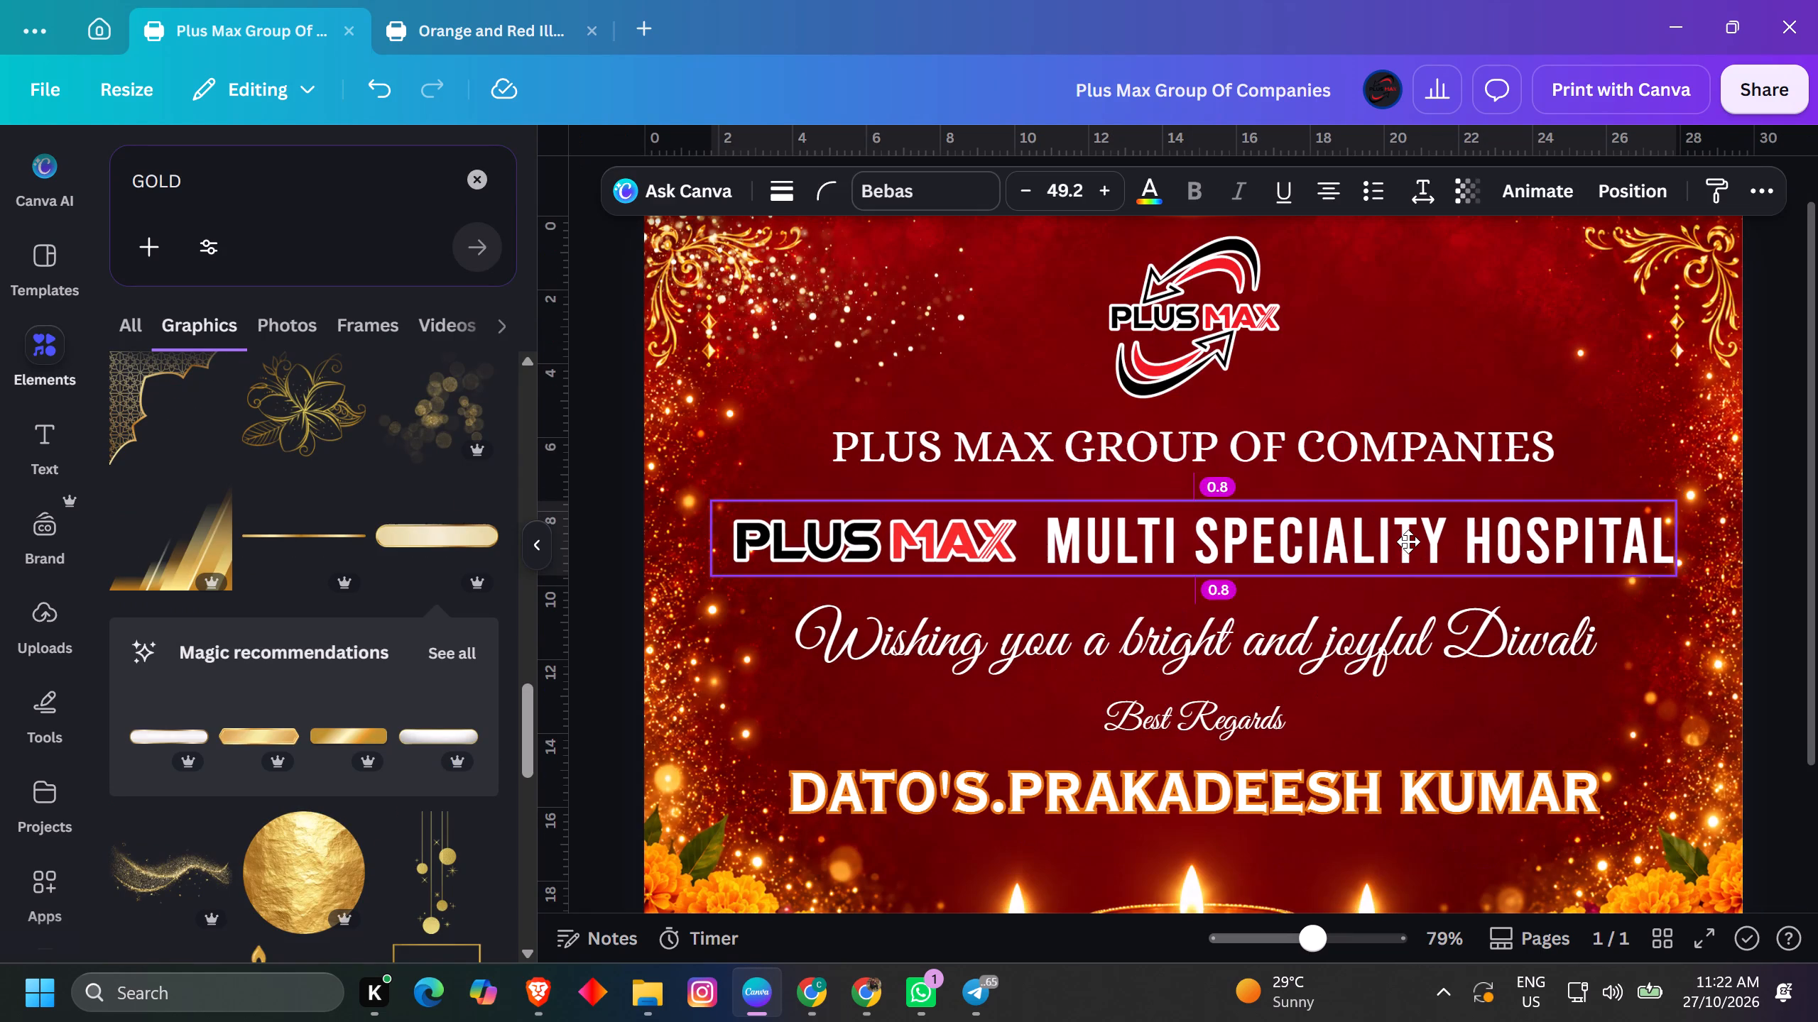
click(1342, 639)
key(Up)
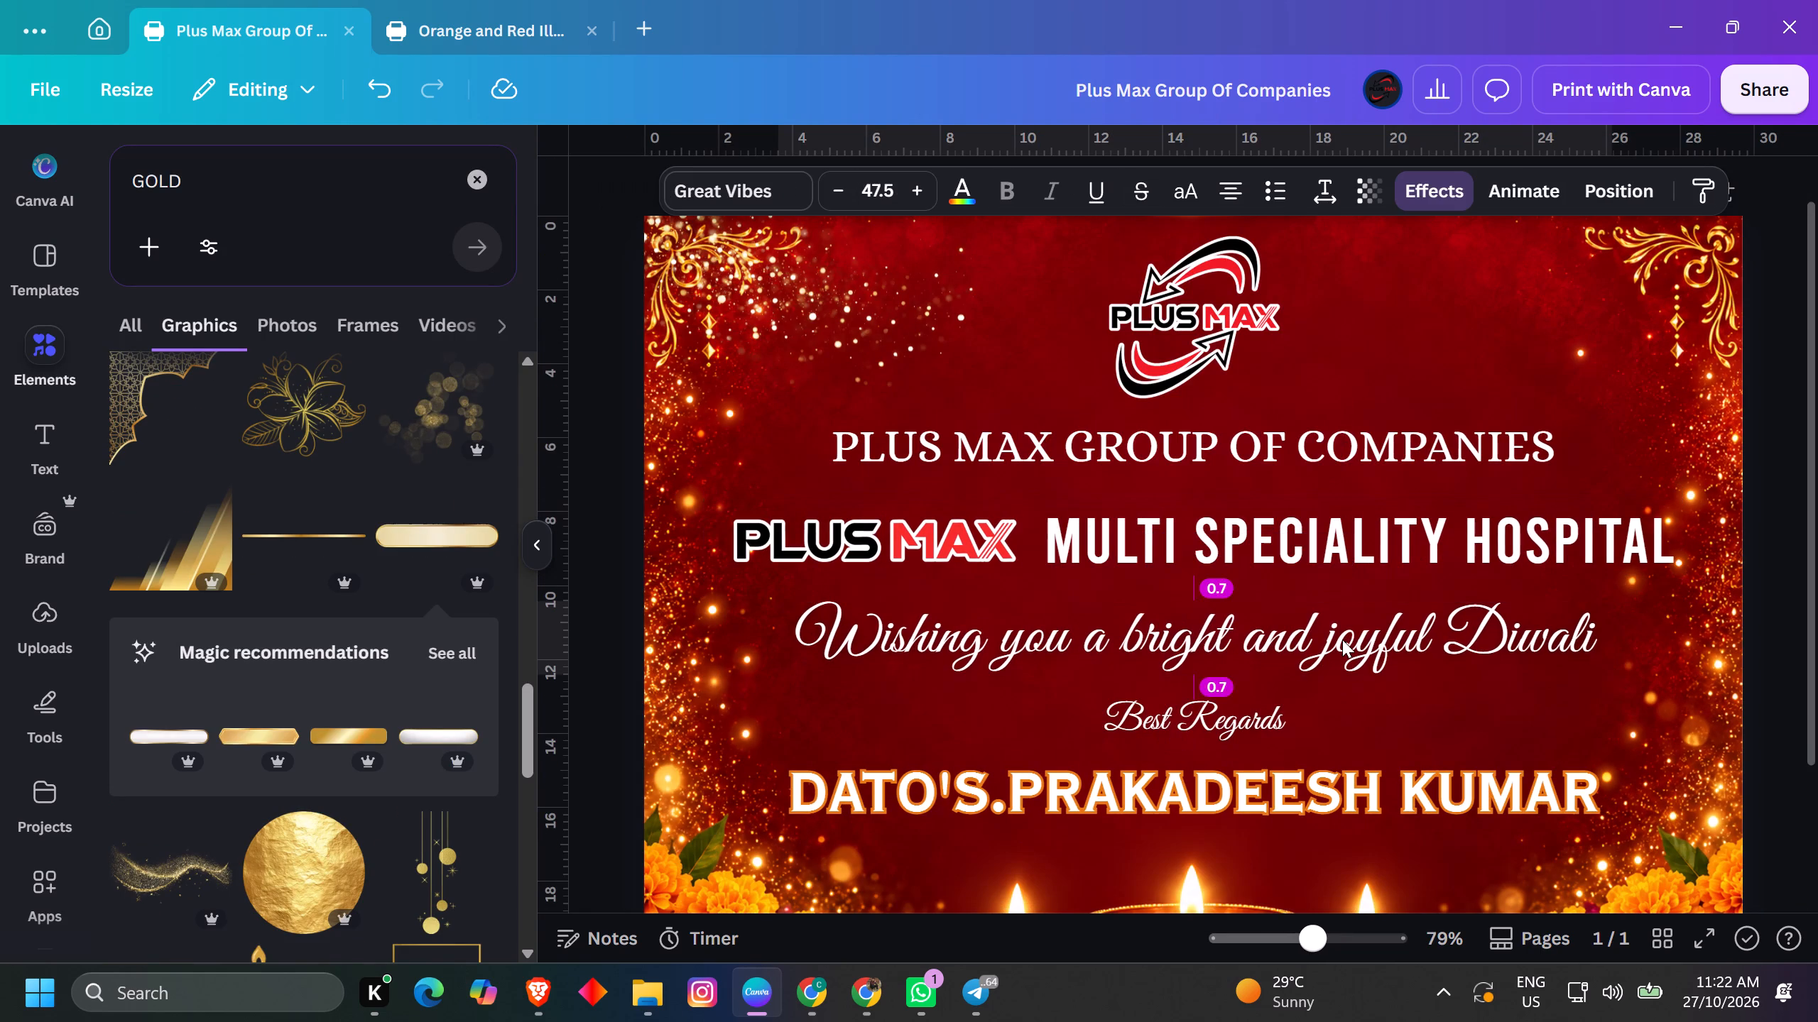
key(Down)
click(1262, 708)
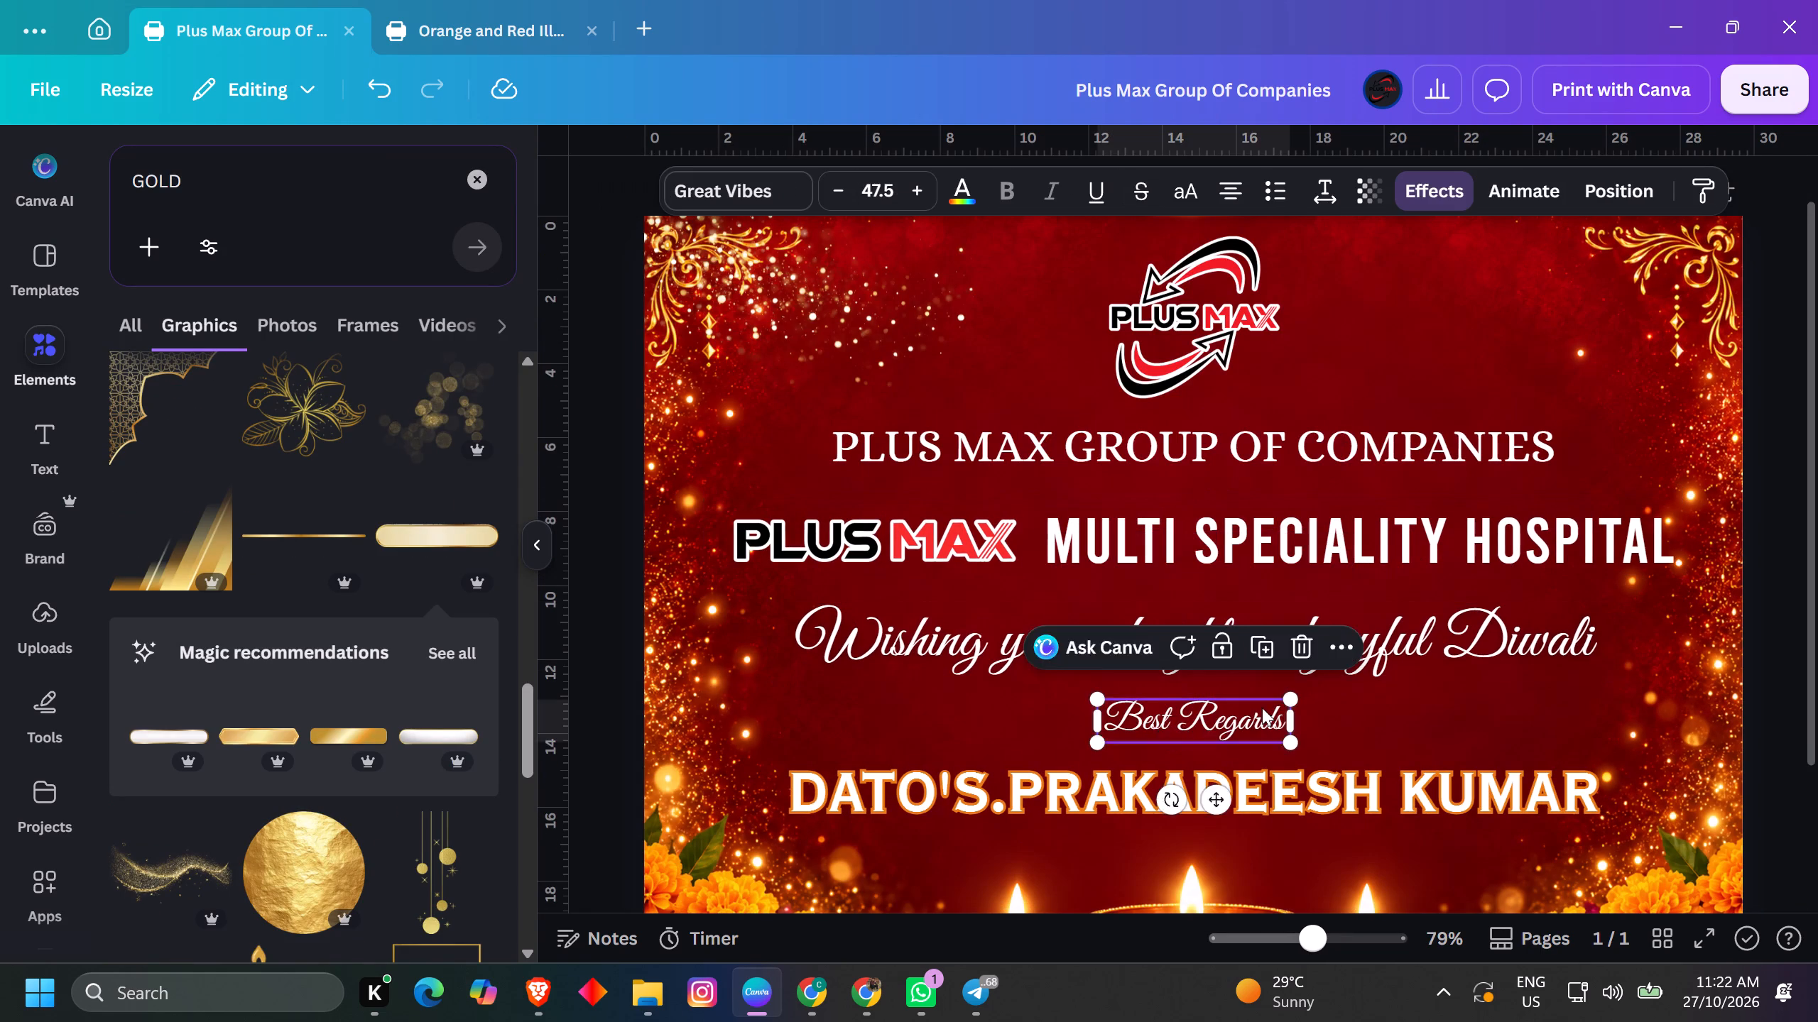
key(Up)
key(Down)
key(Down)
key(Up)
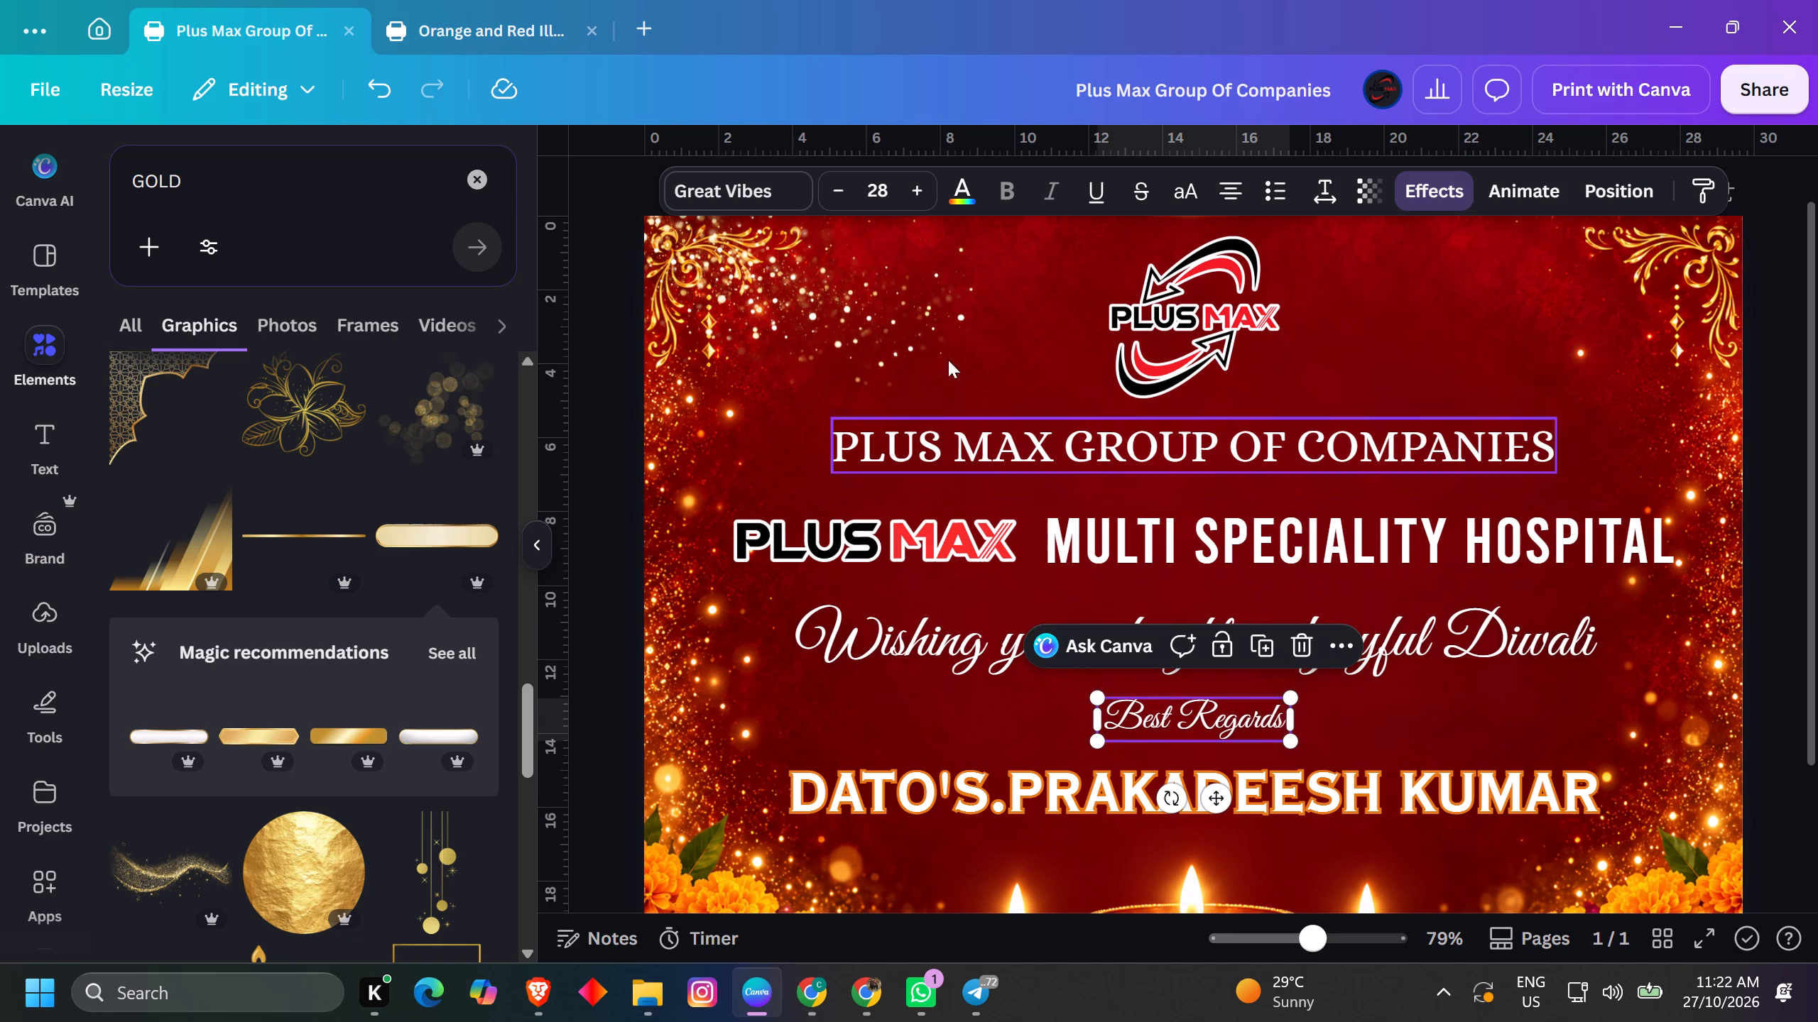
Try a thin gold line graphic beneath the company heading, delete it and show all recommended similar graphics.
drag(311, 523, 1094, 505)
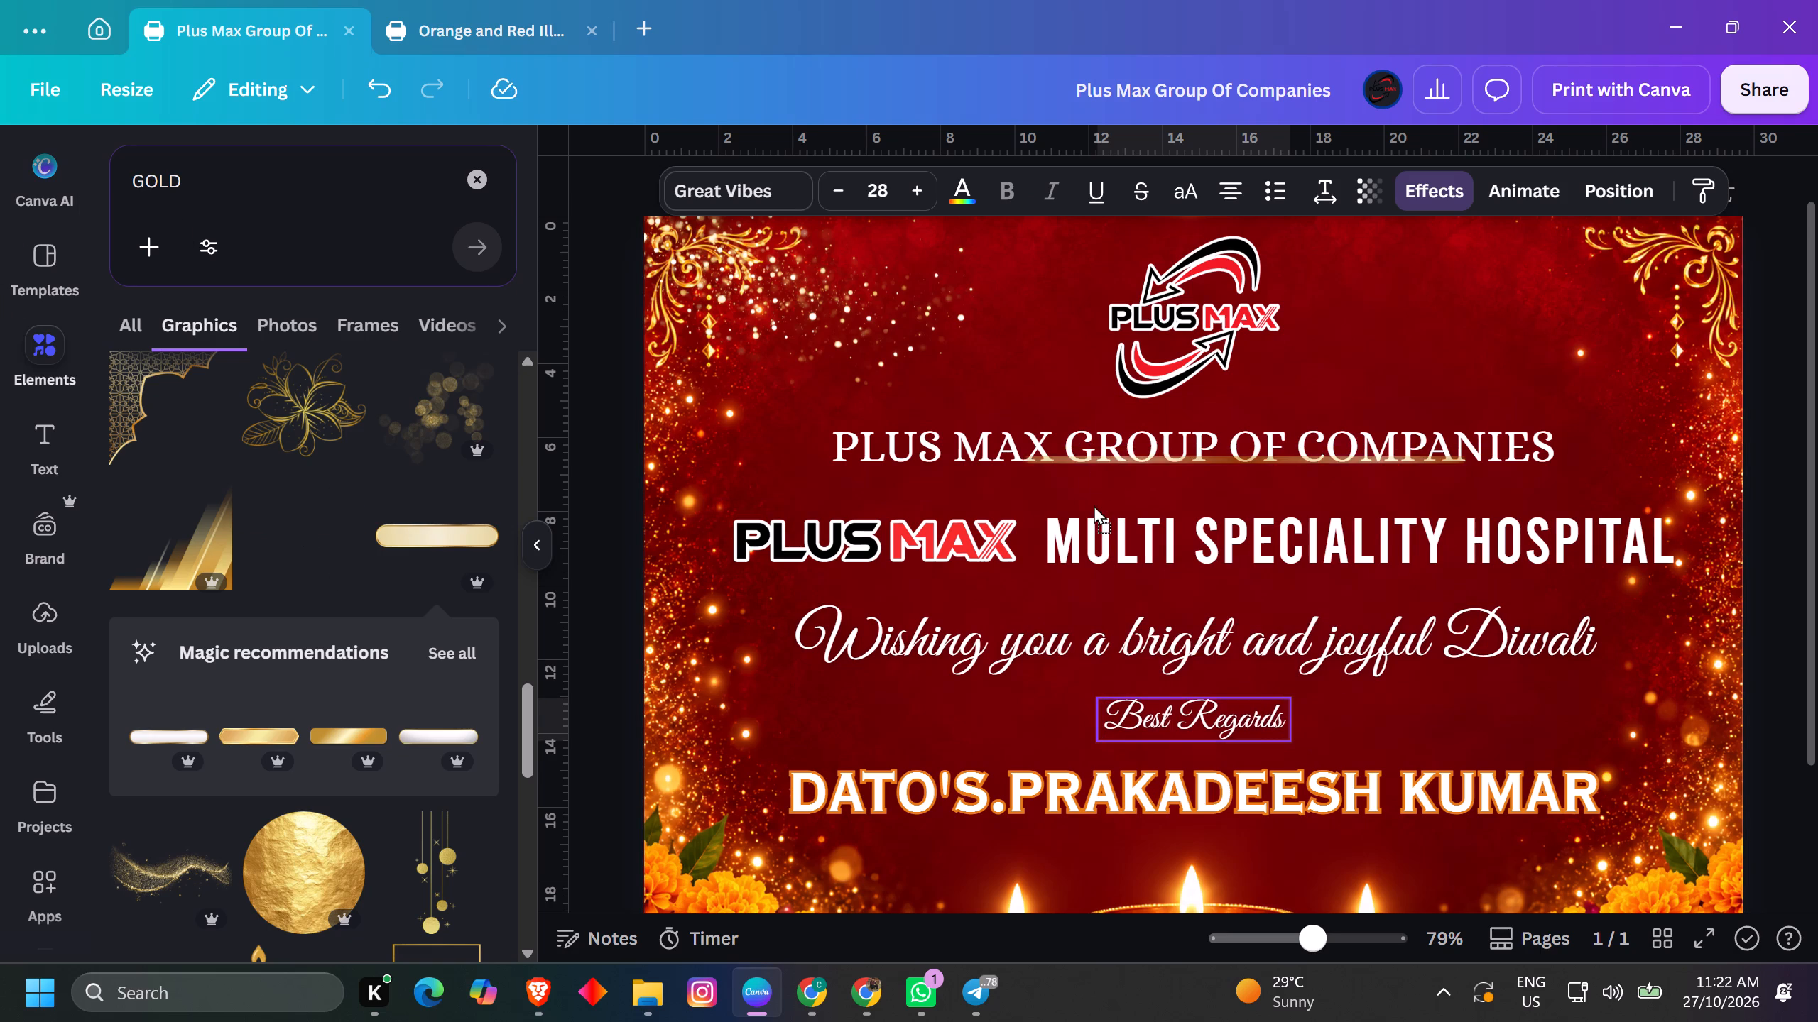
drag(1094, 505, 1055, 523)
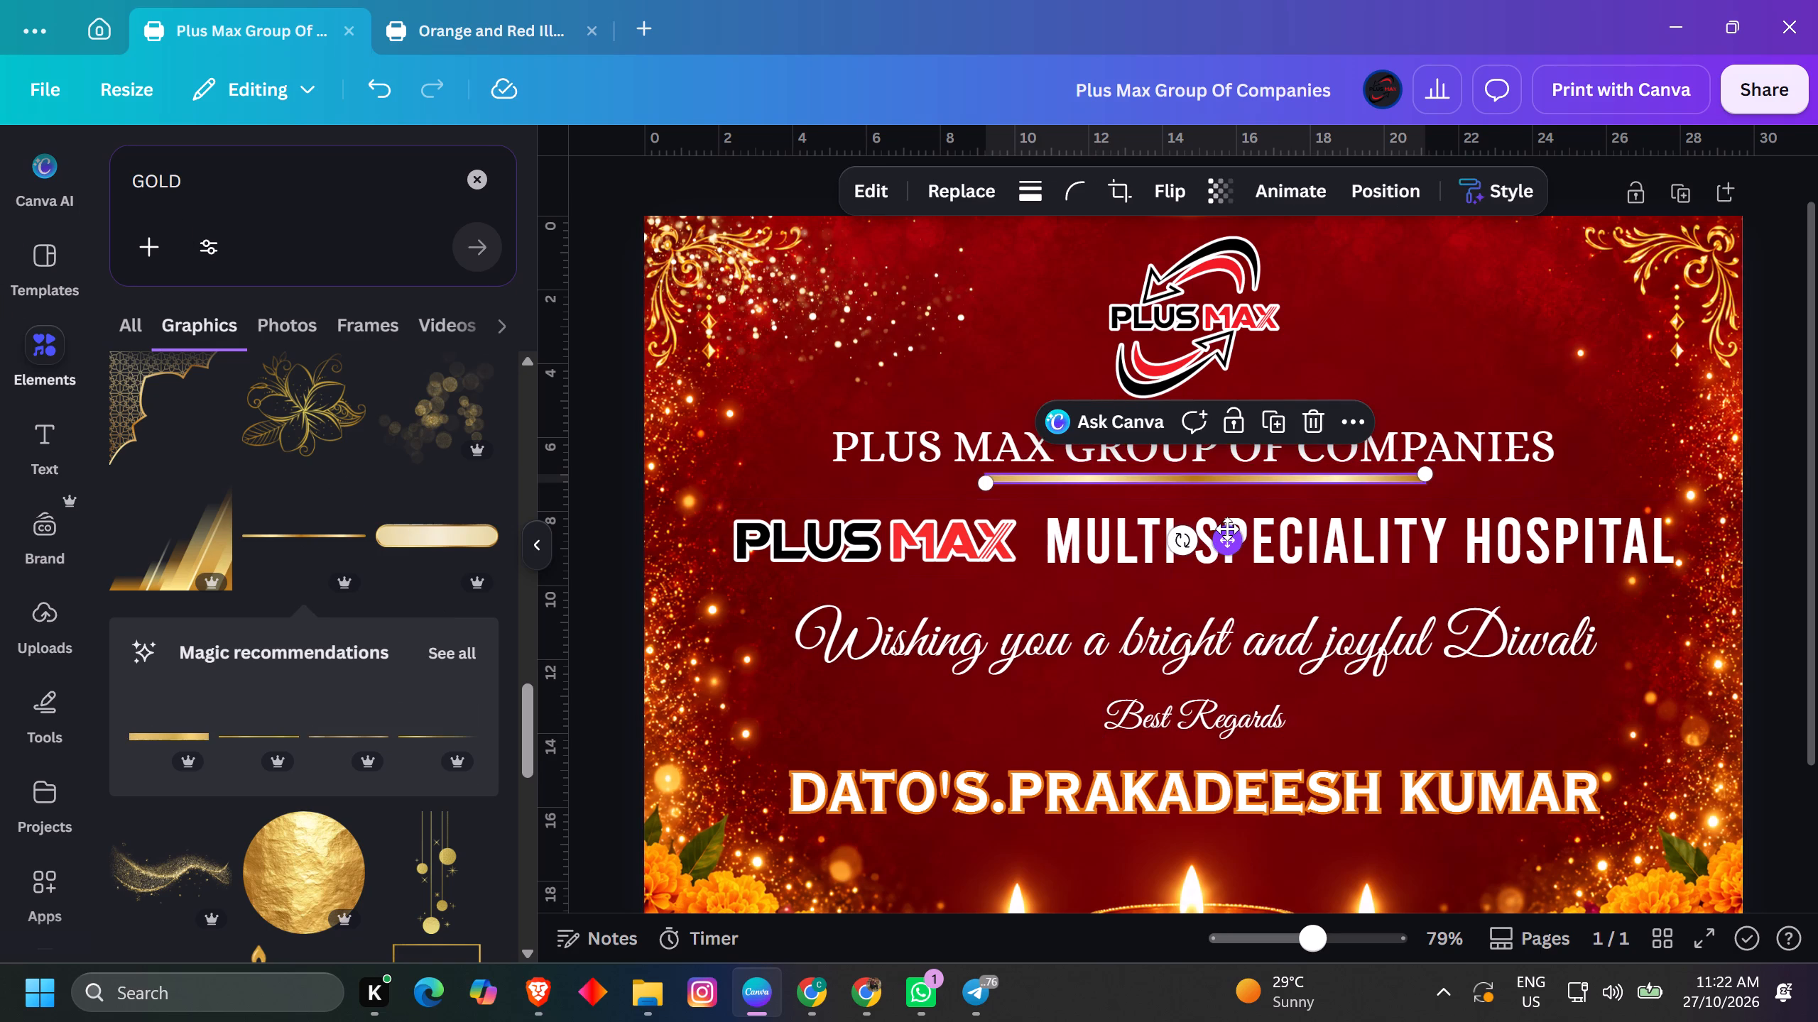
key(Delete)
click(431, 640)
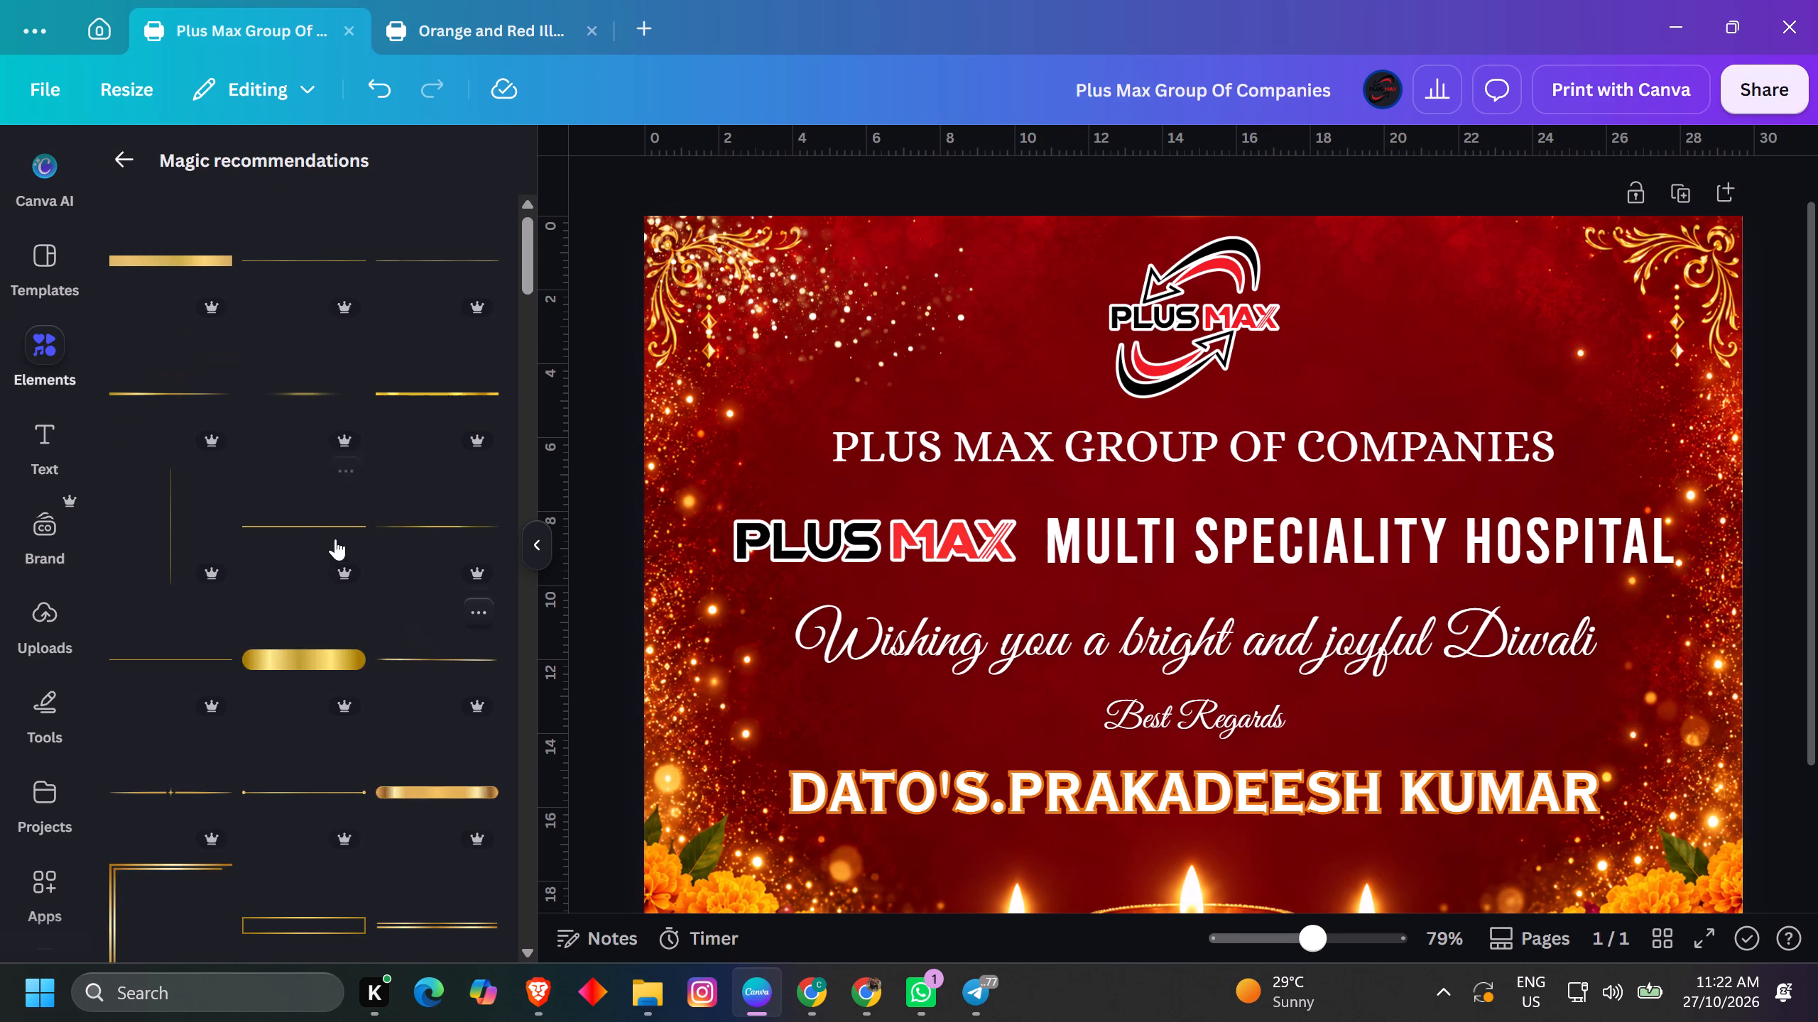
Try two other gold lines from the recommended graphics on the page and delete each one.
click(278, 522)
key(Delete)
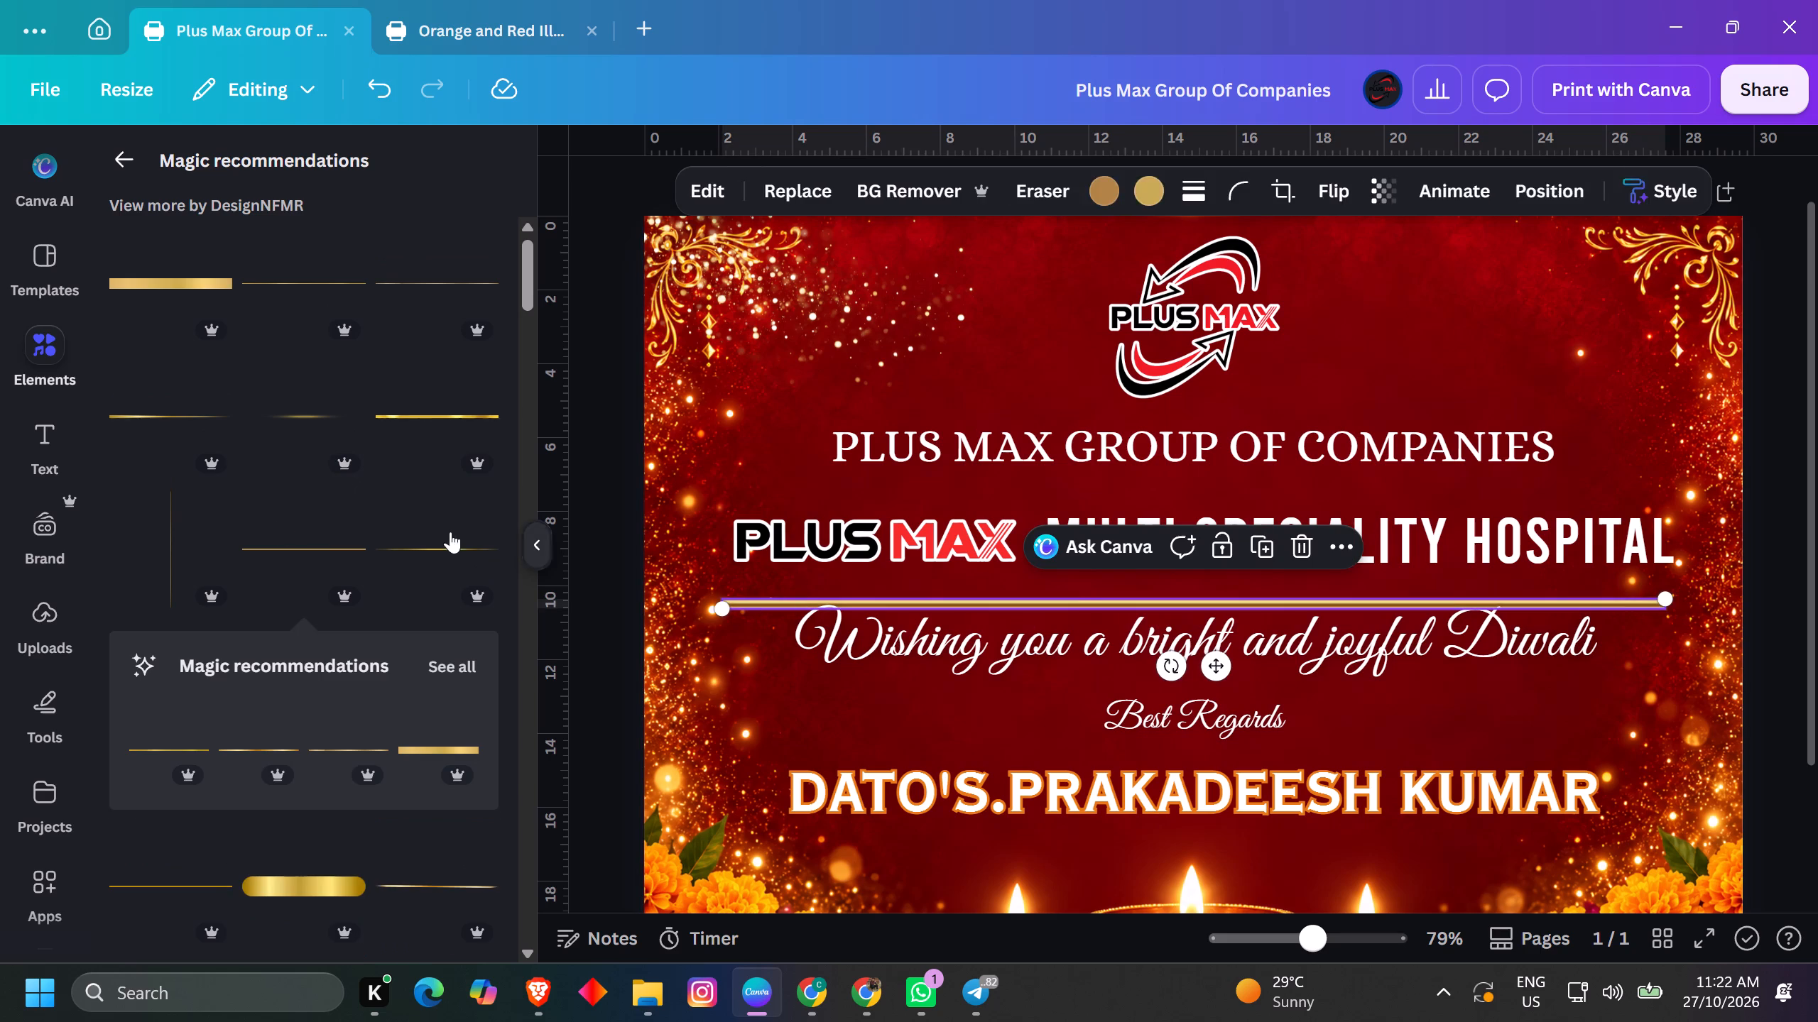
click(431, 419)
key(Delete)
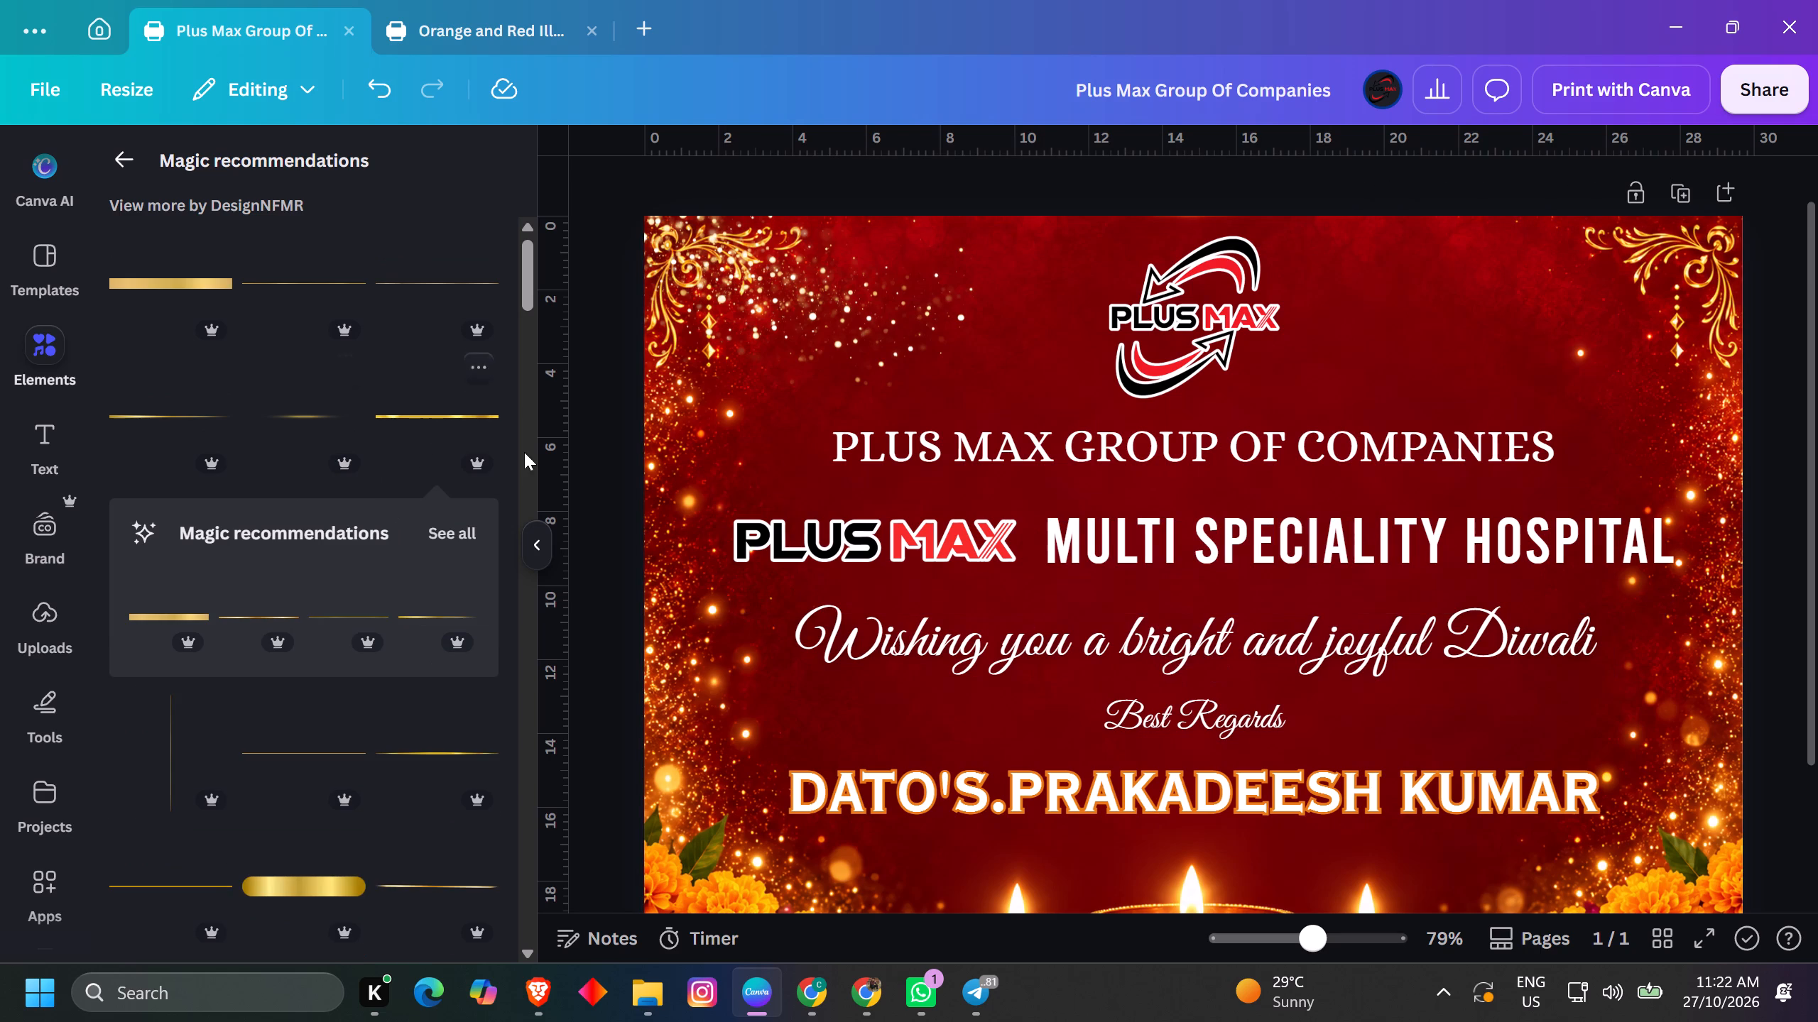
Add a short straight gold line from the recommendations and place it just beneath the Plus Max Group of Companies heading.
click(319, 287)
drag(1212, 666, 1207, 541)
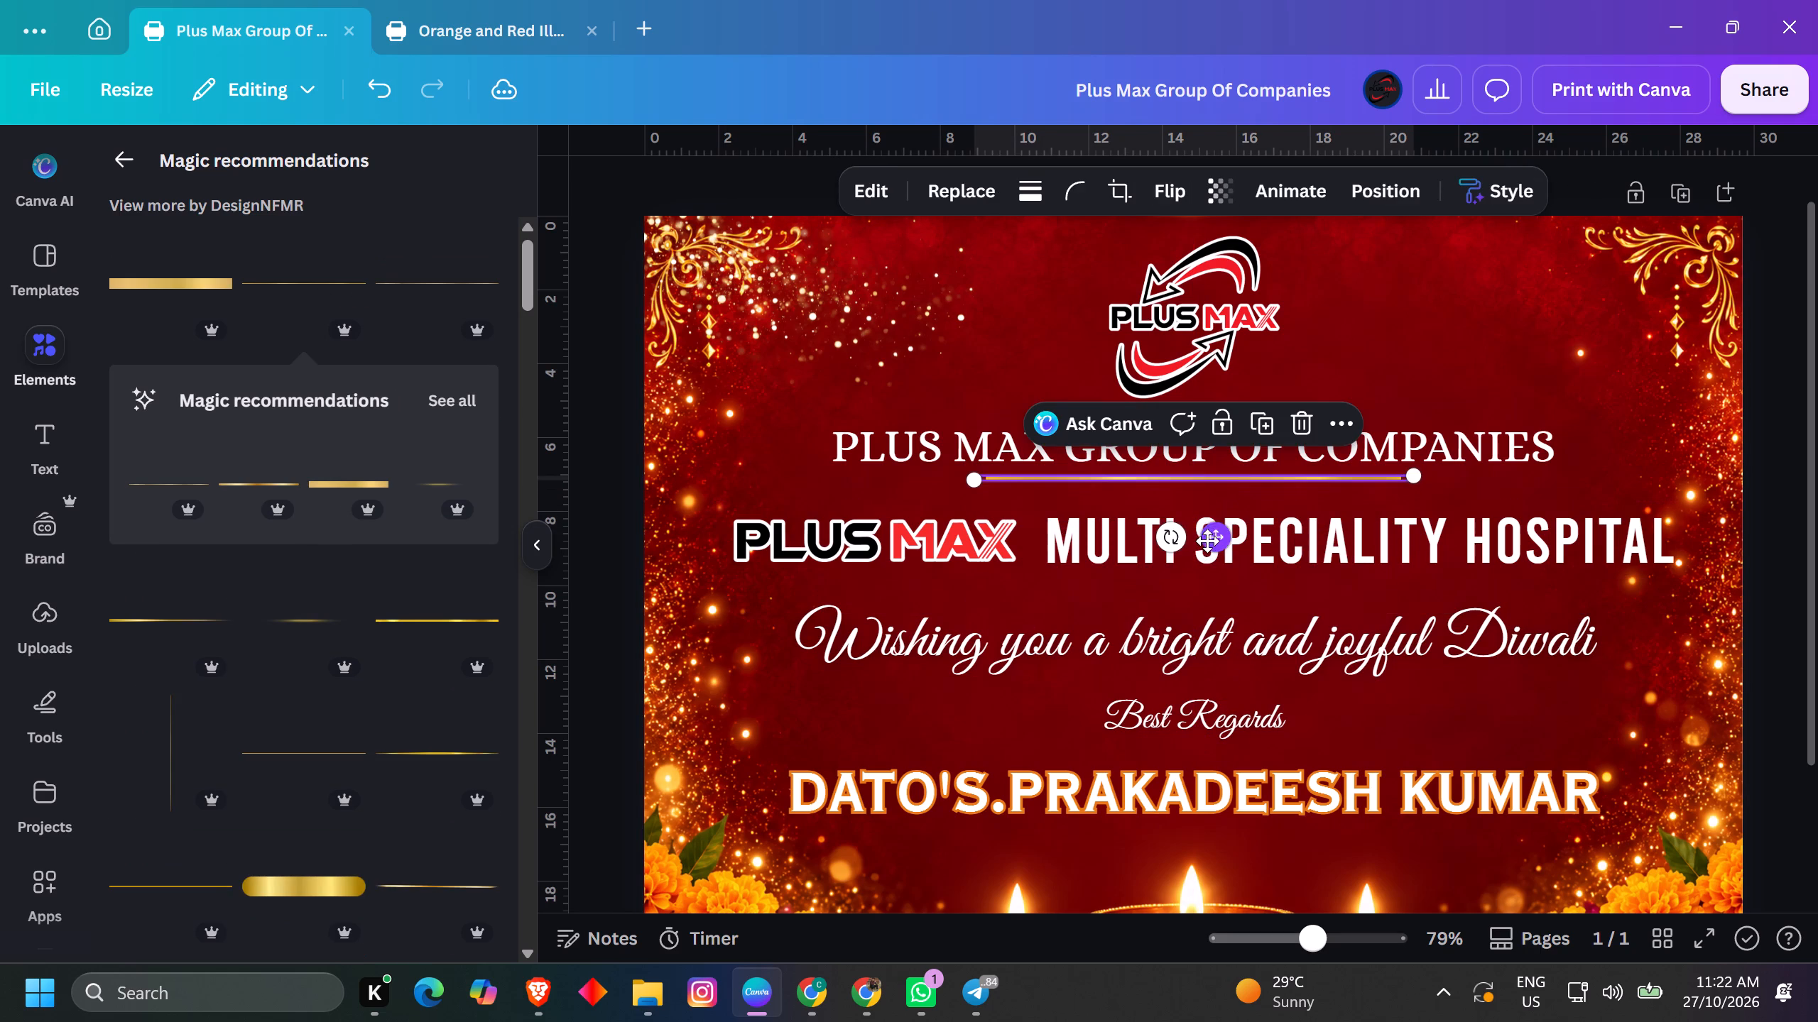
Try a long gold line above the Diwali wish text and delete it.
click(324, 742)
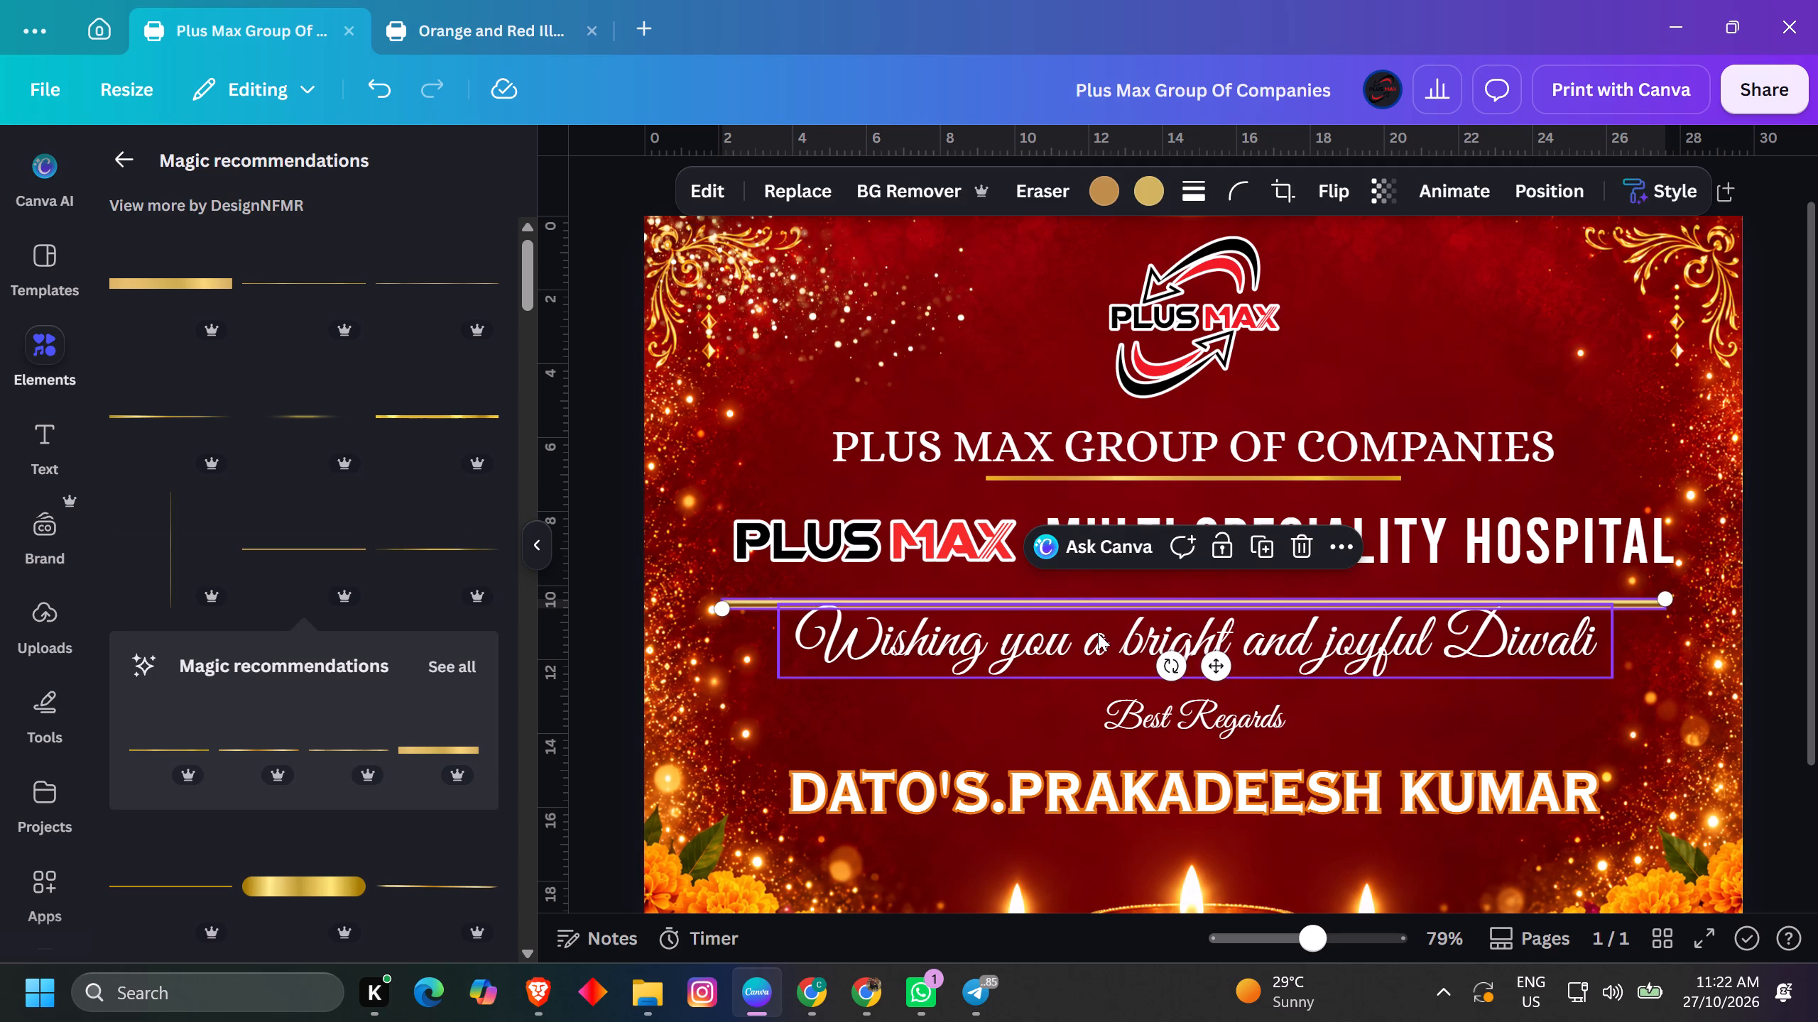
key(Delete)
Add a tapered gold line beneath the Plus Max Multi Speciality Hospital line, restoring it after a trial deletion.
scroll(350, 681, down, 2)
click(411, 631)
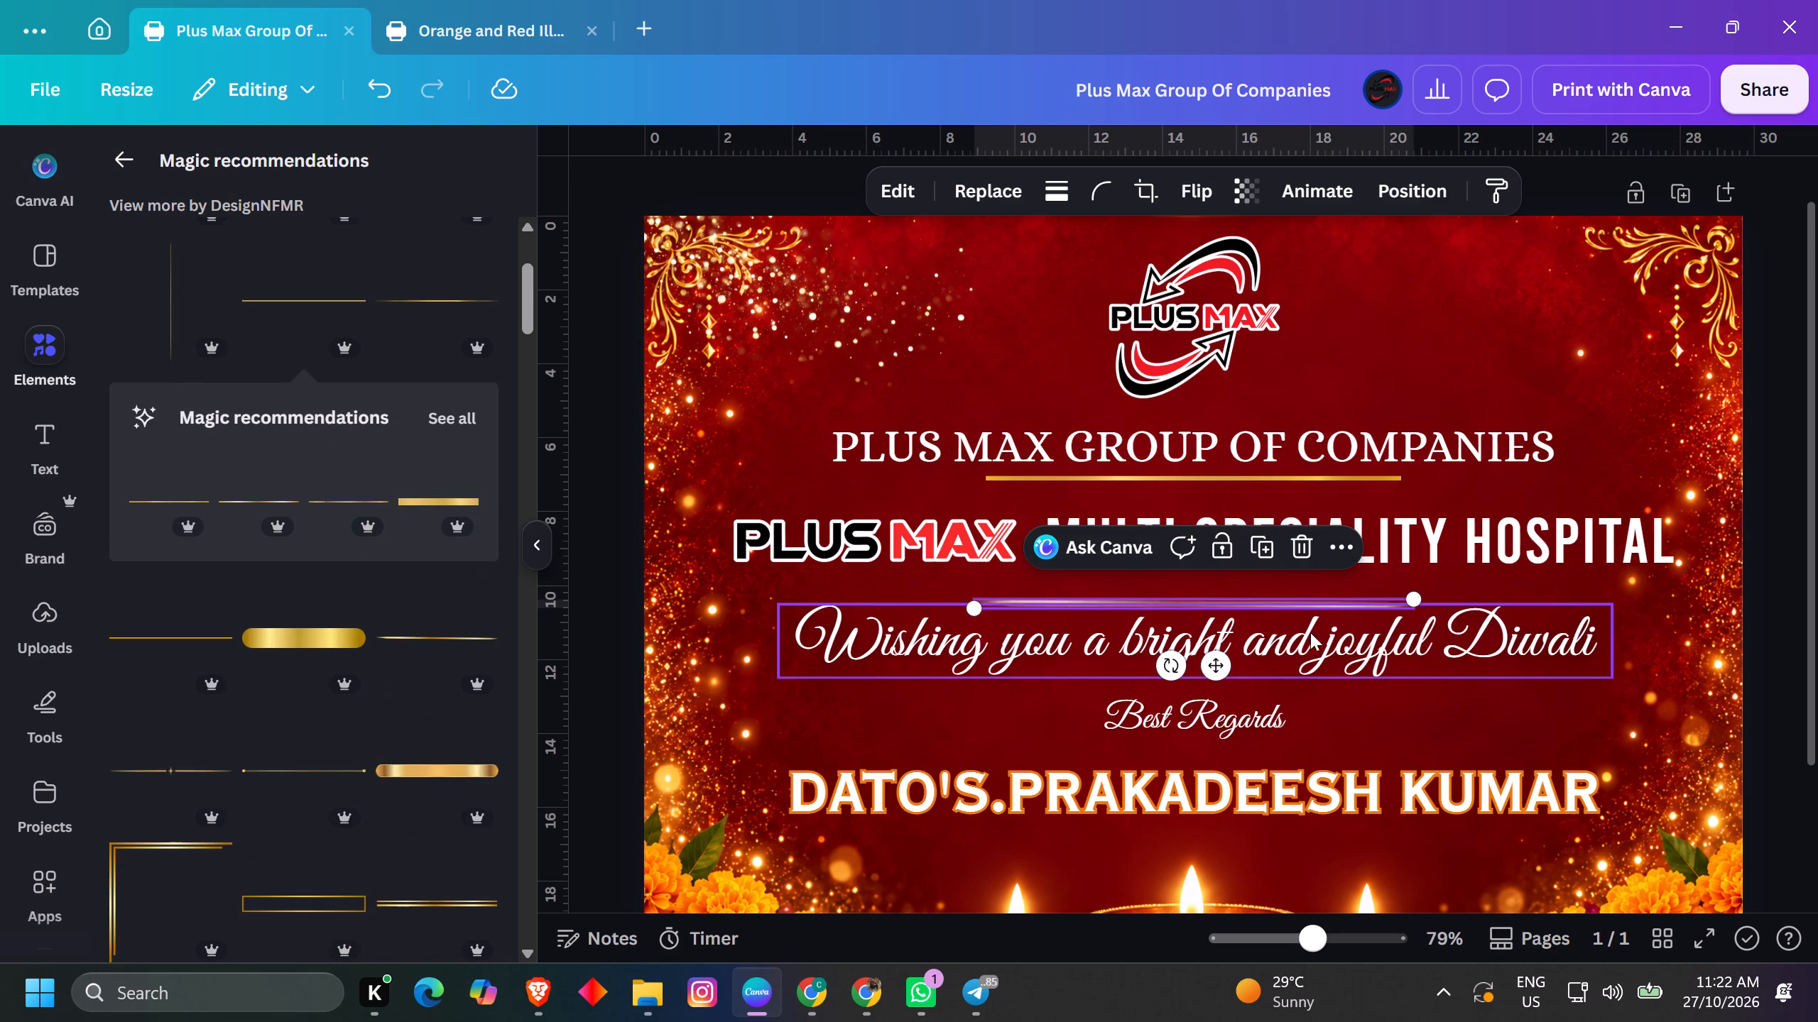
drag(1212, 663, 1214, 644)
key(Delete)
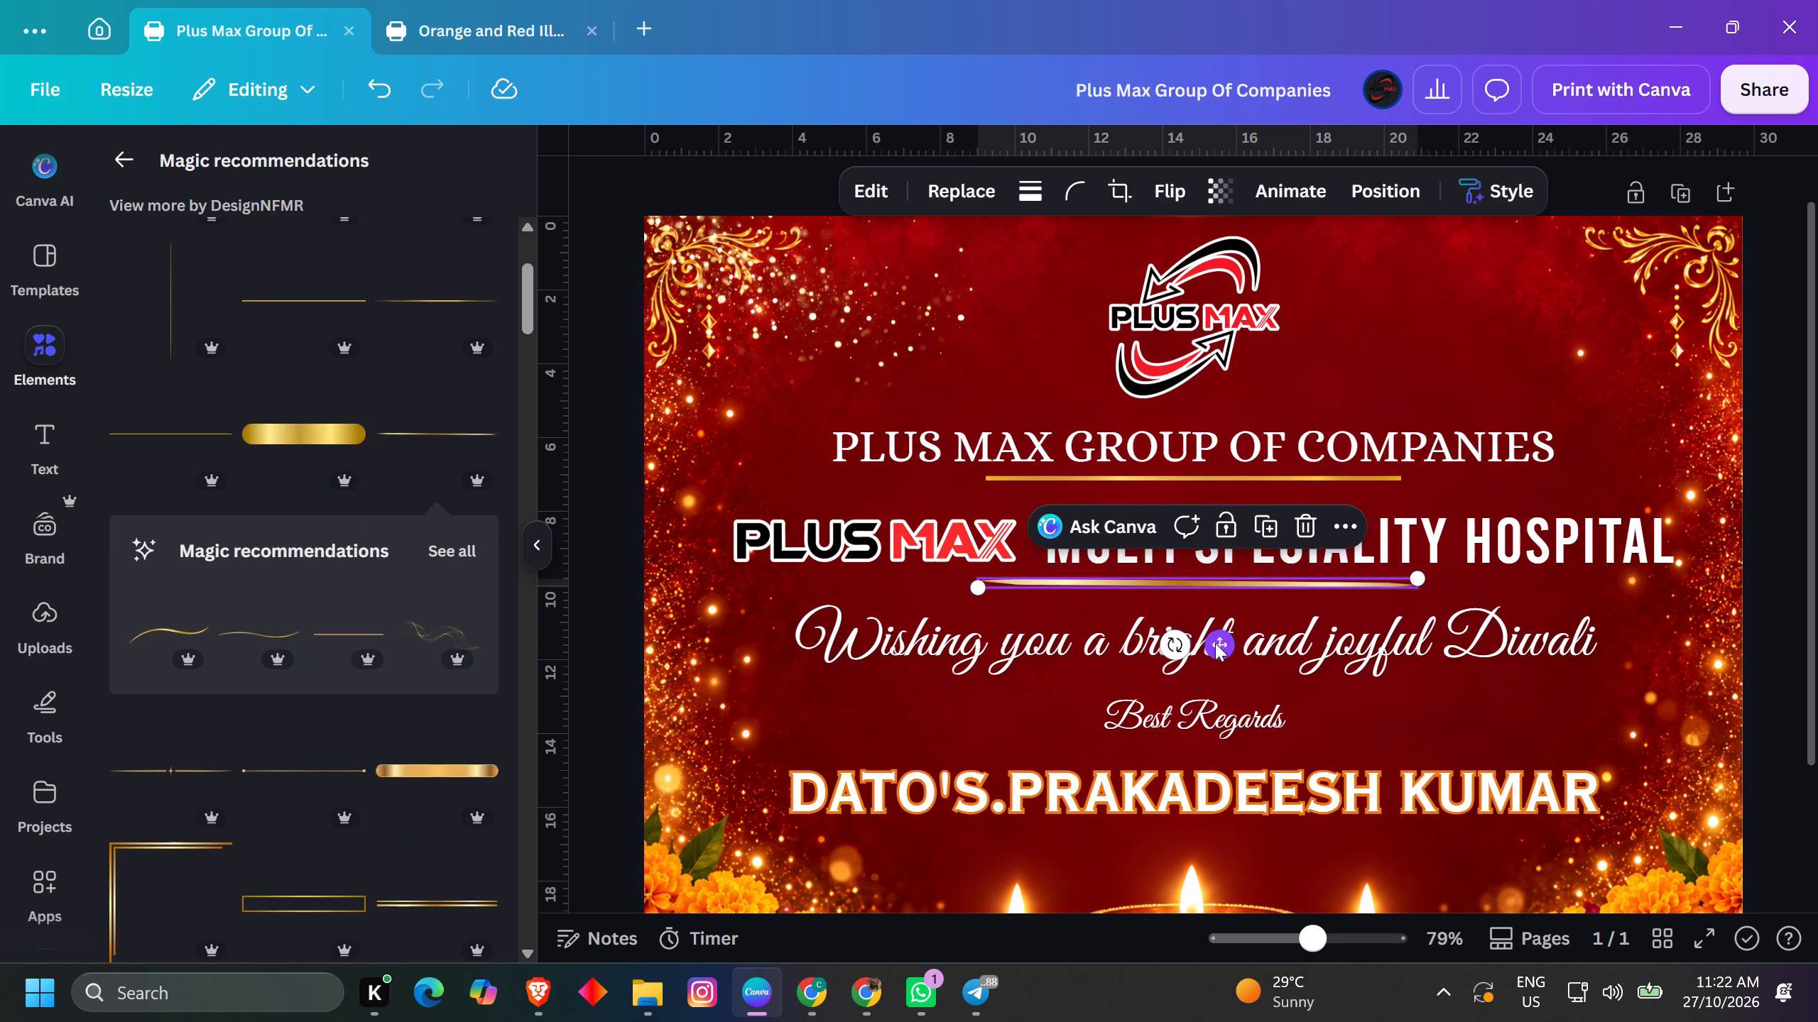
key(ctrl+z)
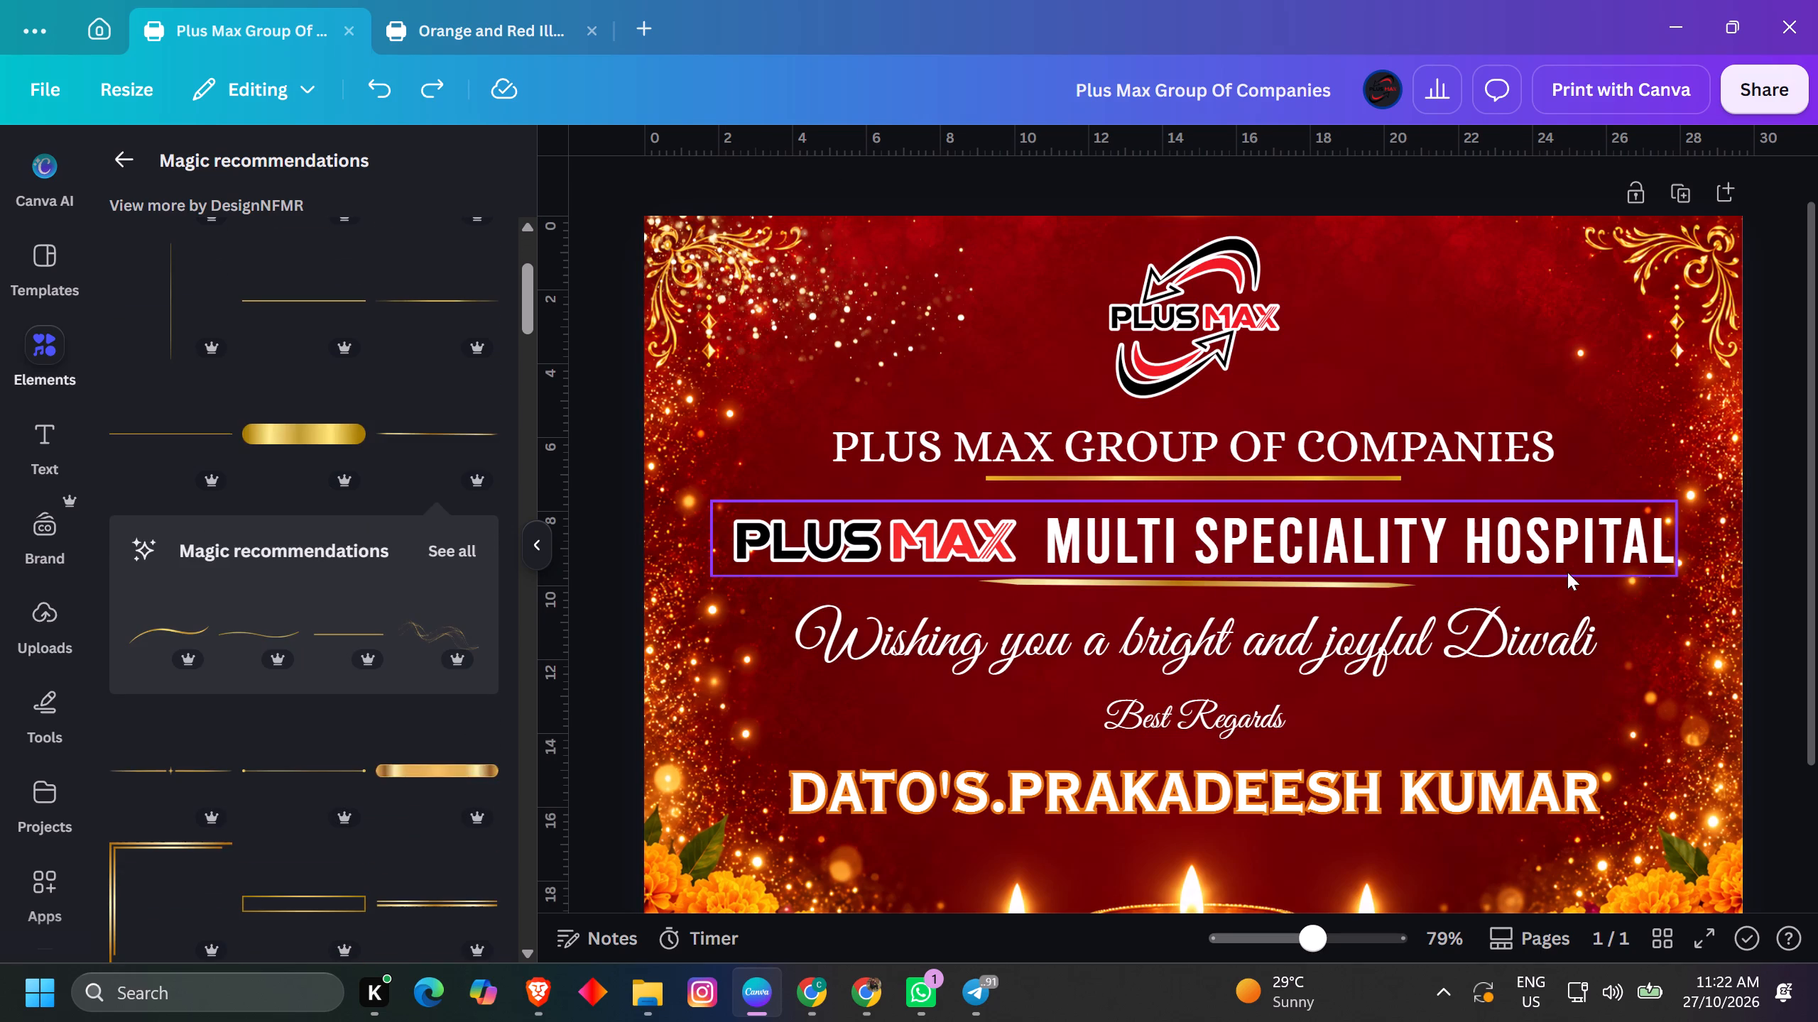
click(1147, 583)
Add a wavy gold line, scale it down and place it to the right of Best Regards near the page edge.
scroll(392, 798, down, 3)
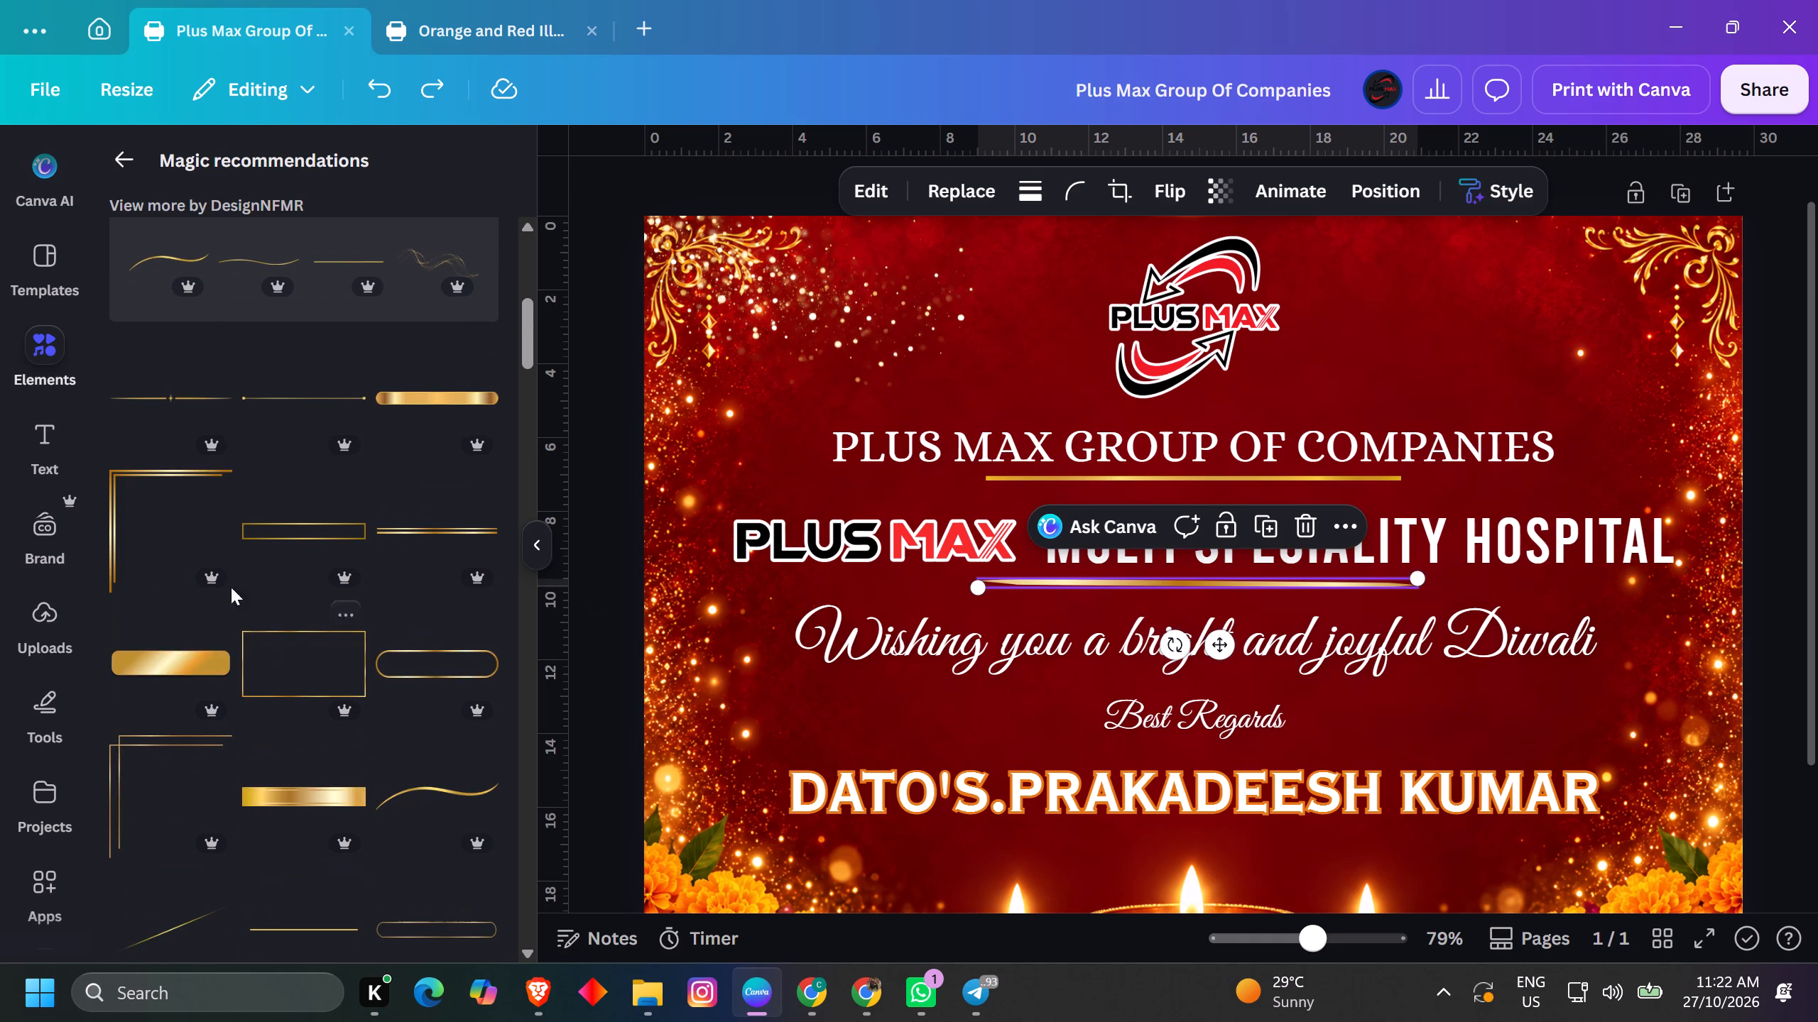
scroll(347, 720, down, 2)
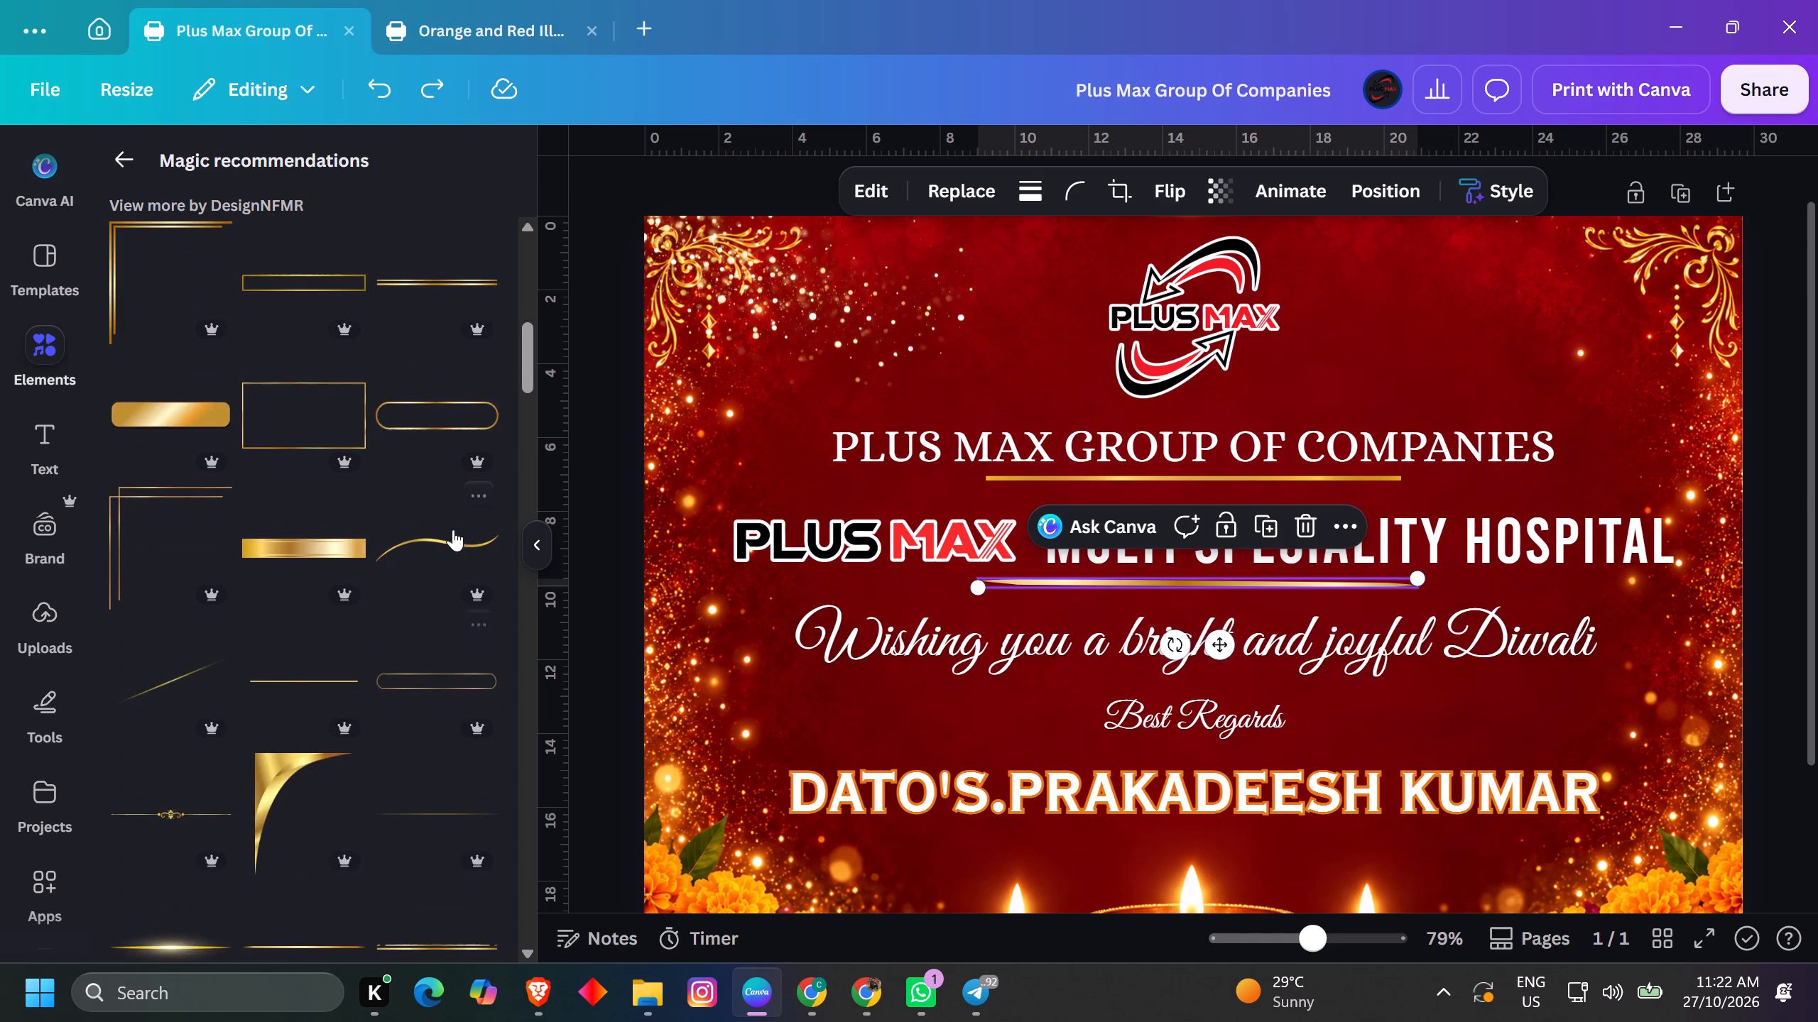
drag(442, 533, 1431, 698)
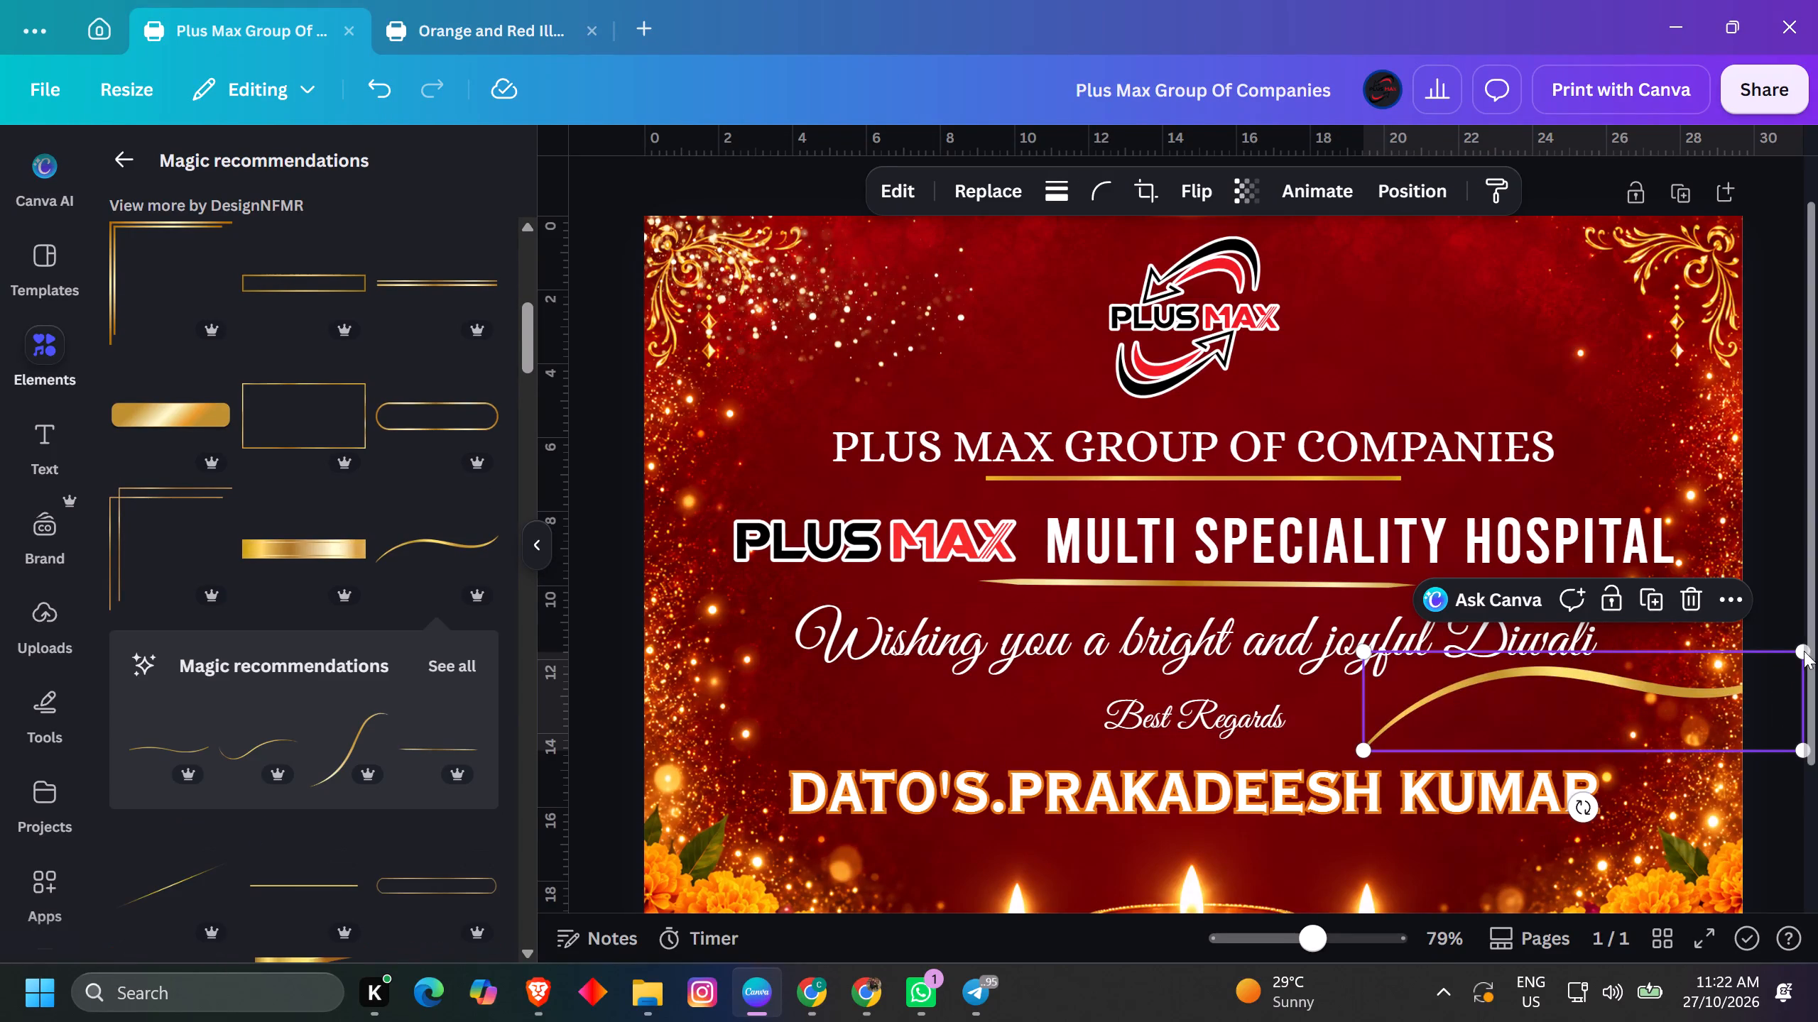
drag(1802, 652, 1709, 708)
drag(1651, 713, 1687, 709)
click(1783, 552)
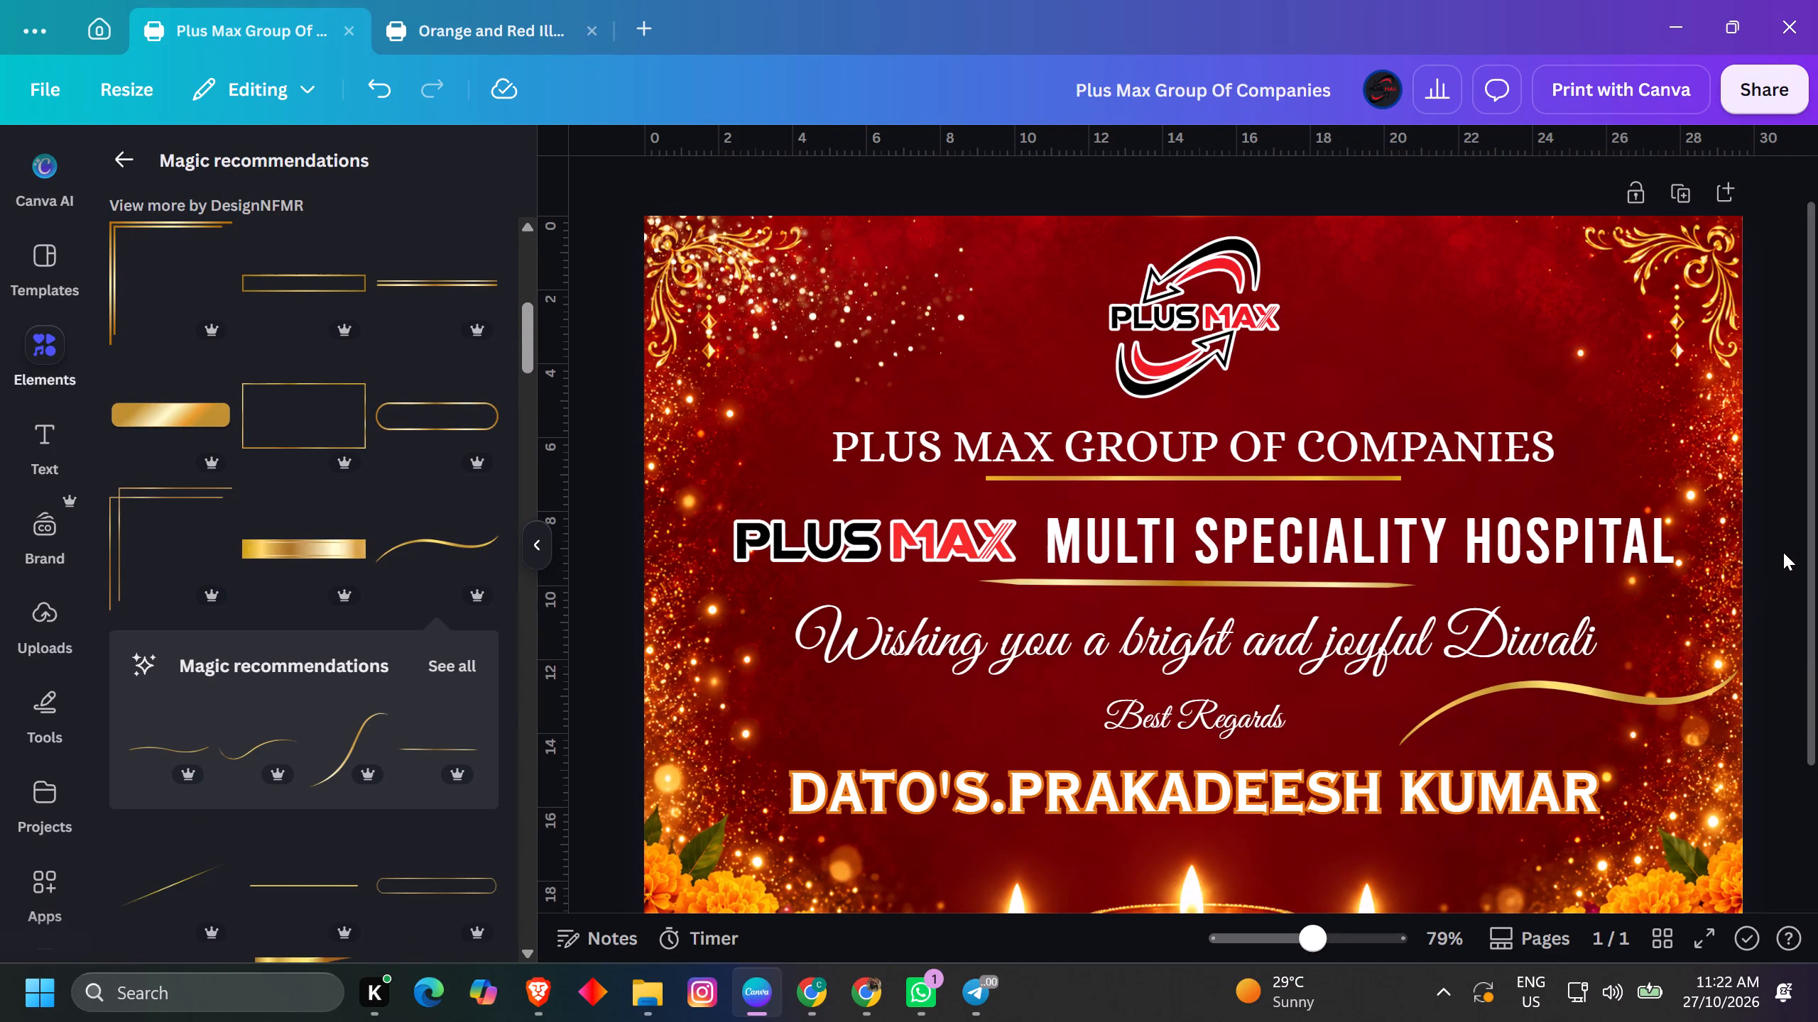
Add the gold divider with a central scroll ornament and place it just beneath the director's name.
scroll(379, 705, down, 3)
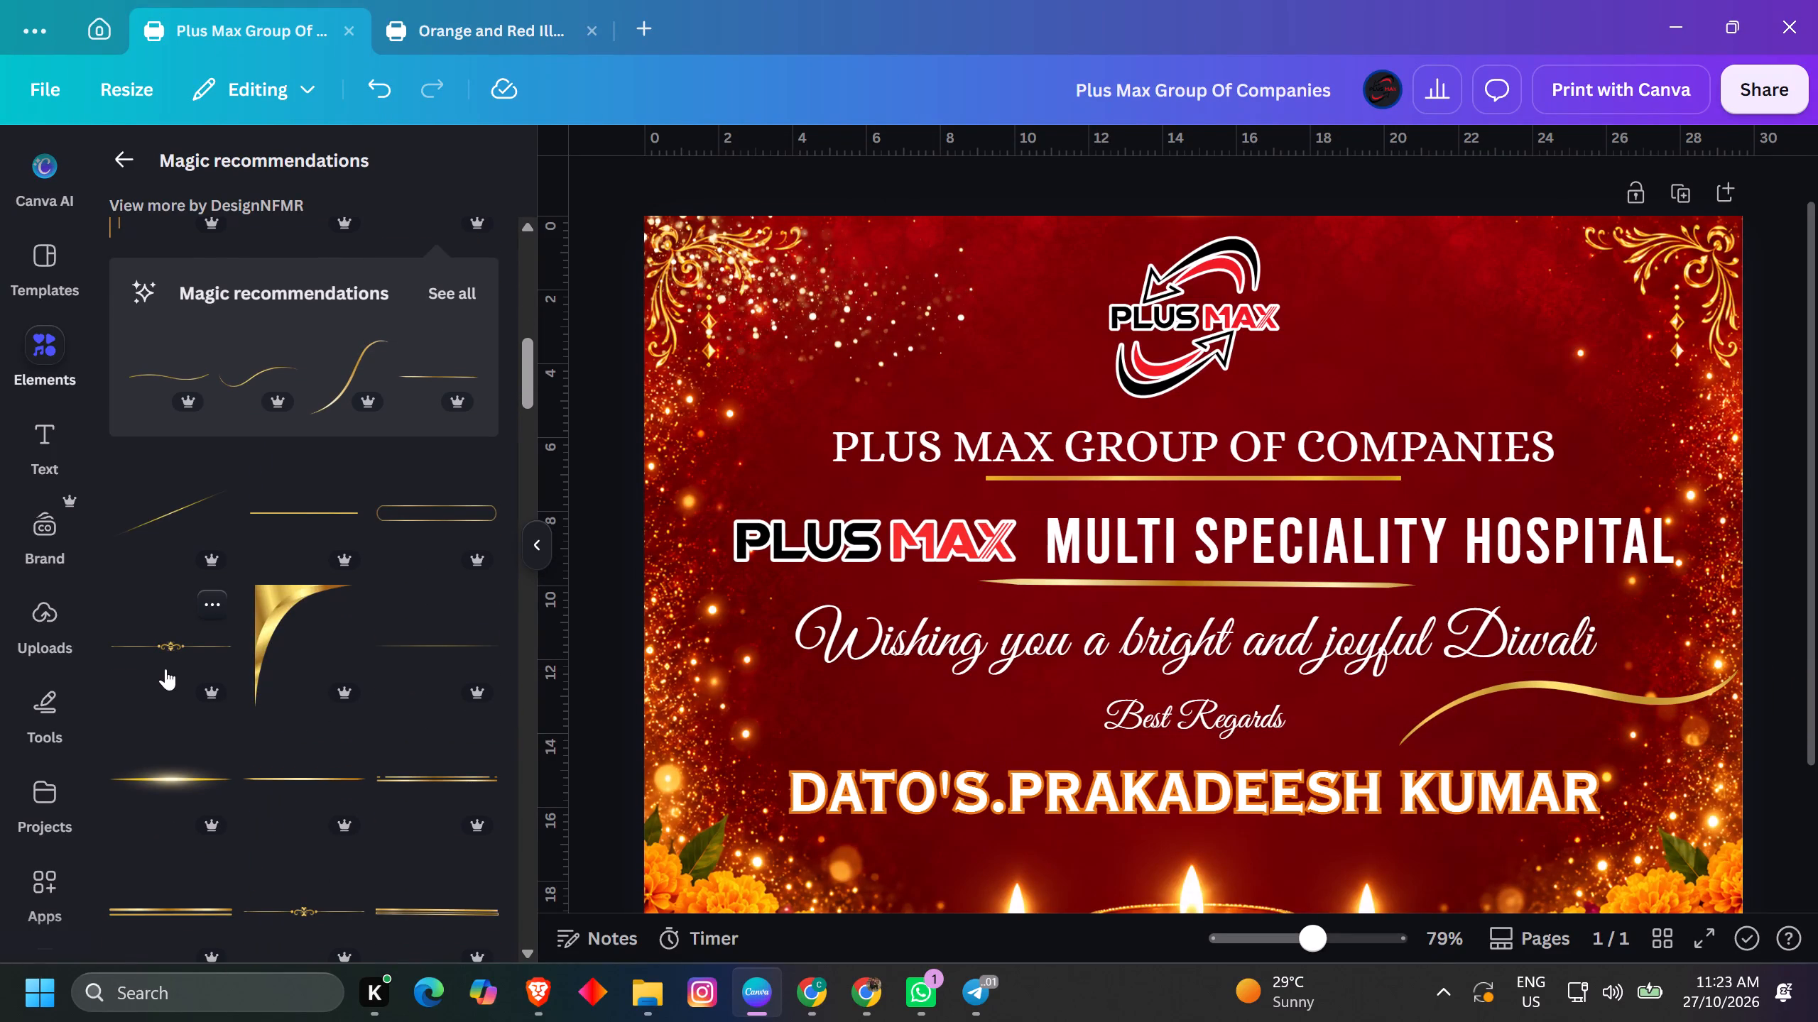
drag(155, 649, 1016, 900)
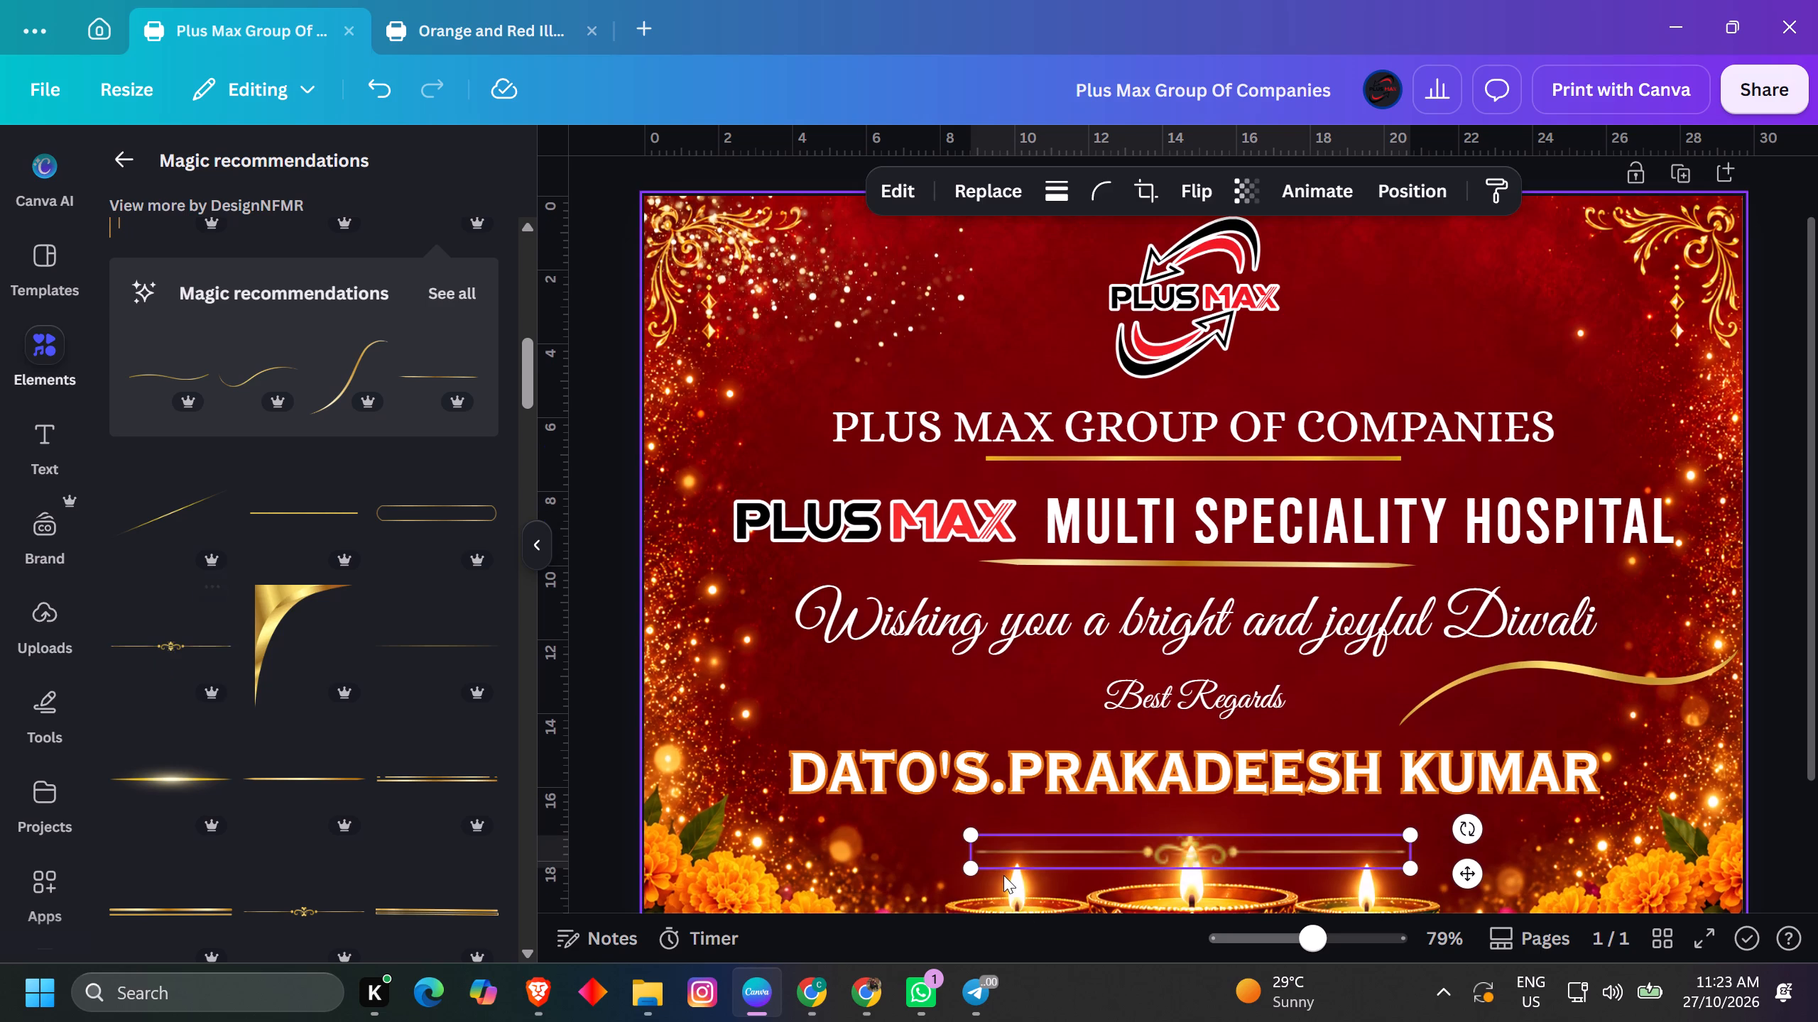
drag(1196, 850, 1199, 823)
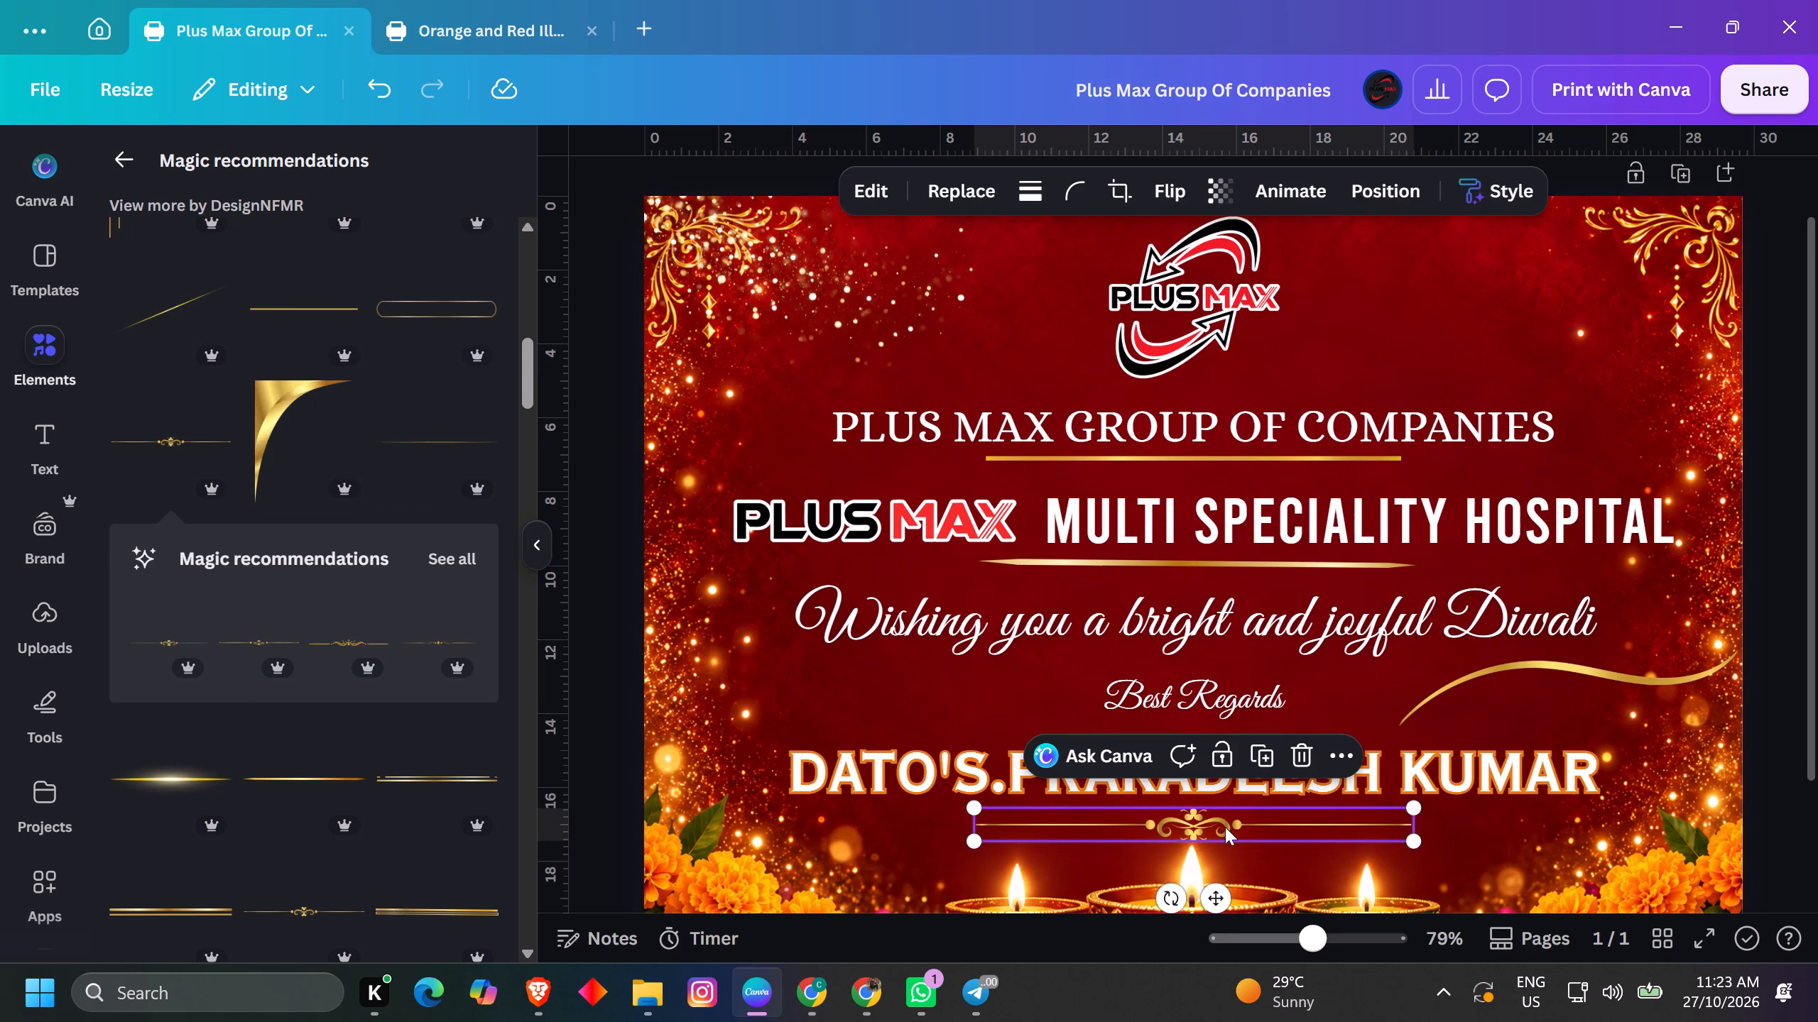
Delete the gold divider with the central scroll ornament beneath the director's name.
click(1776, 575)
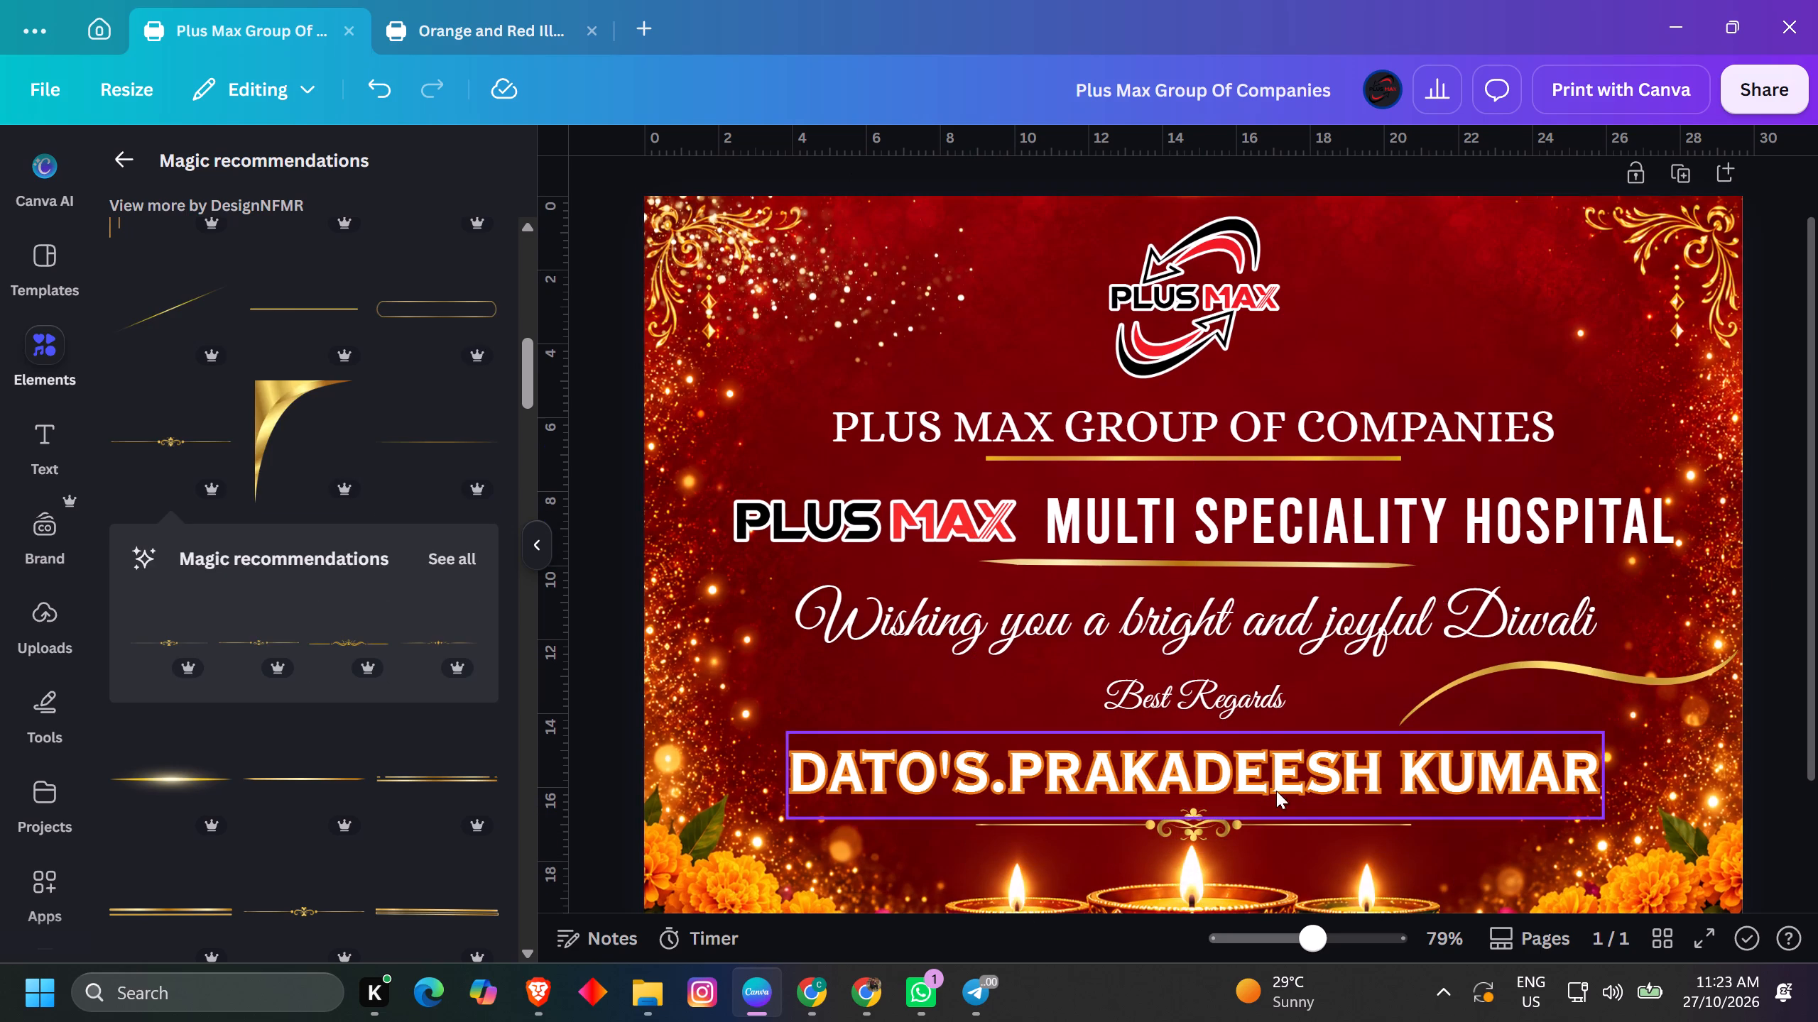
click(1266, 799)
click(1234, 837)
key(Delete)
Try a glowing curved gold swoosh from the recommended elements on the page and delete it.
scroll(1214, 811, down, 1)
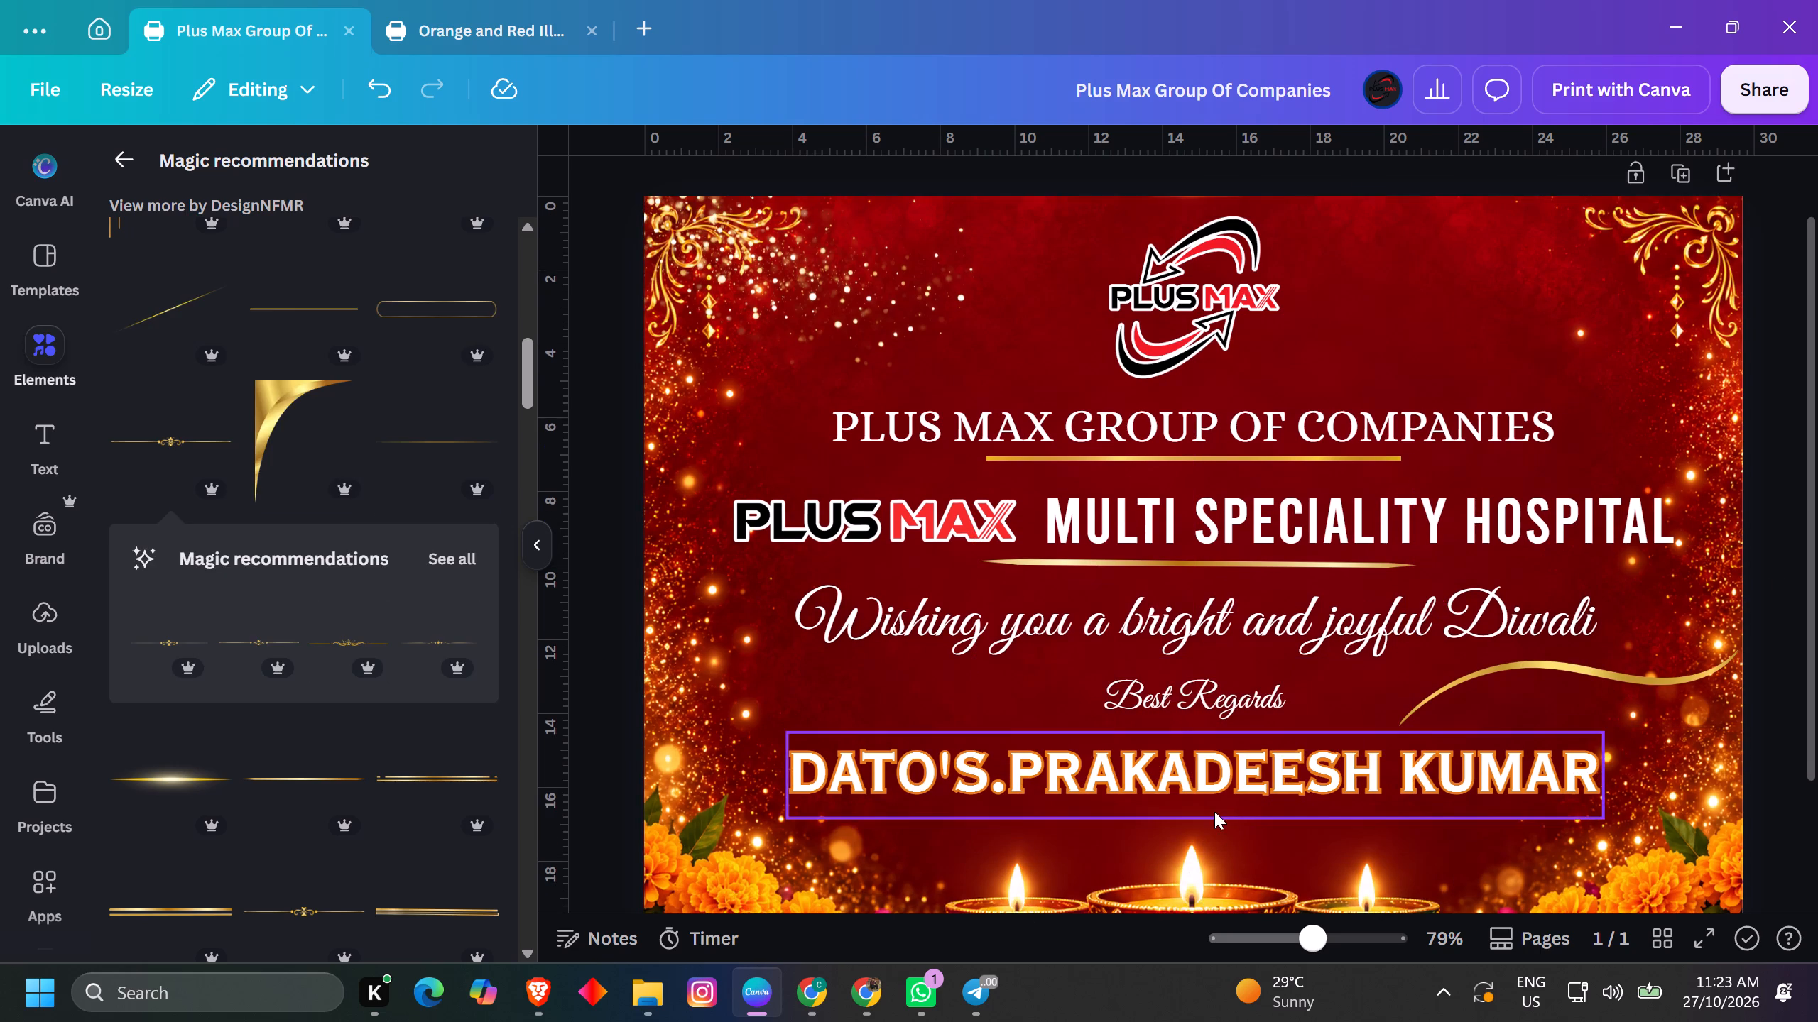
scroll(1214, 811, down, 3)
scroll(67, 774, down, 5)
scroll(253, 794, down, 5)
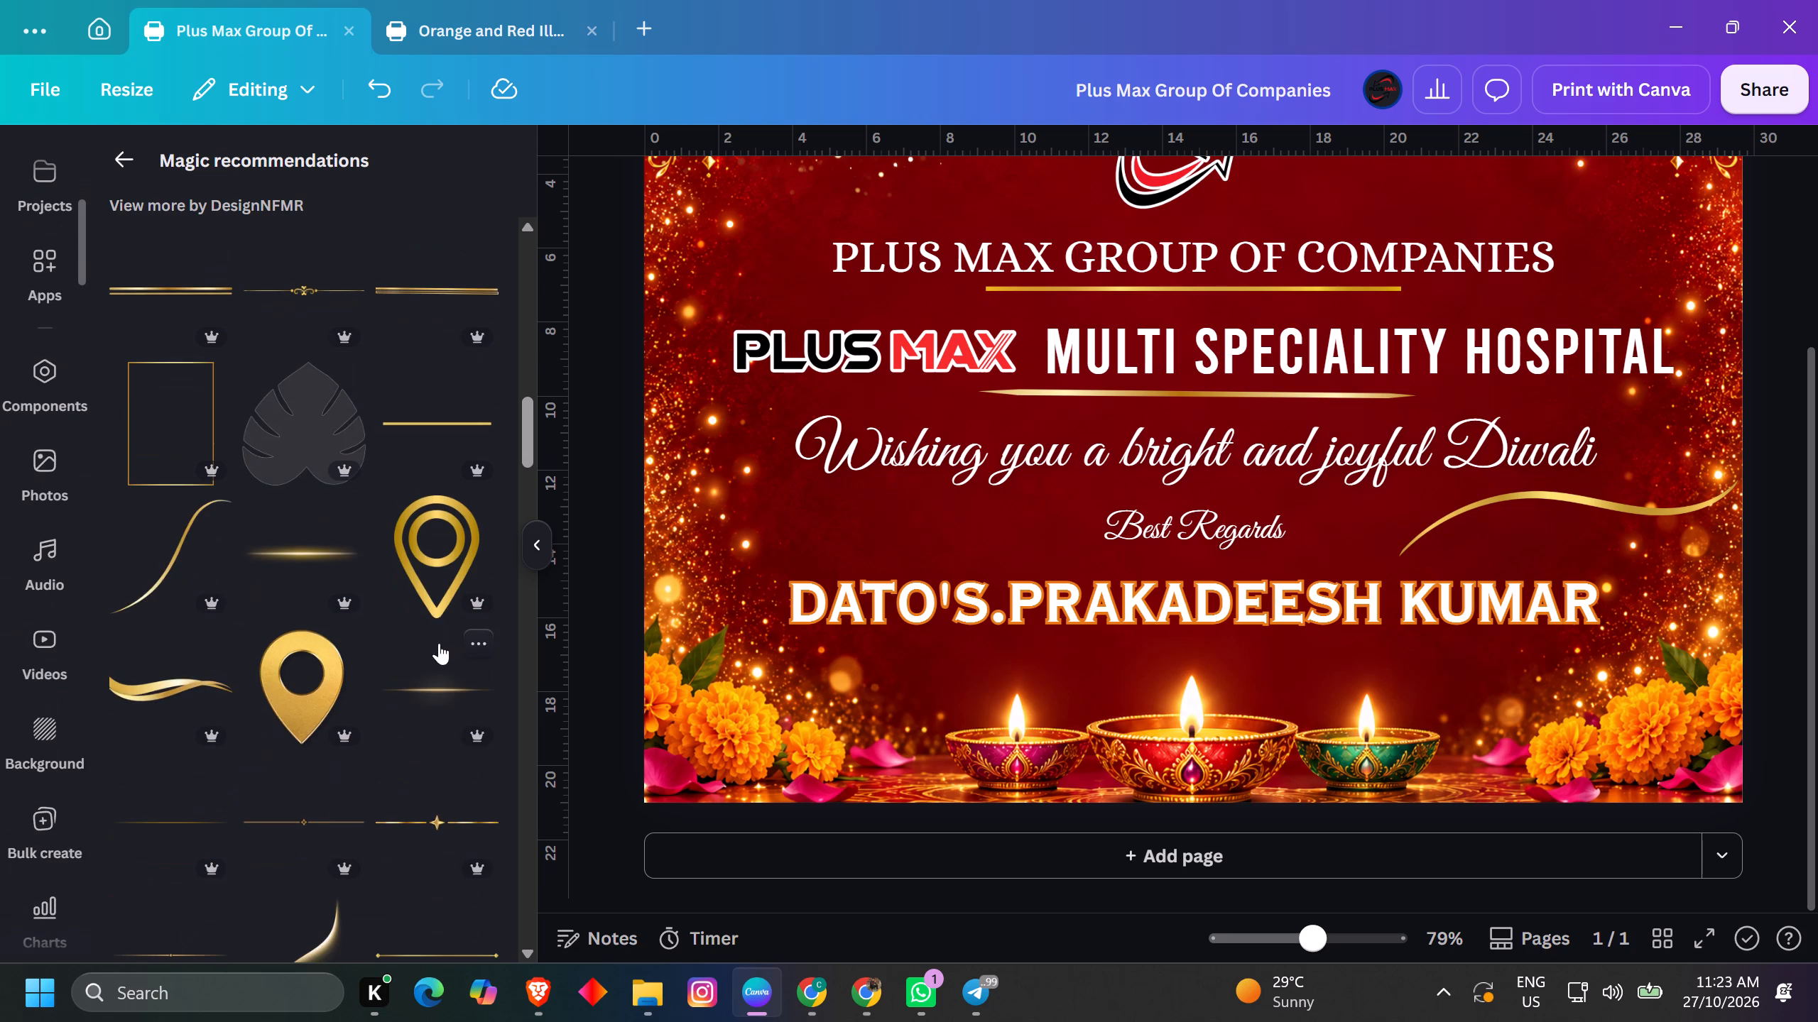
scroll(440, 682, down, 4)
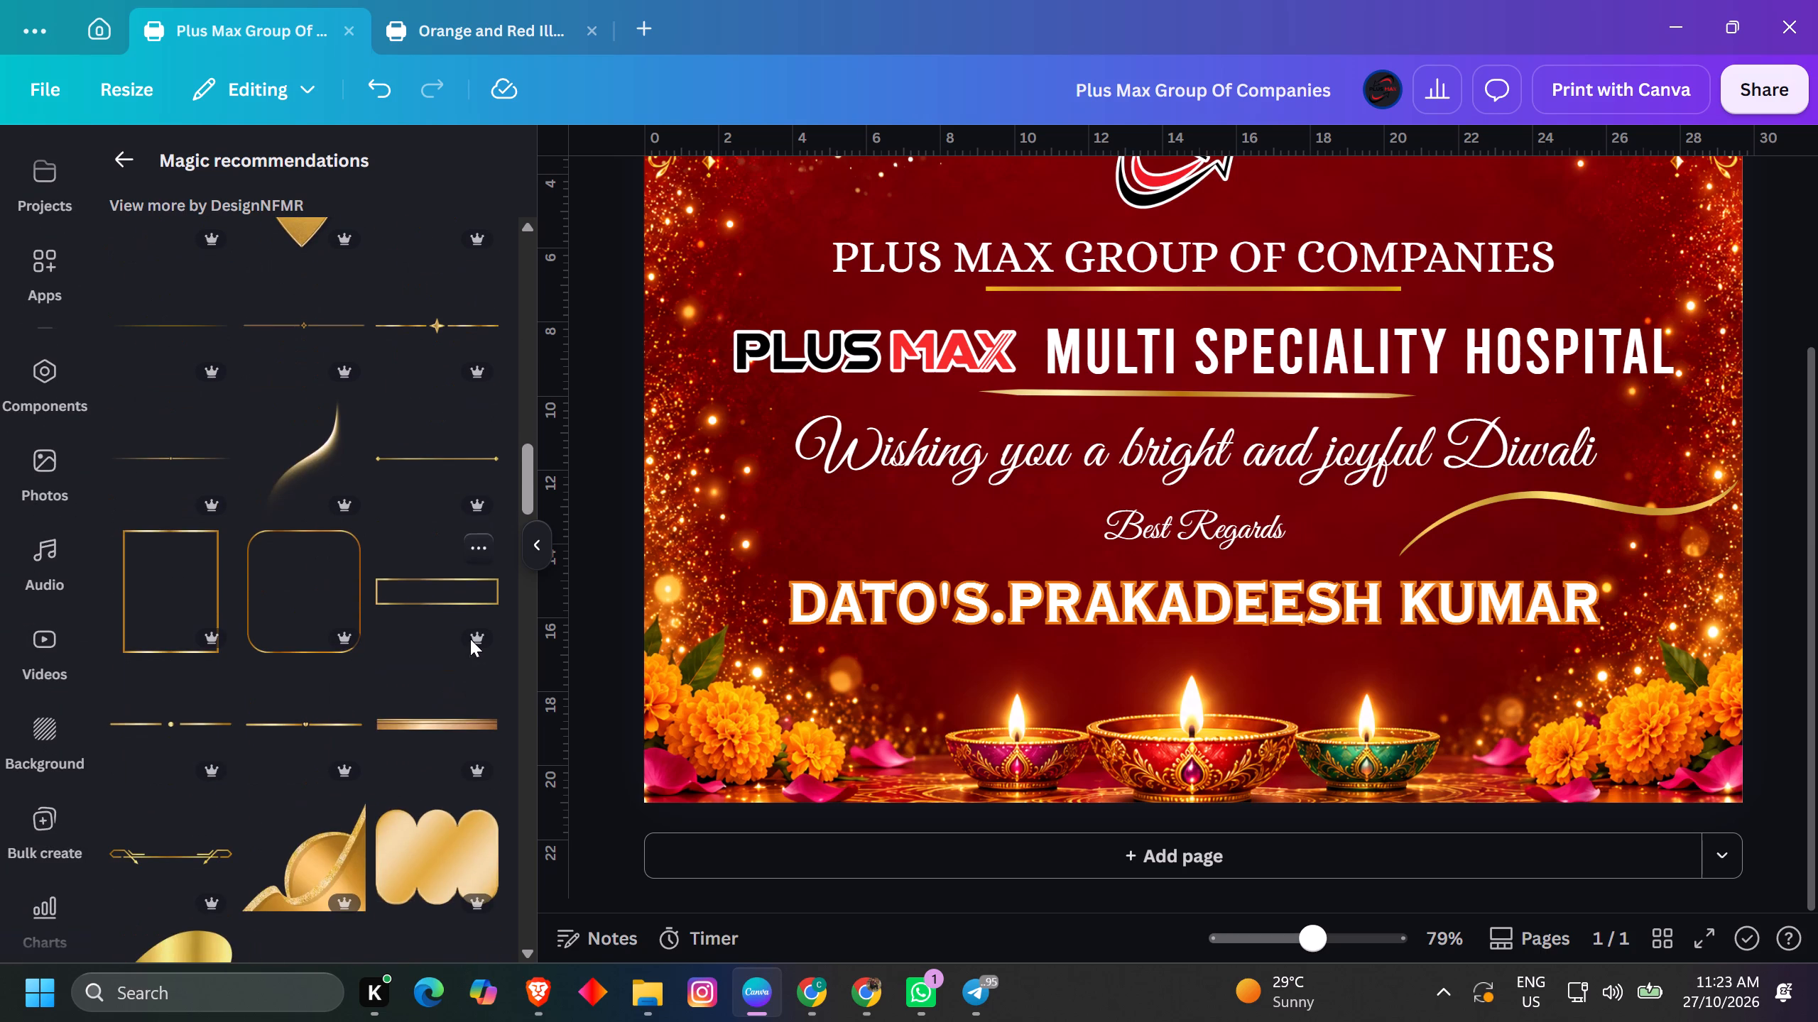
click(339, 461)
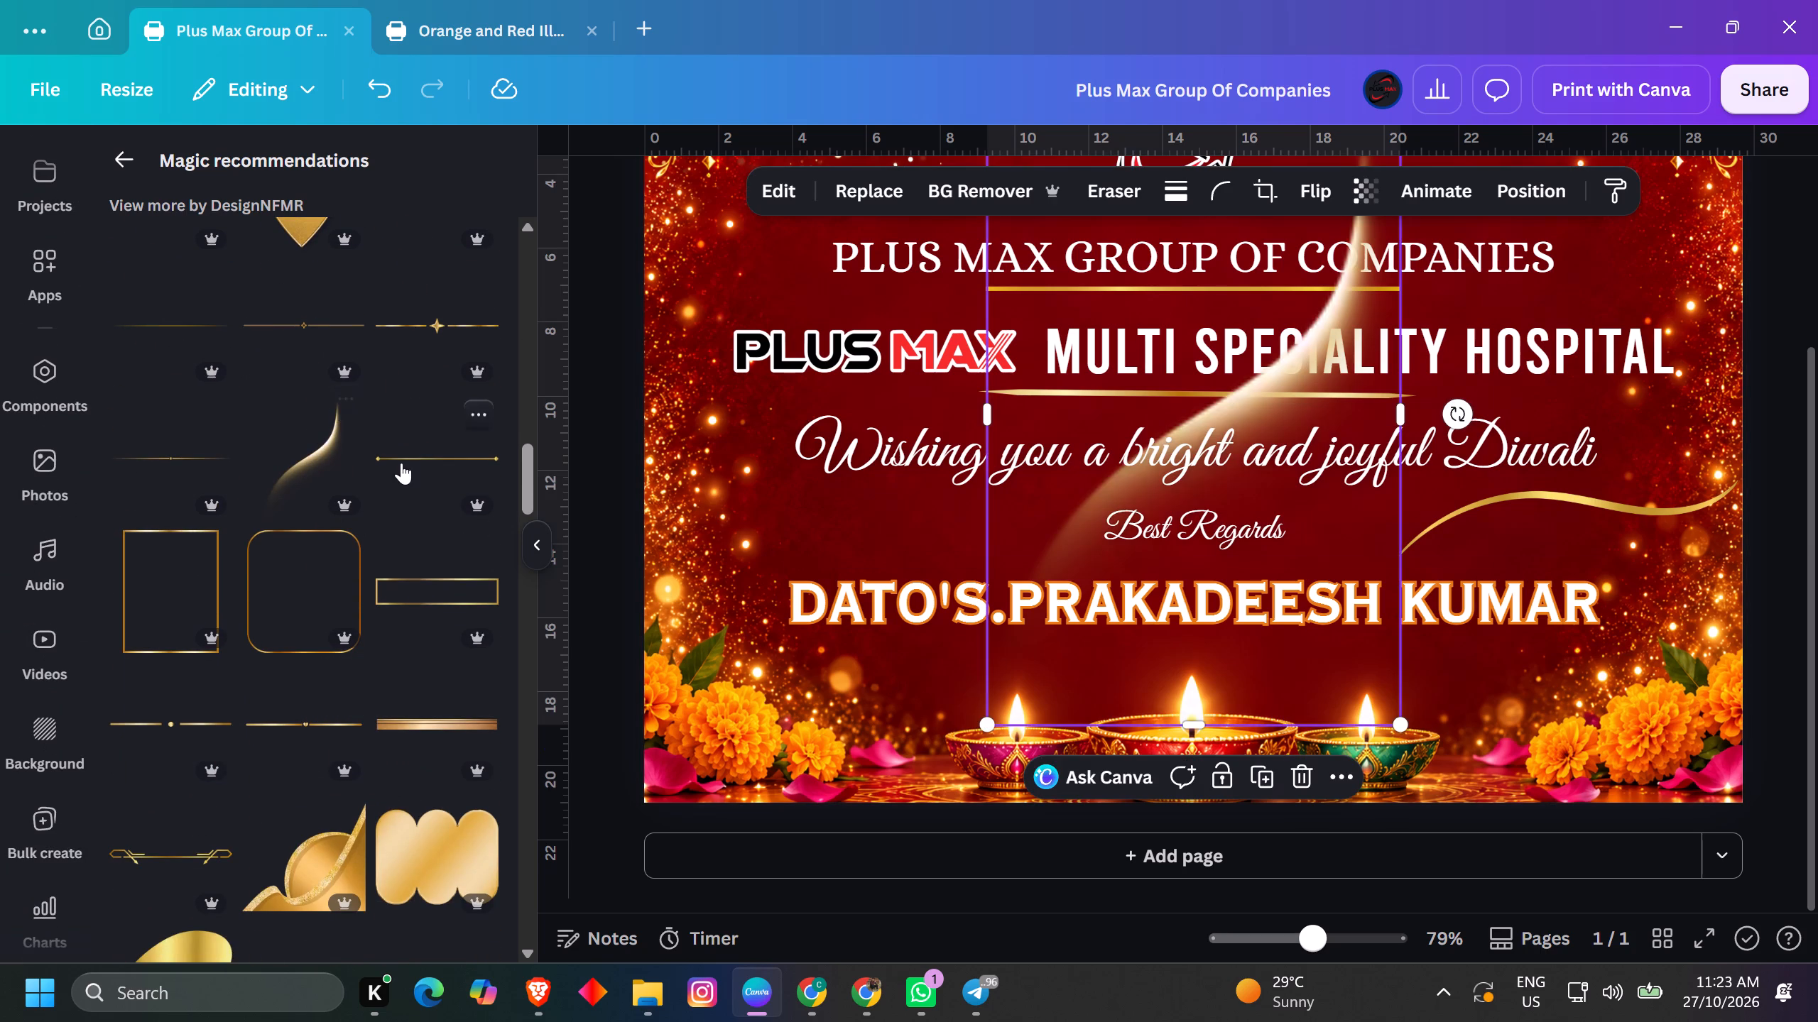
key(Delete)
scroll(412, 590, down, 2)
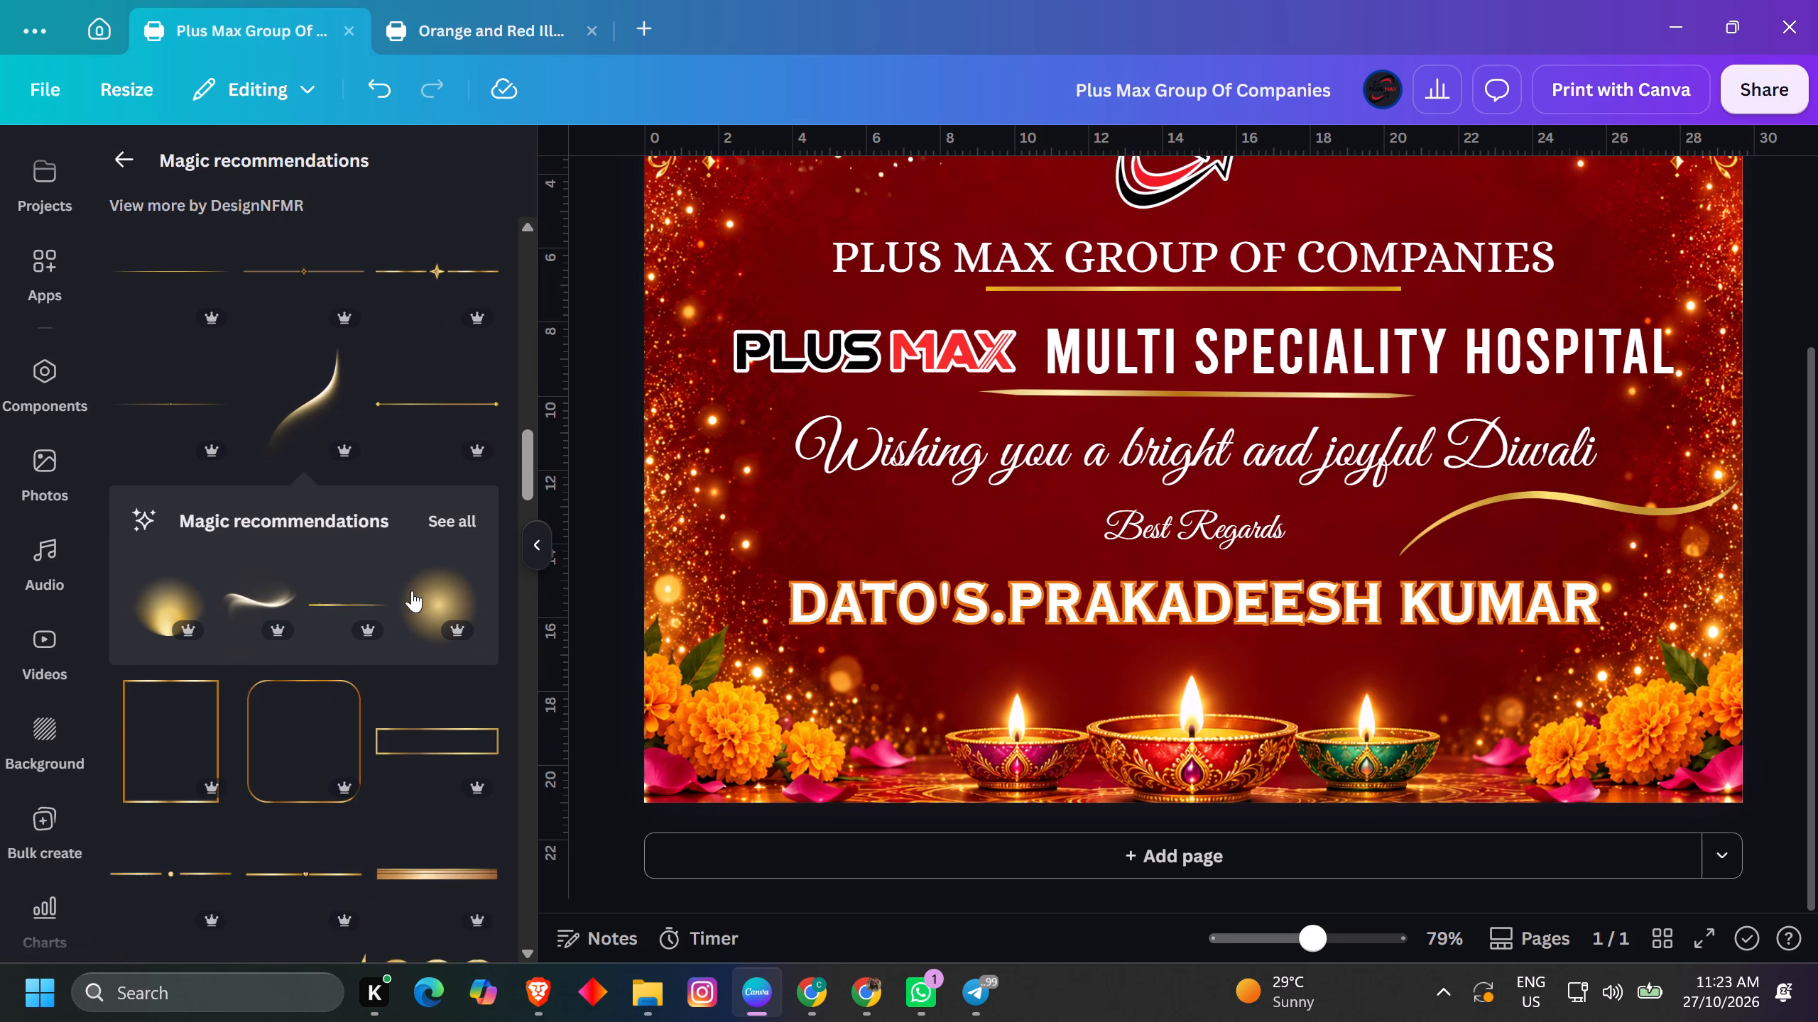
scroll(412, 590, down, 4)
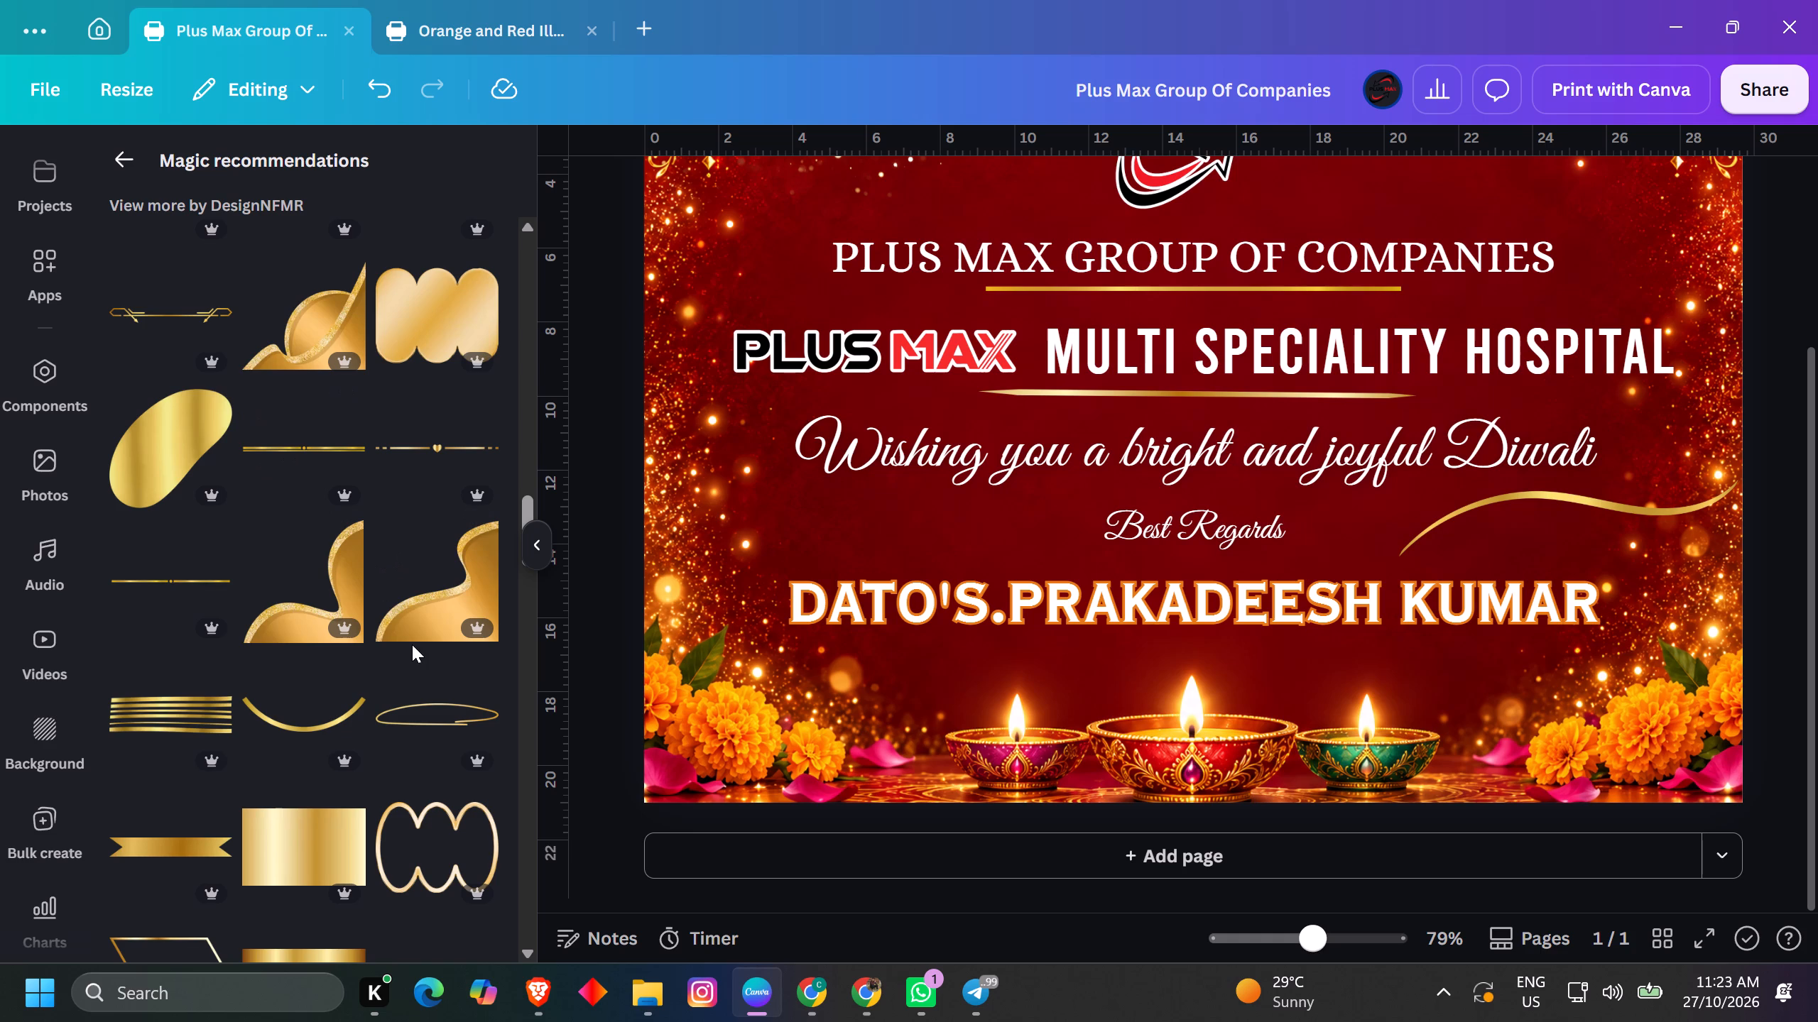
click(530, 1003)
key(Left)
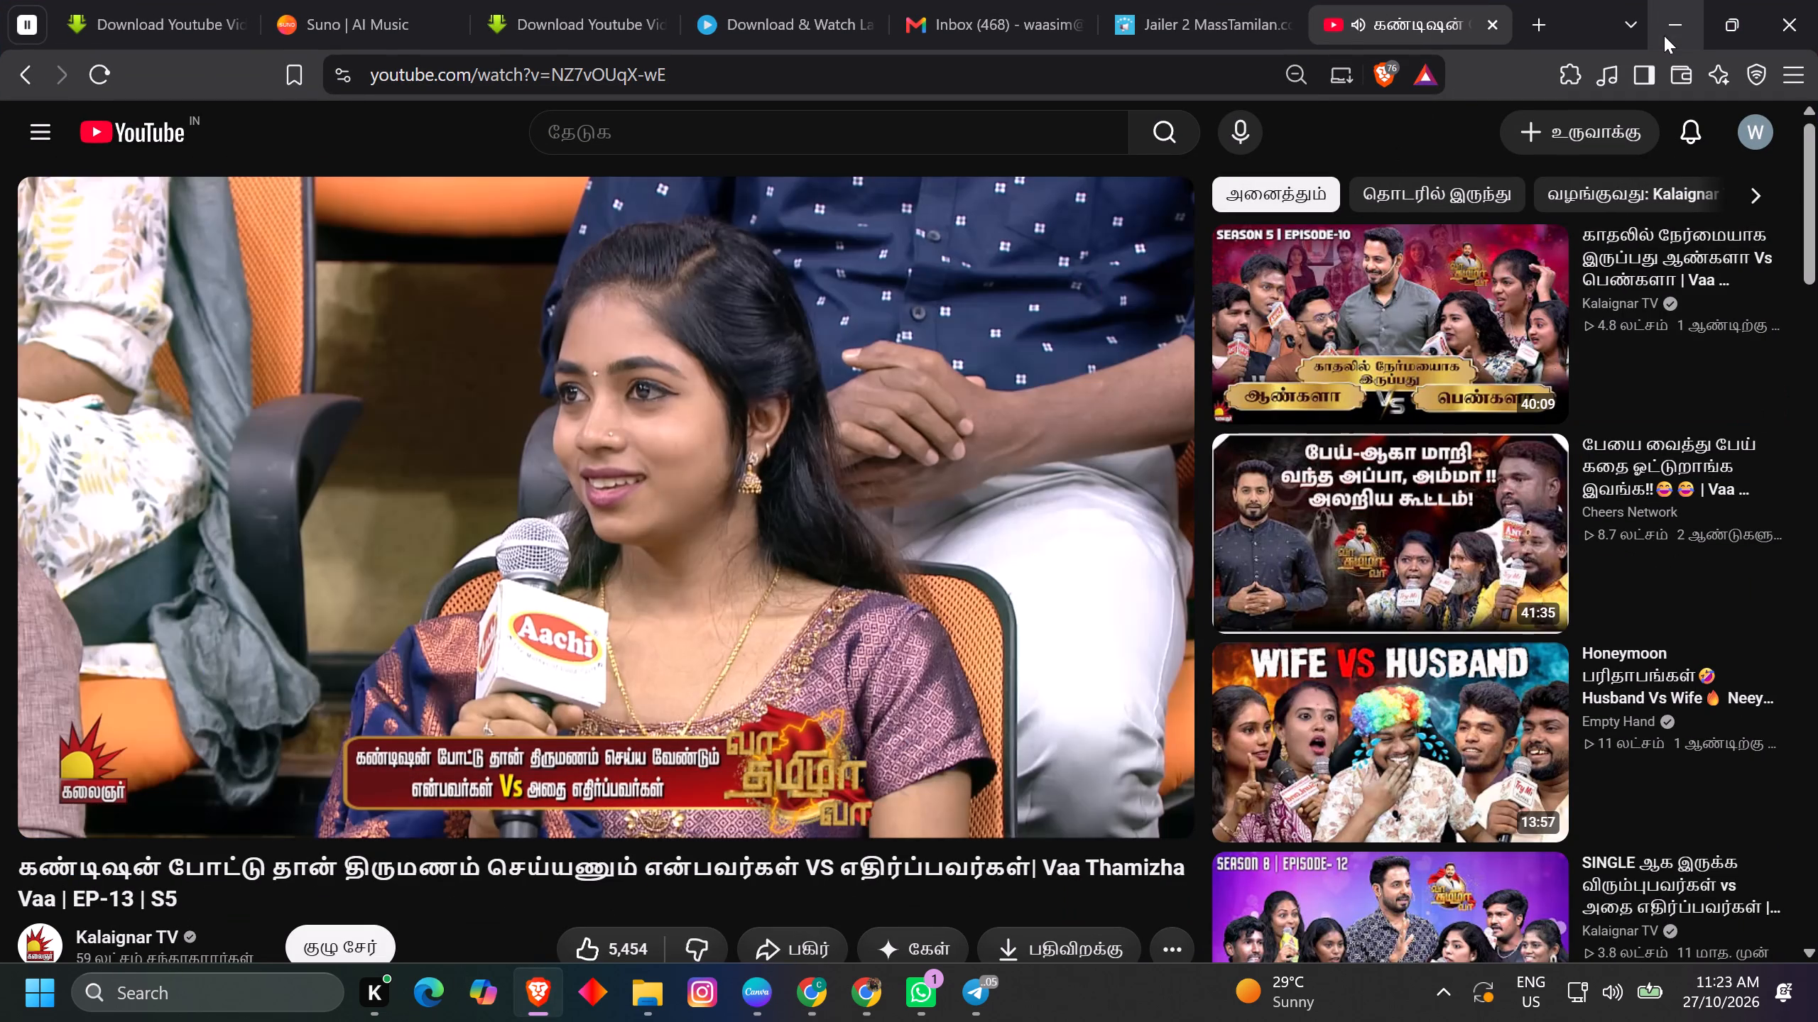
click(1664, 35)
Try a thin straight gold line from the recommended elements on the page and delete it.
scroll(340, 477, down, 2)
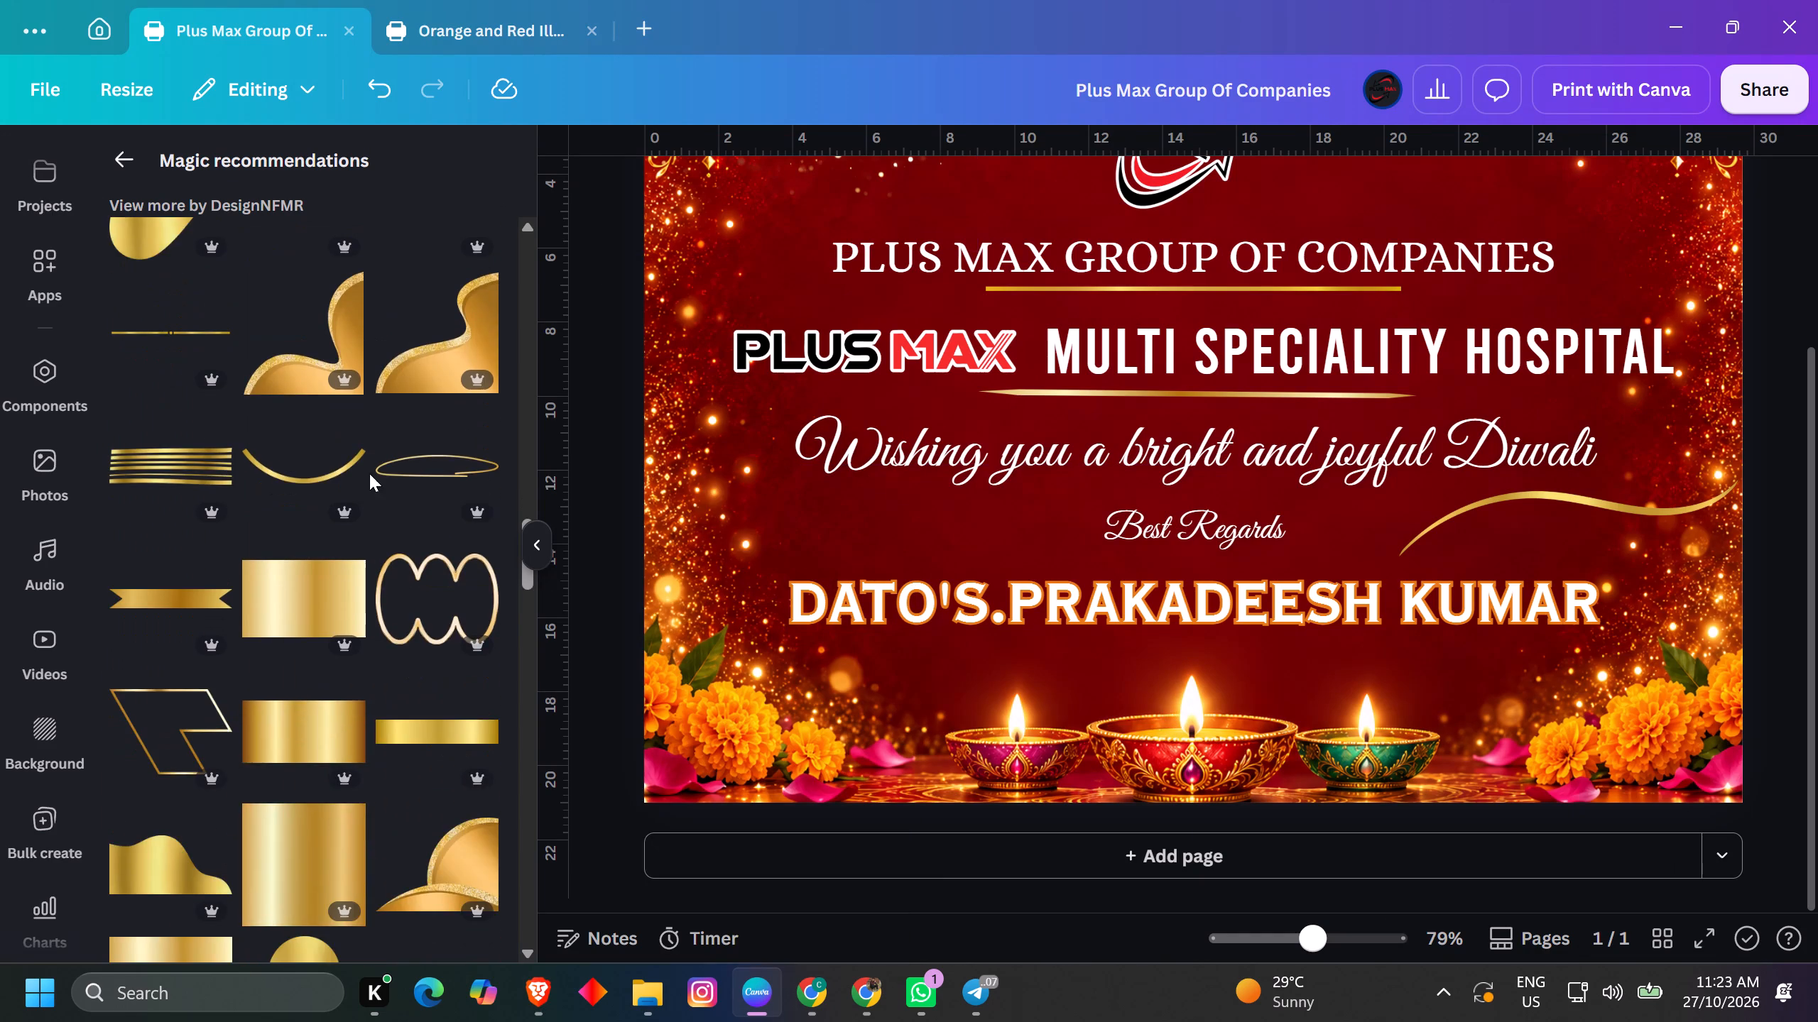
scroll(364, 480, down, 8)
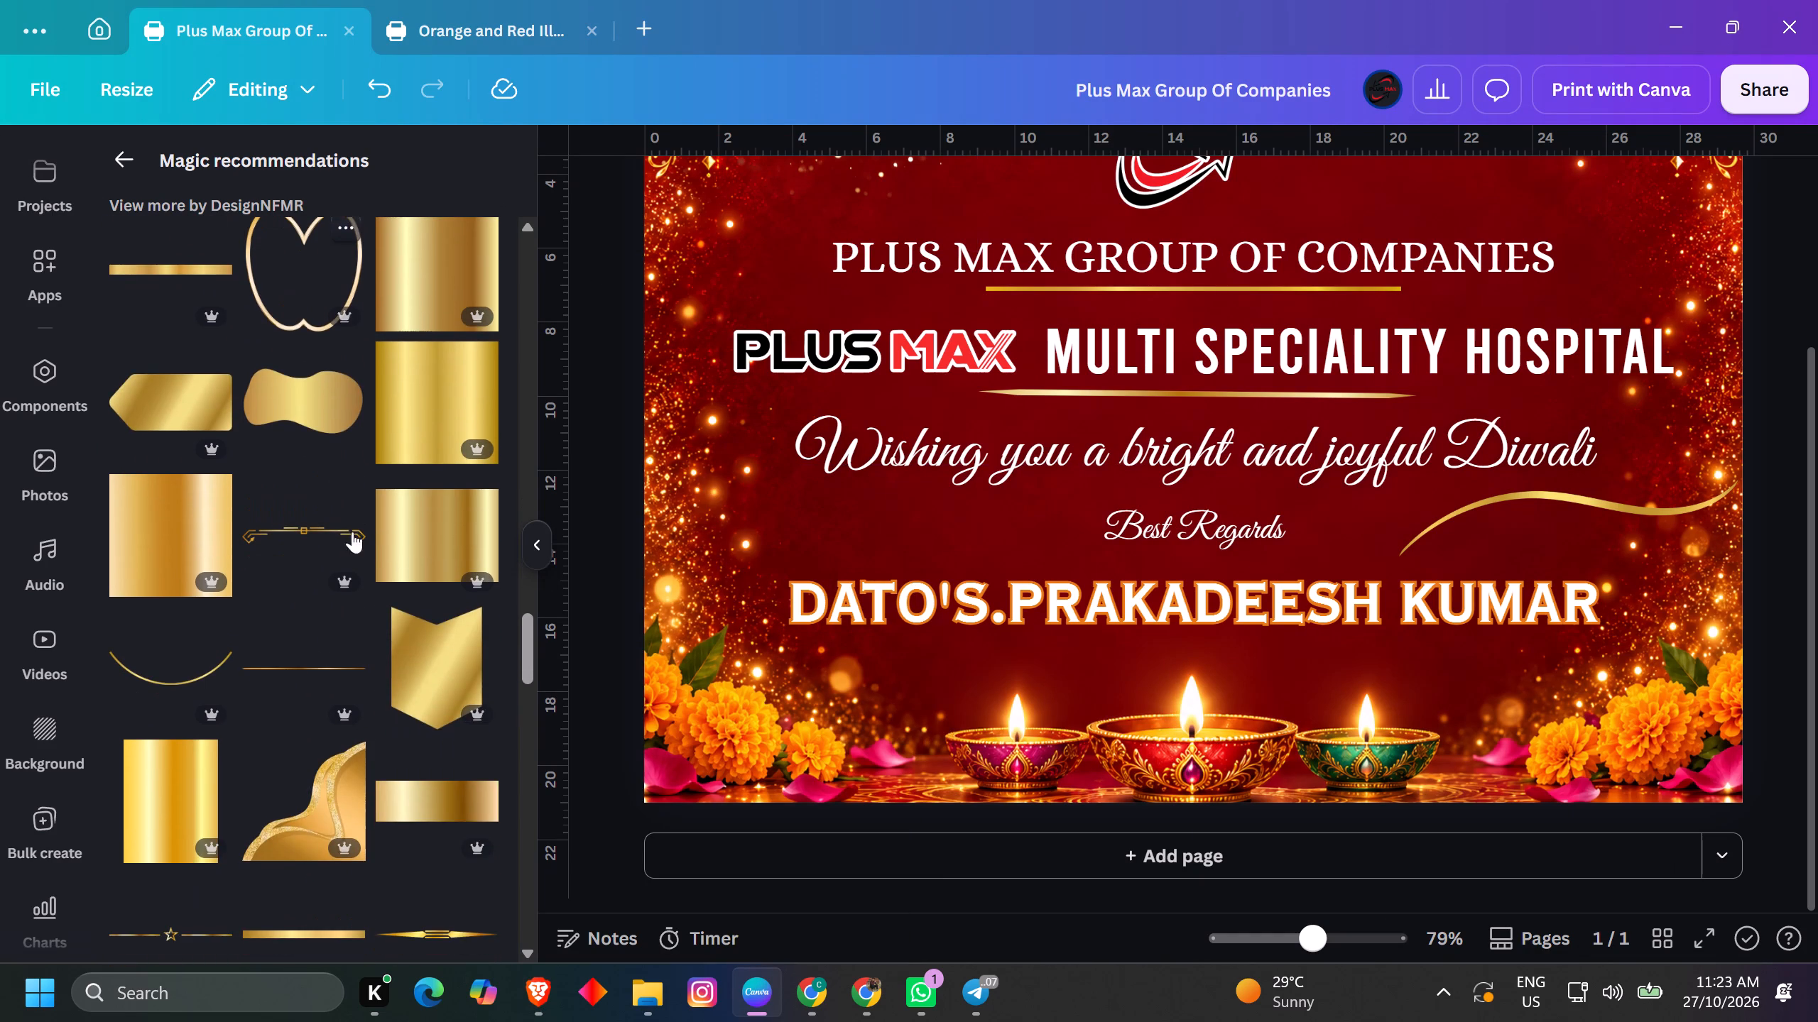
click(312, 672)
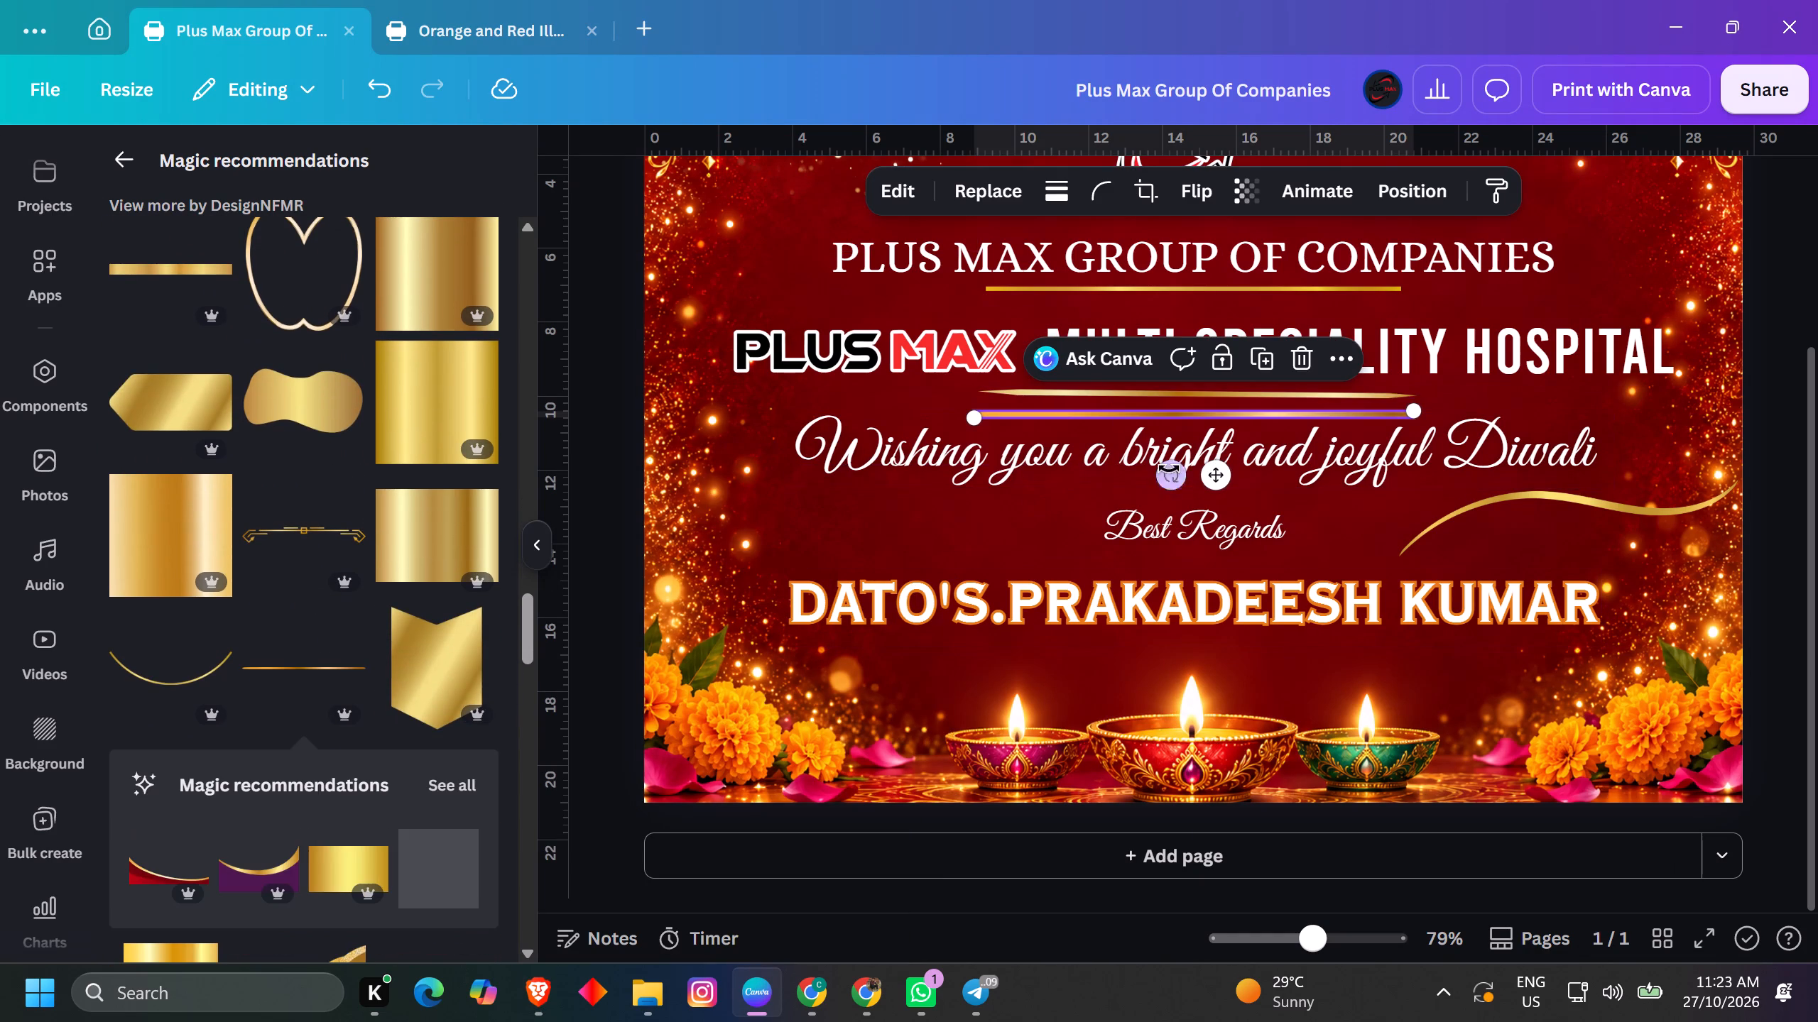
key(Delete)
Add the gold divider with a central star, scale it down and place it just beneath the director's name.
scroll(382, 549, down, 4)
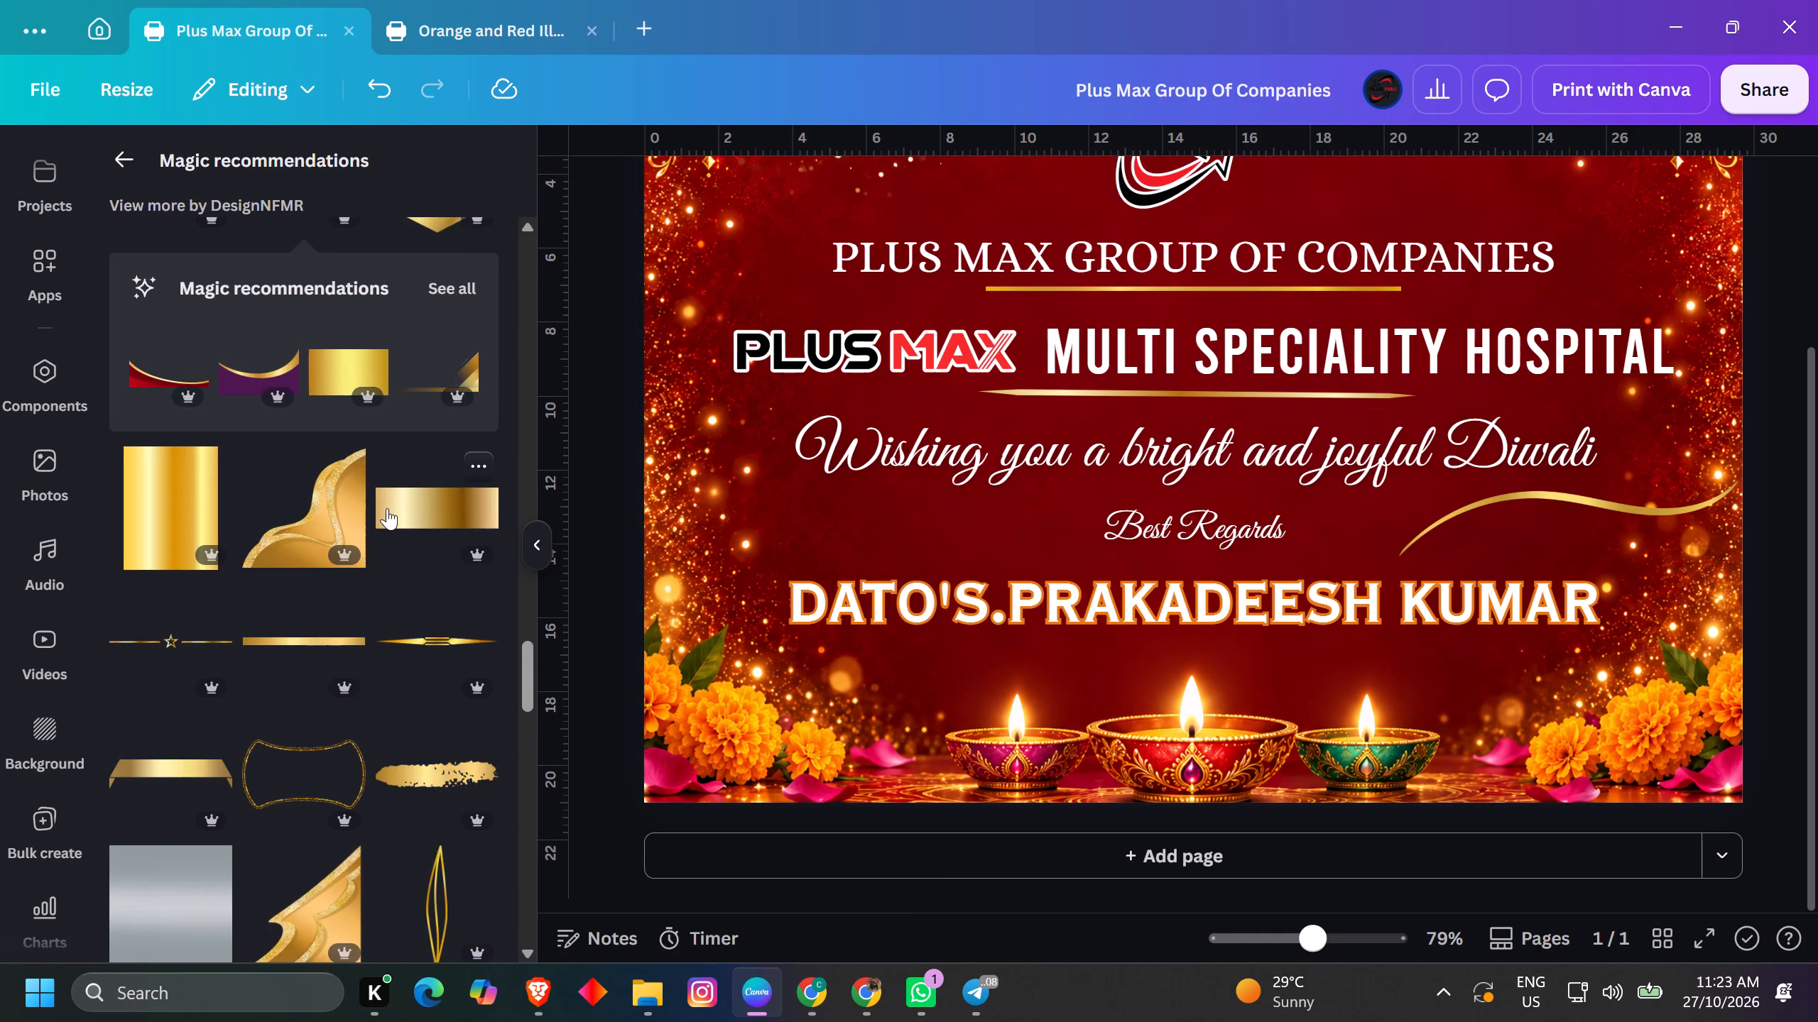
scroll(387, 508, down, 3)
scroll(387, 508, up, 1)
click(159, 389)
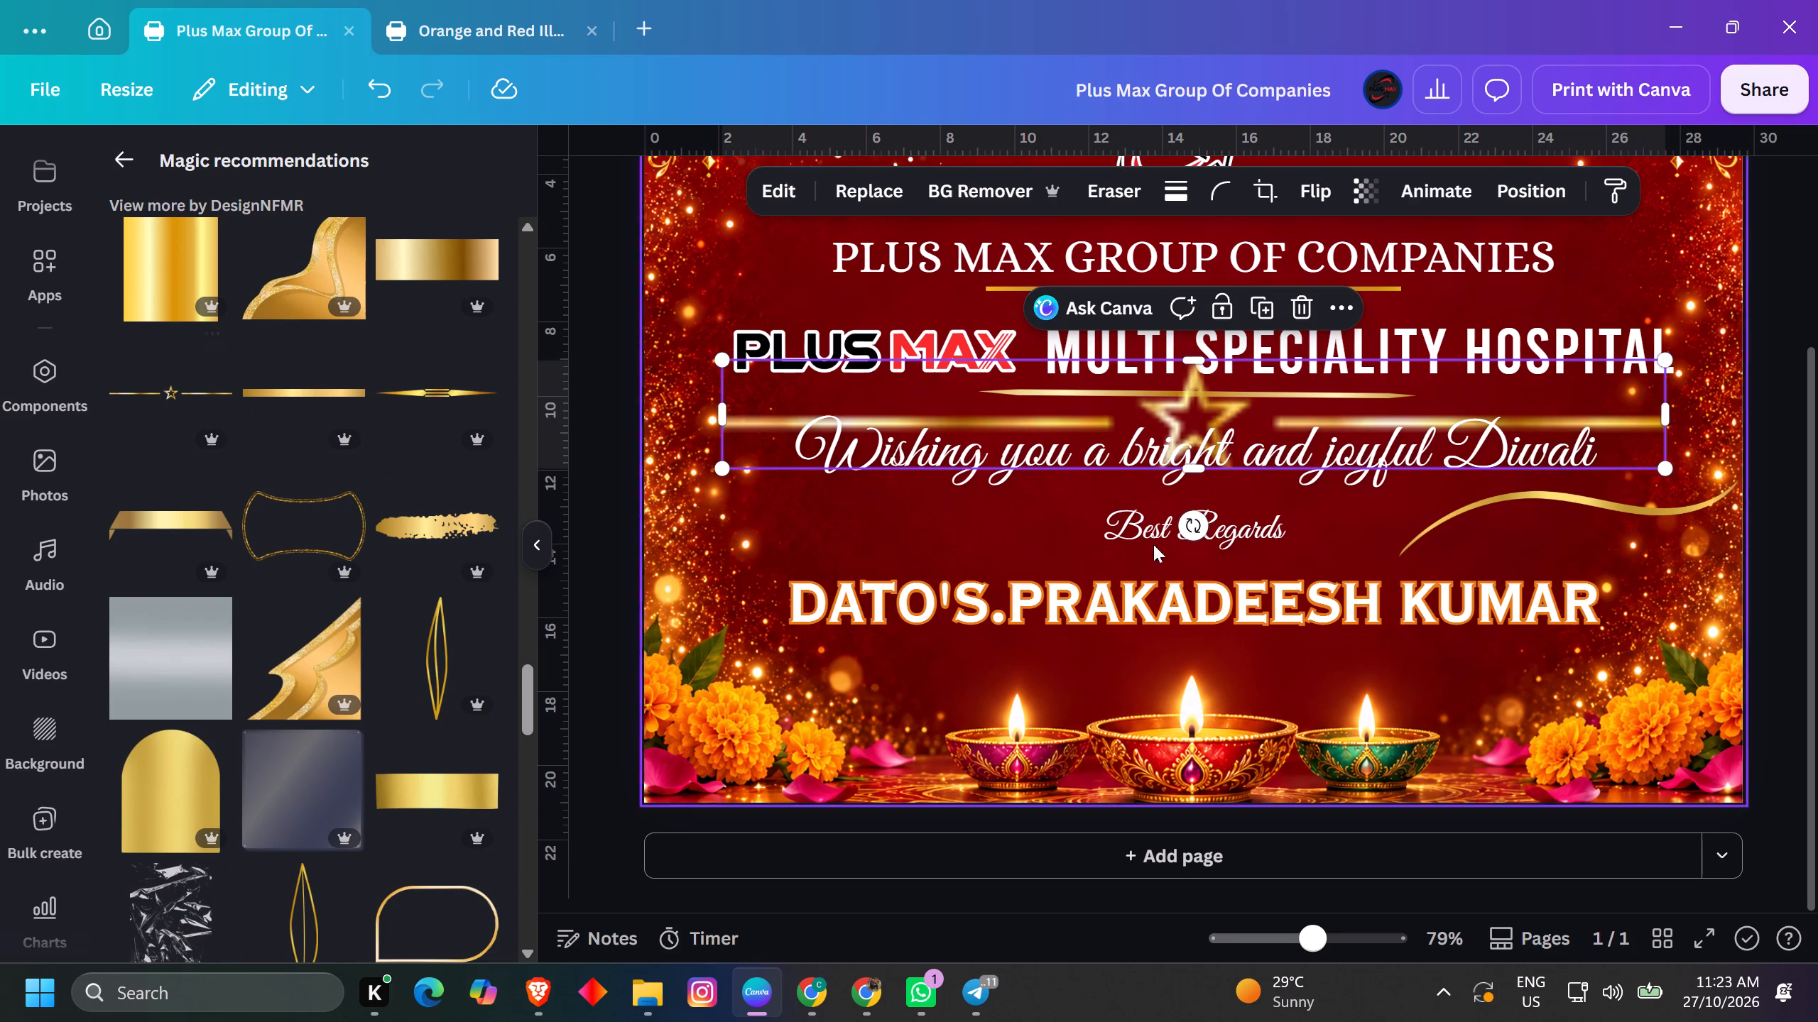
drag(1674, 366, 1652, 379)
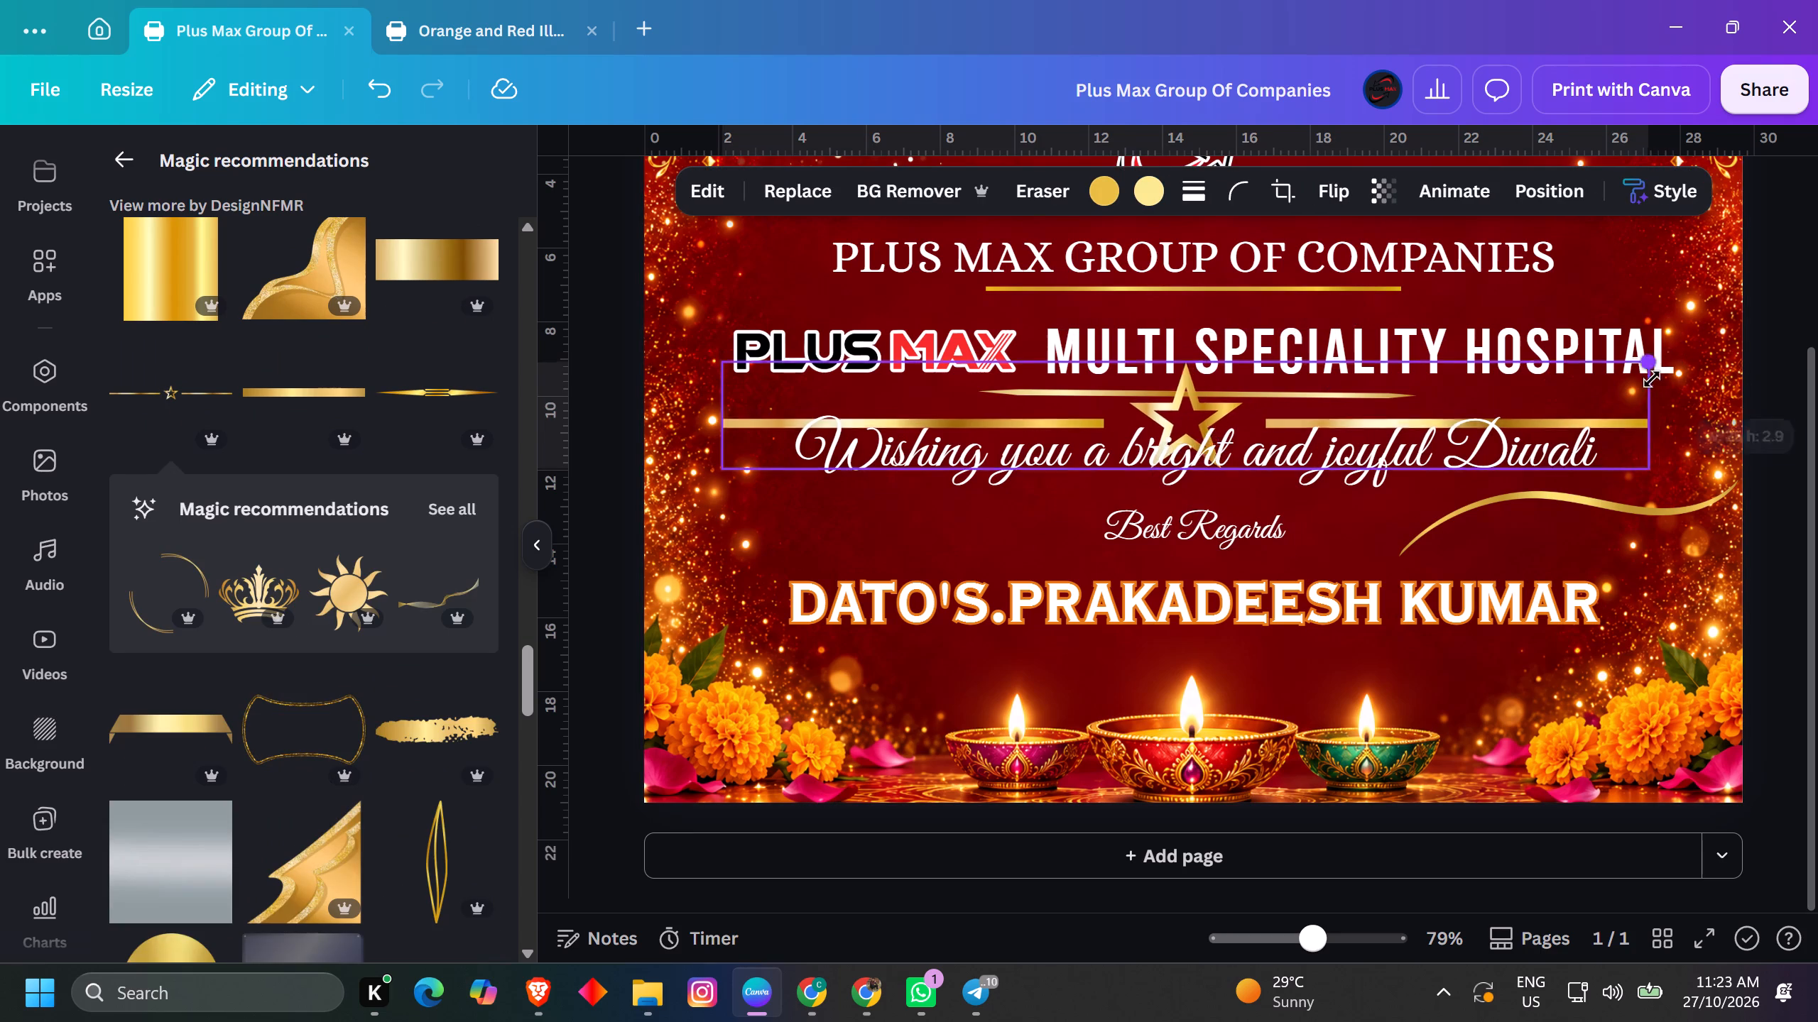
drag(1652, 379, 995, 473)
drag(871, 520, 1163, 725)
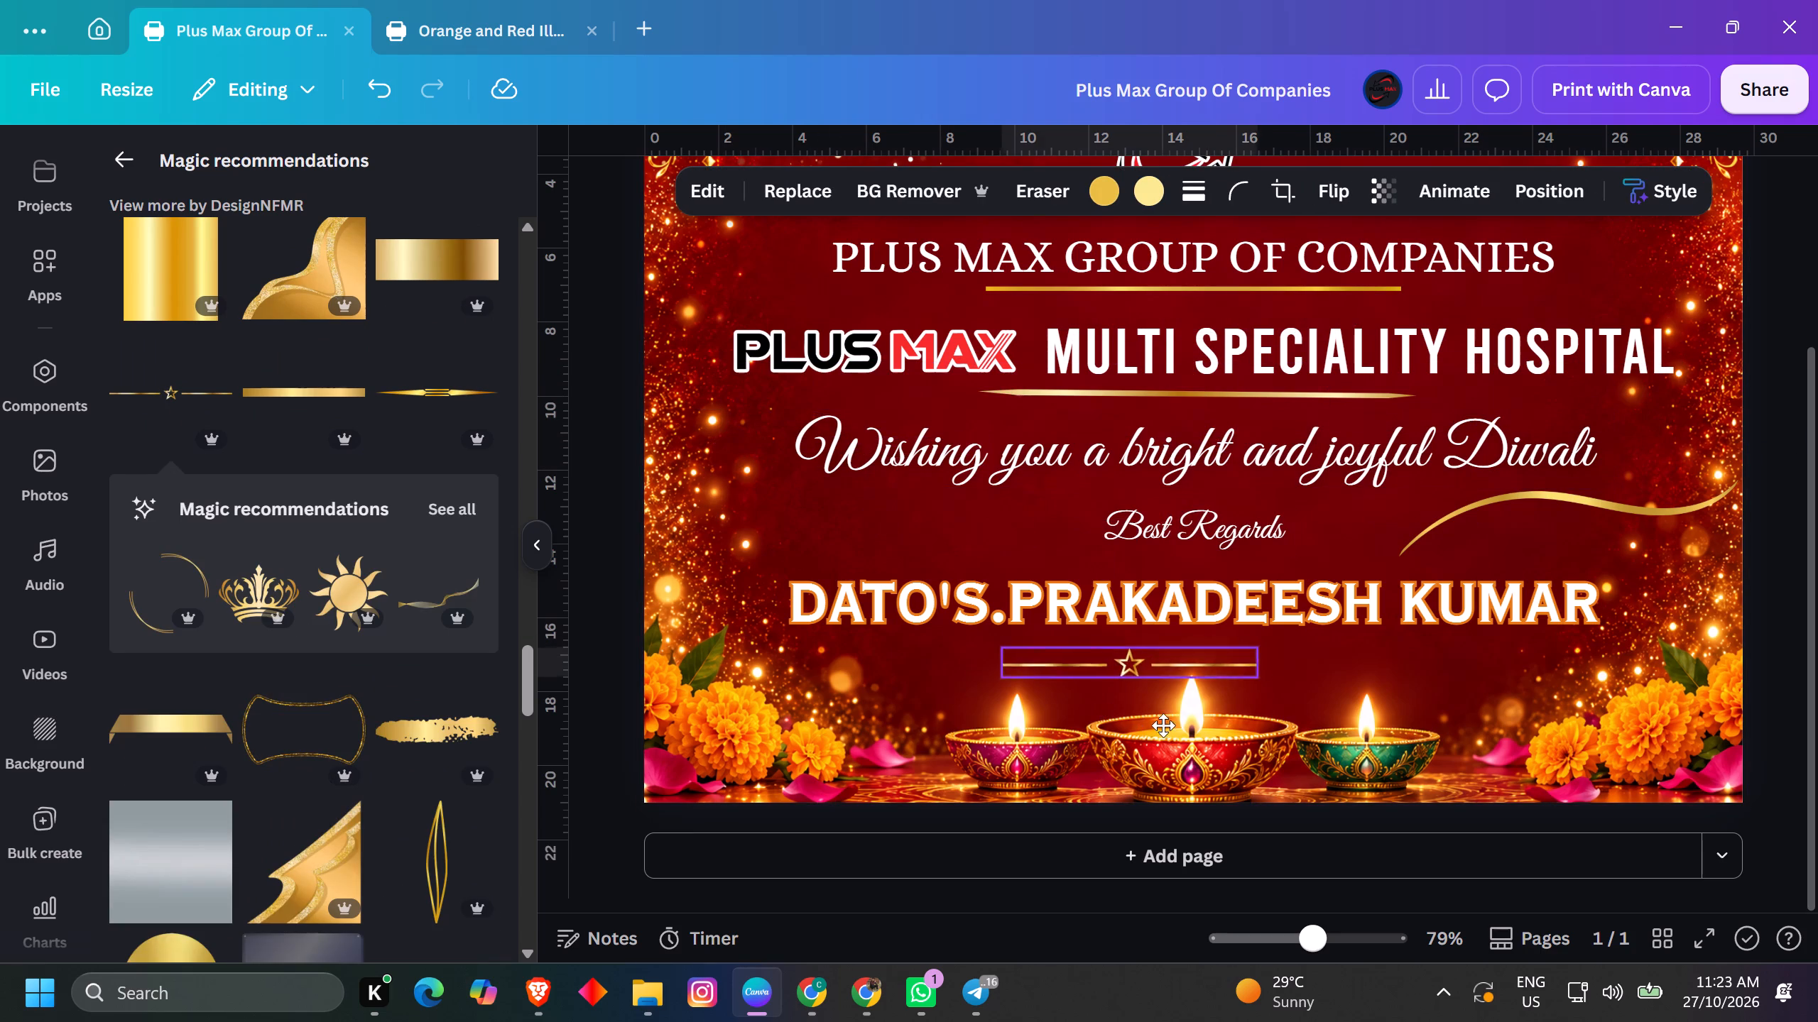
drag(1163, 725, 1223, 721)
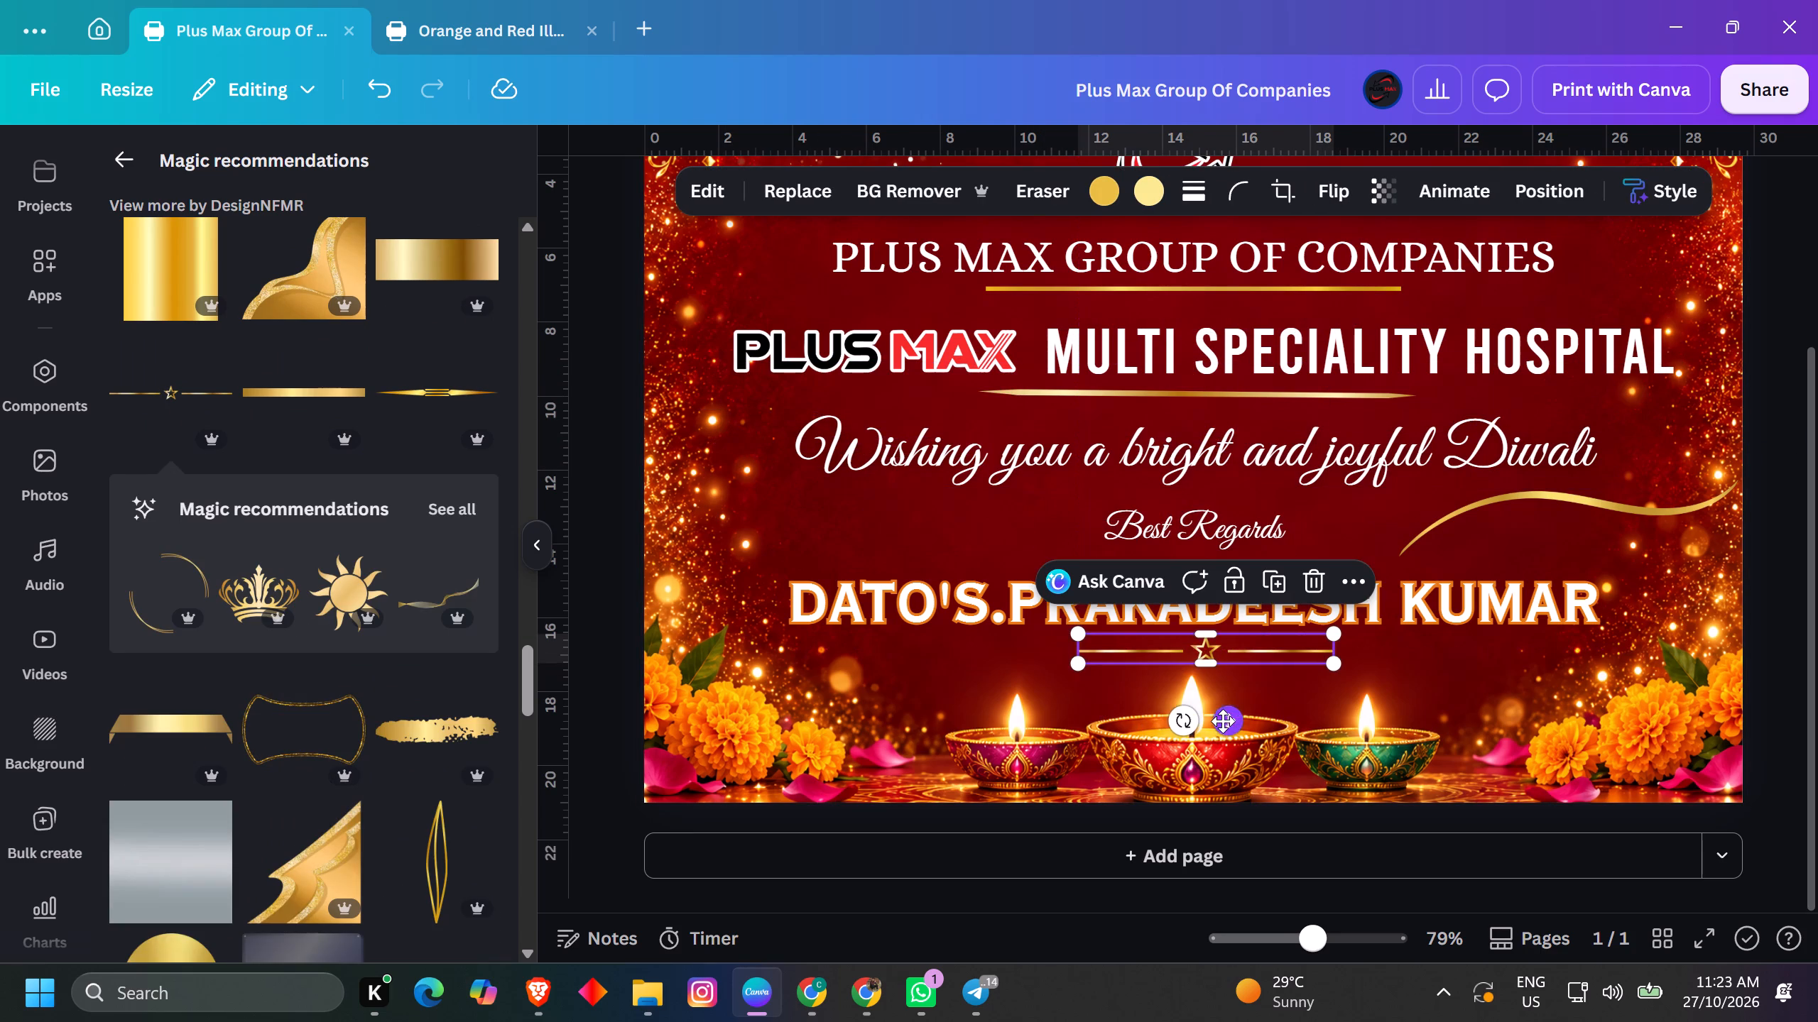
Centre the star divider horizontally on the page beneath the director's name.
ctrl+scroll(1248, 686, up, 7)
ctrl+scroll(1481, 551, down, 5)
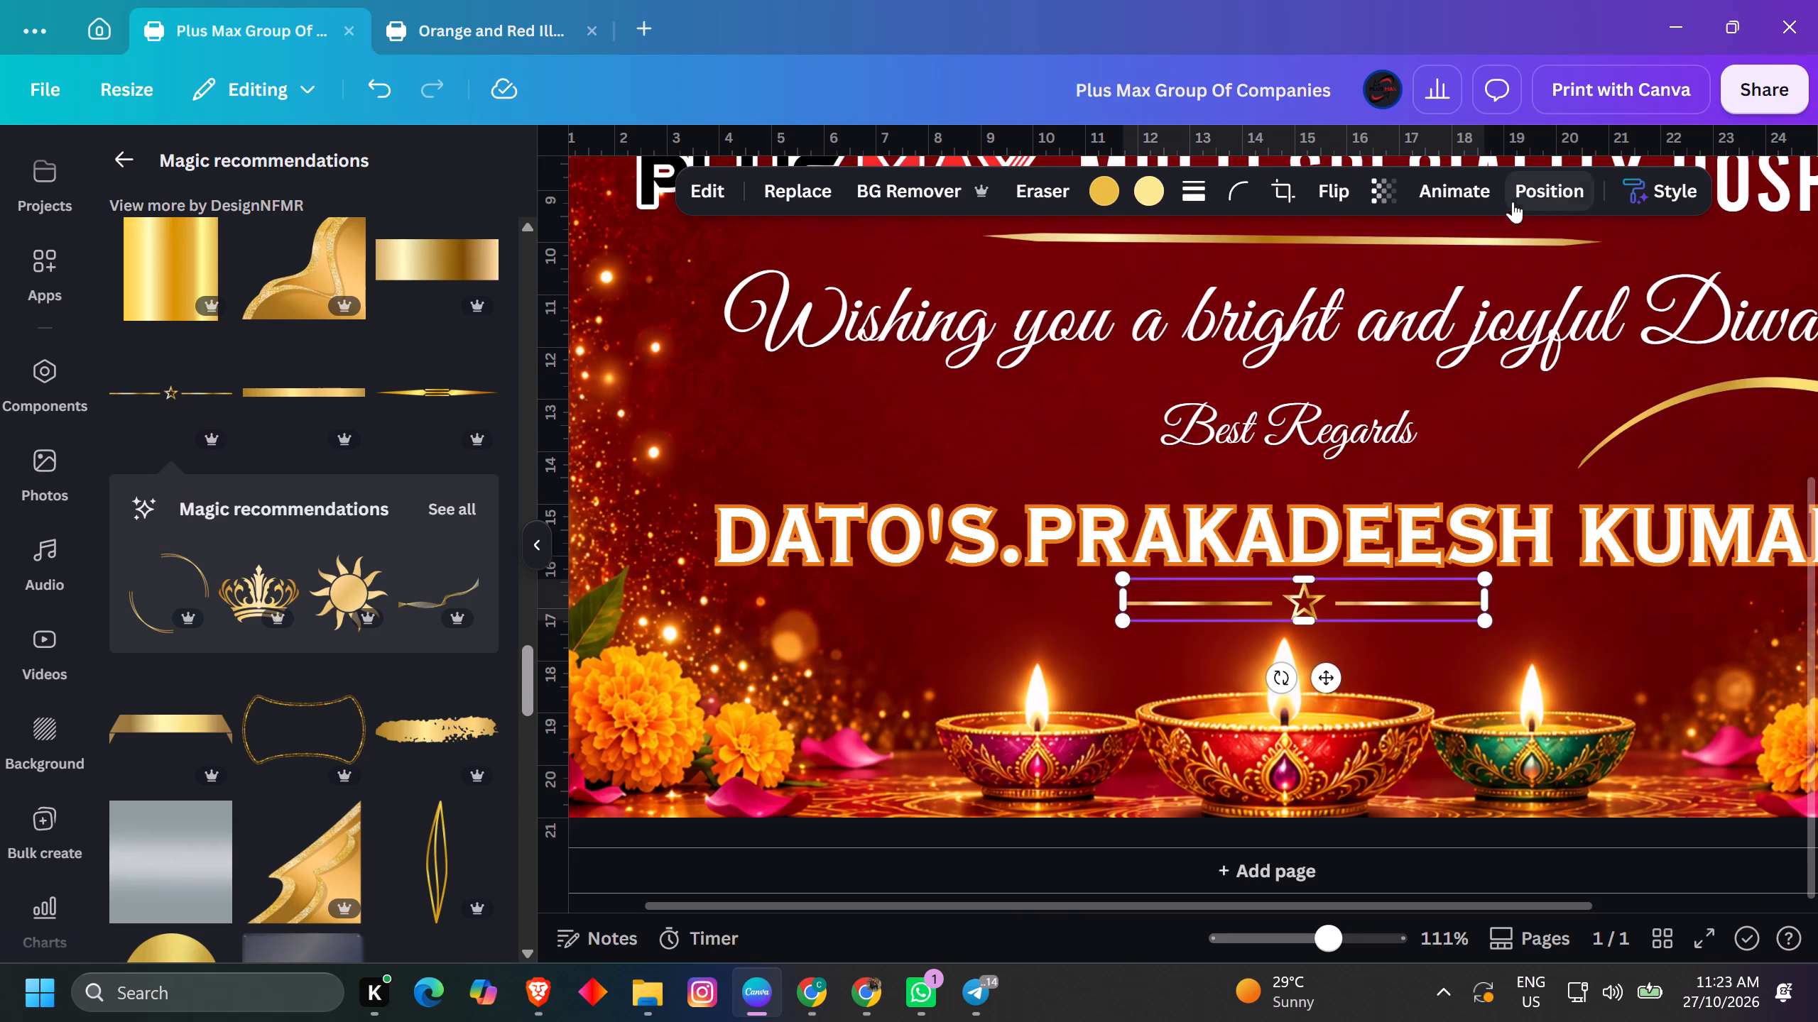
click(1538, 189)
click(409, 532)
ctrl+scroll(1324, 683, down, 5)
double_click(1653, 572)
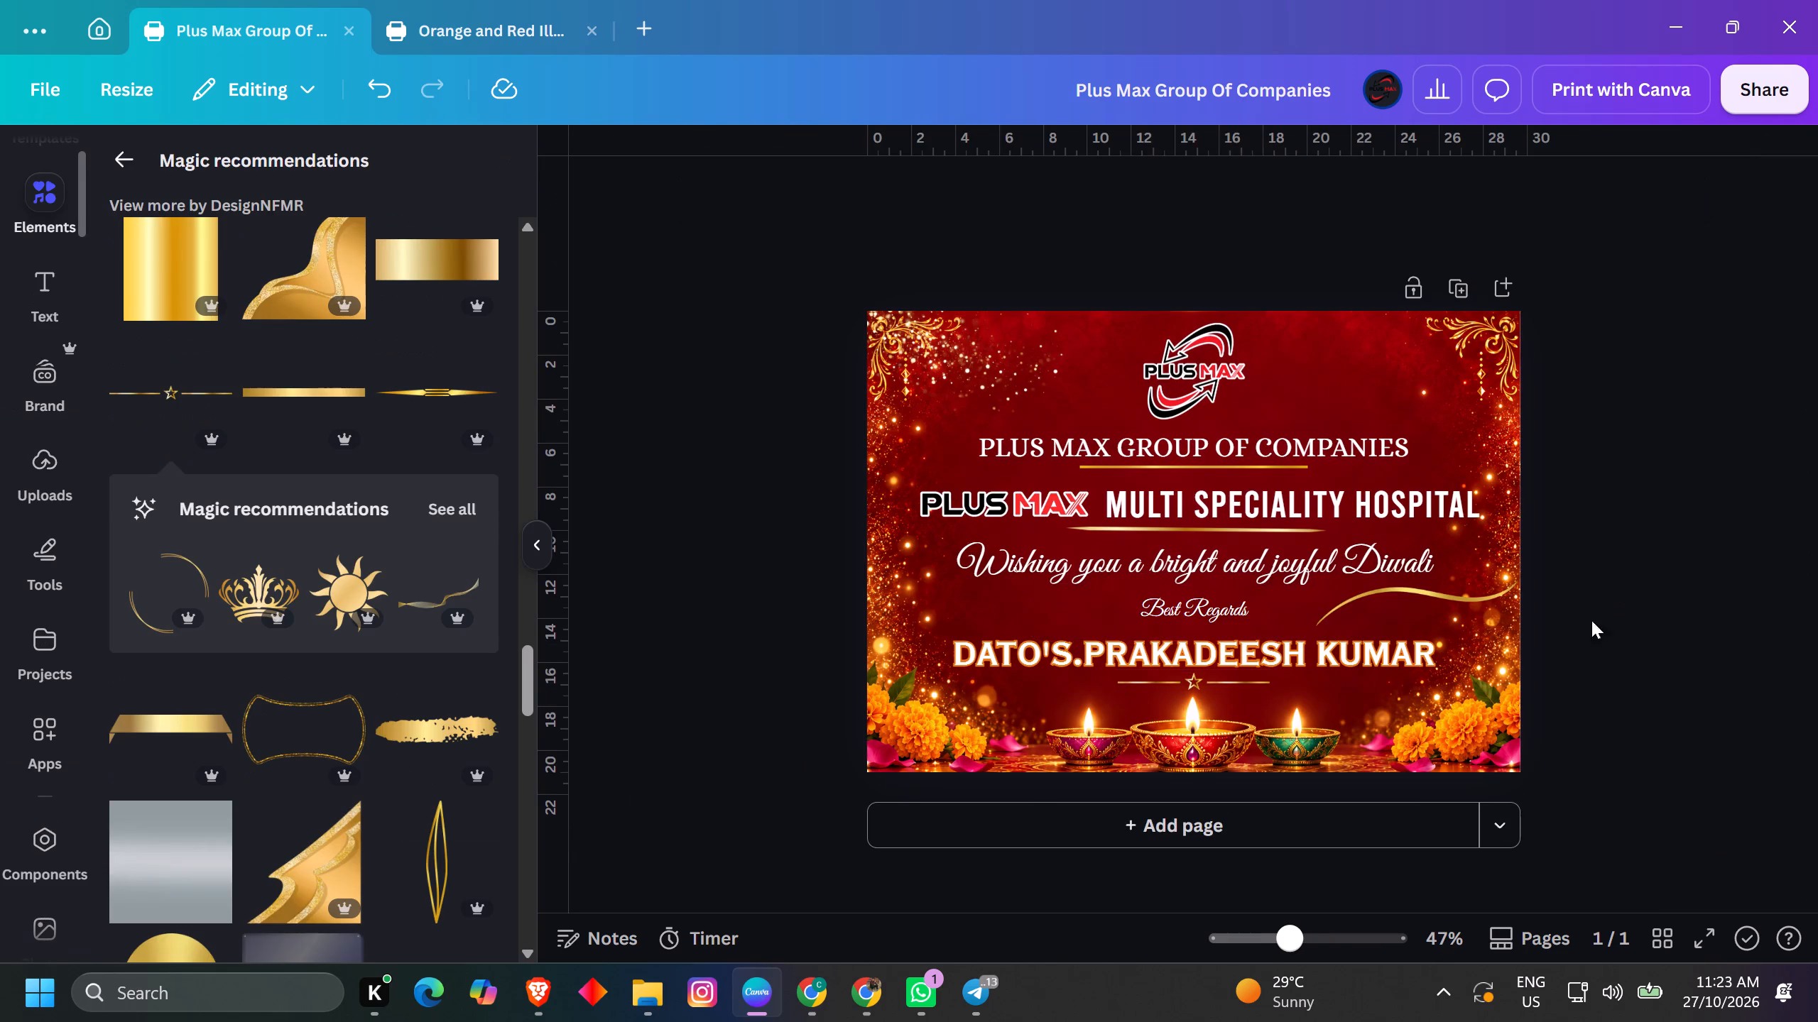
Shift the wavy gold line beside Best Regards closer to the page edge and flip it vertically.
ctrl+scroll(1492, 857, up, 6)
ctrl+scroll(1466, 847, down, 5)
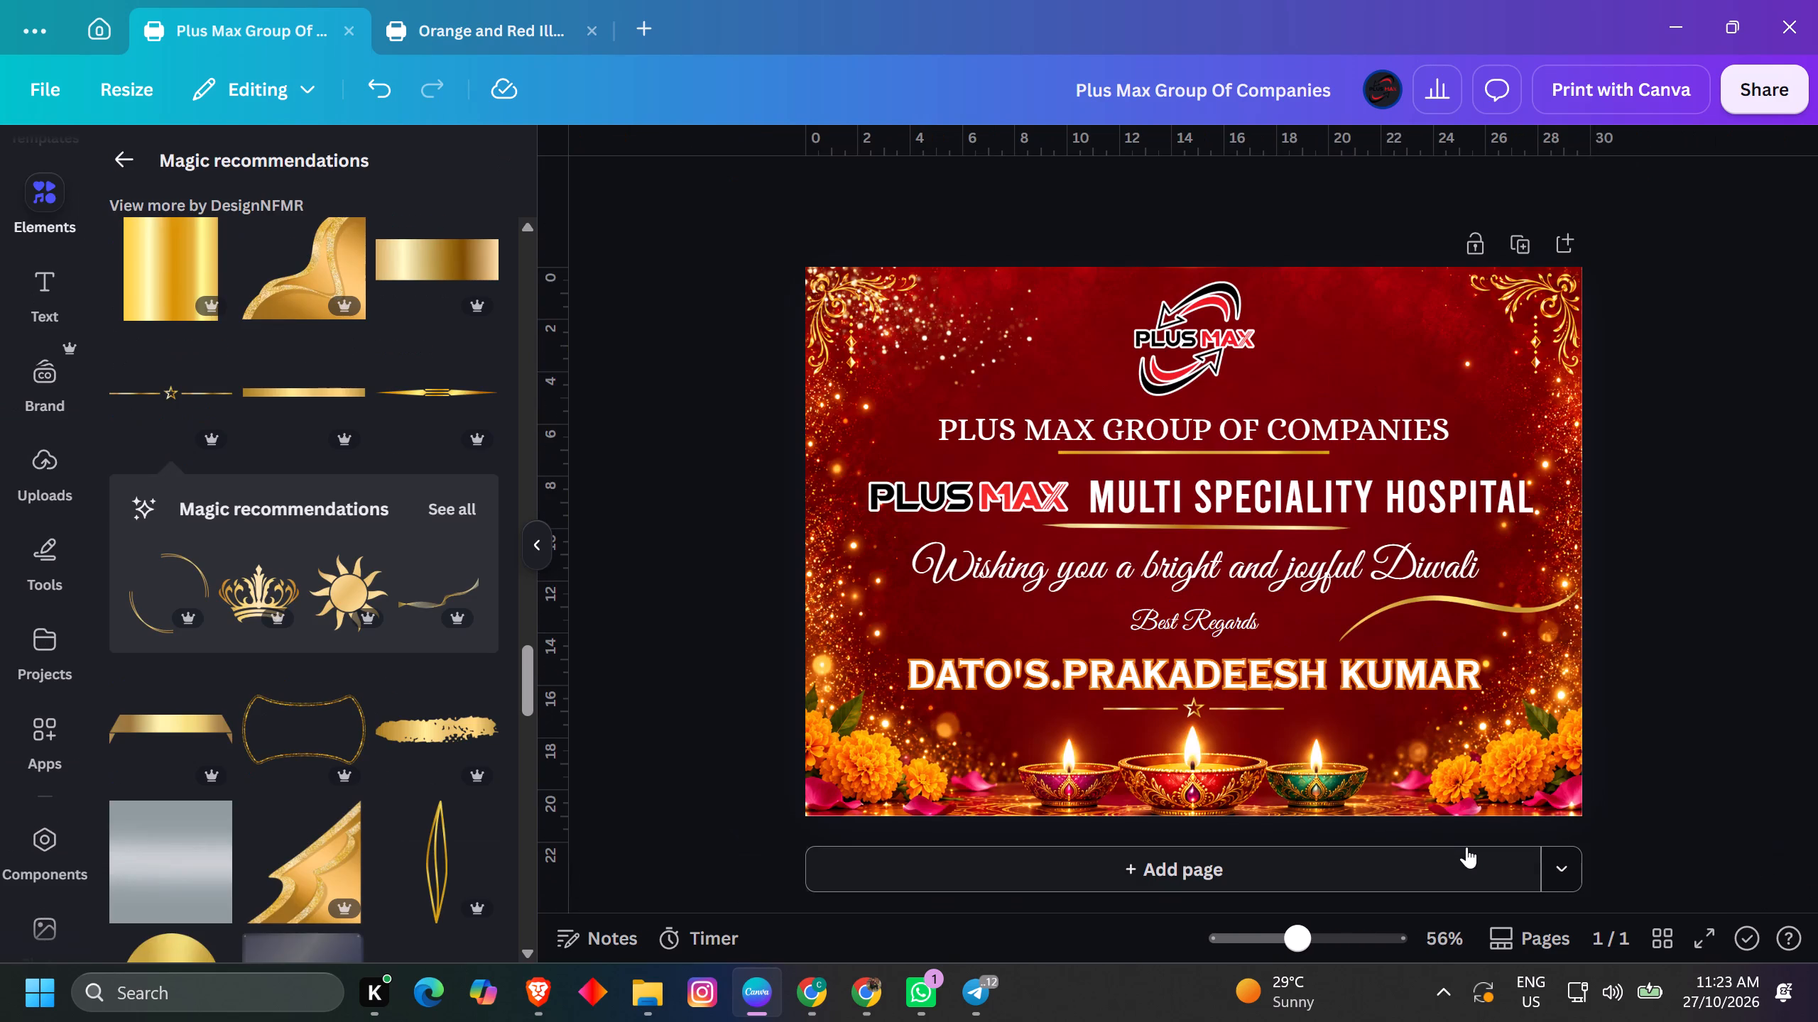
click(1513, 601)
drag(1511, 601, 1543, 599)
ctrl+scroll(1557, 613, up, 4)
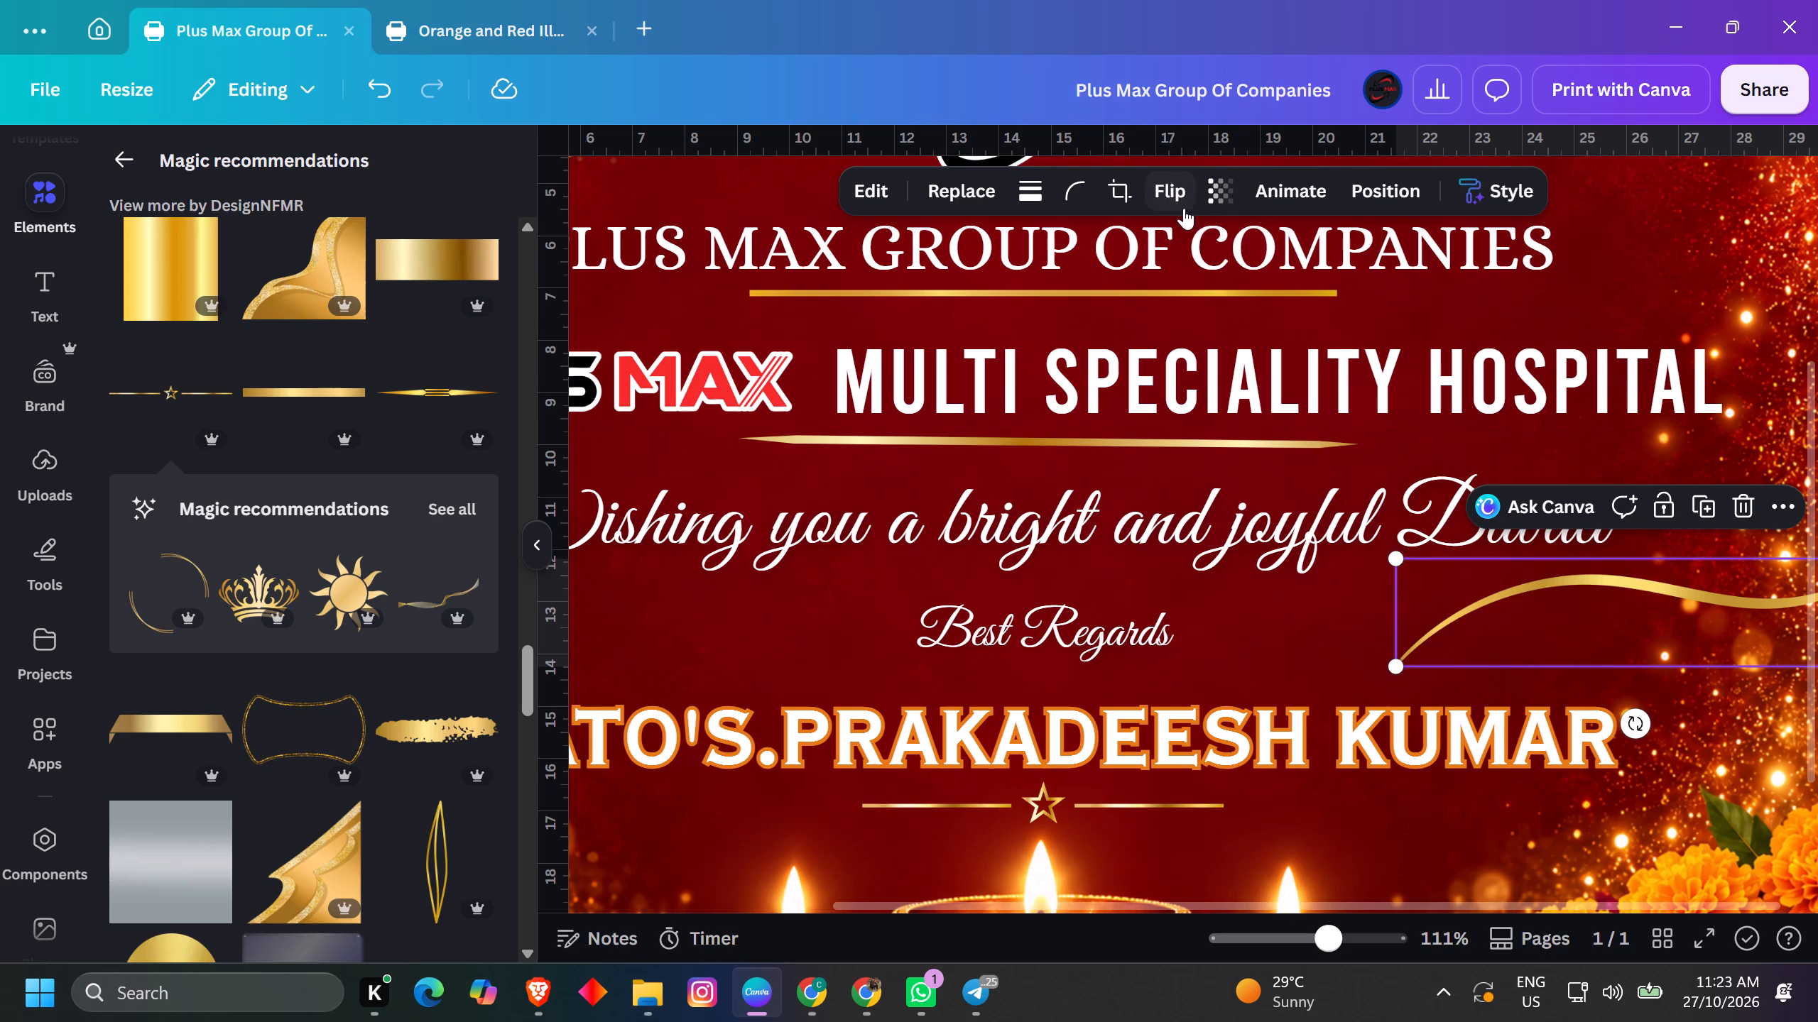
click(1170, 206)
click(1144, 302)
ctrl+scroll(1567, 633, down, 5)
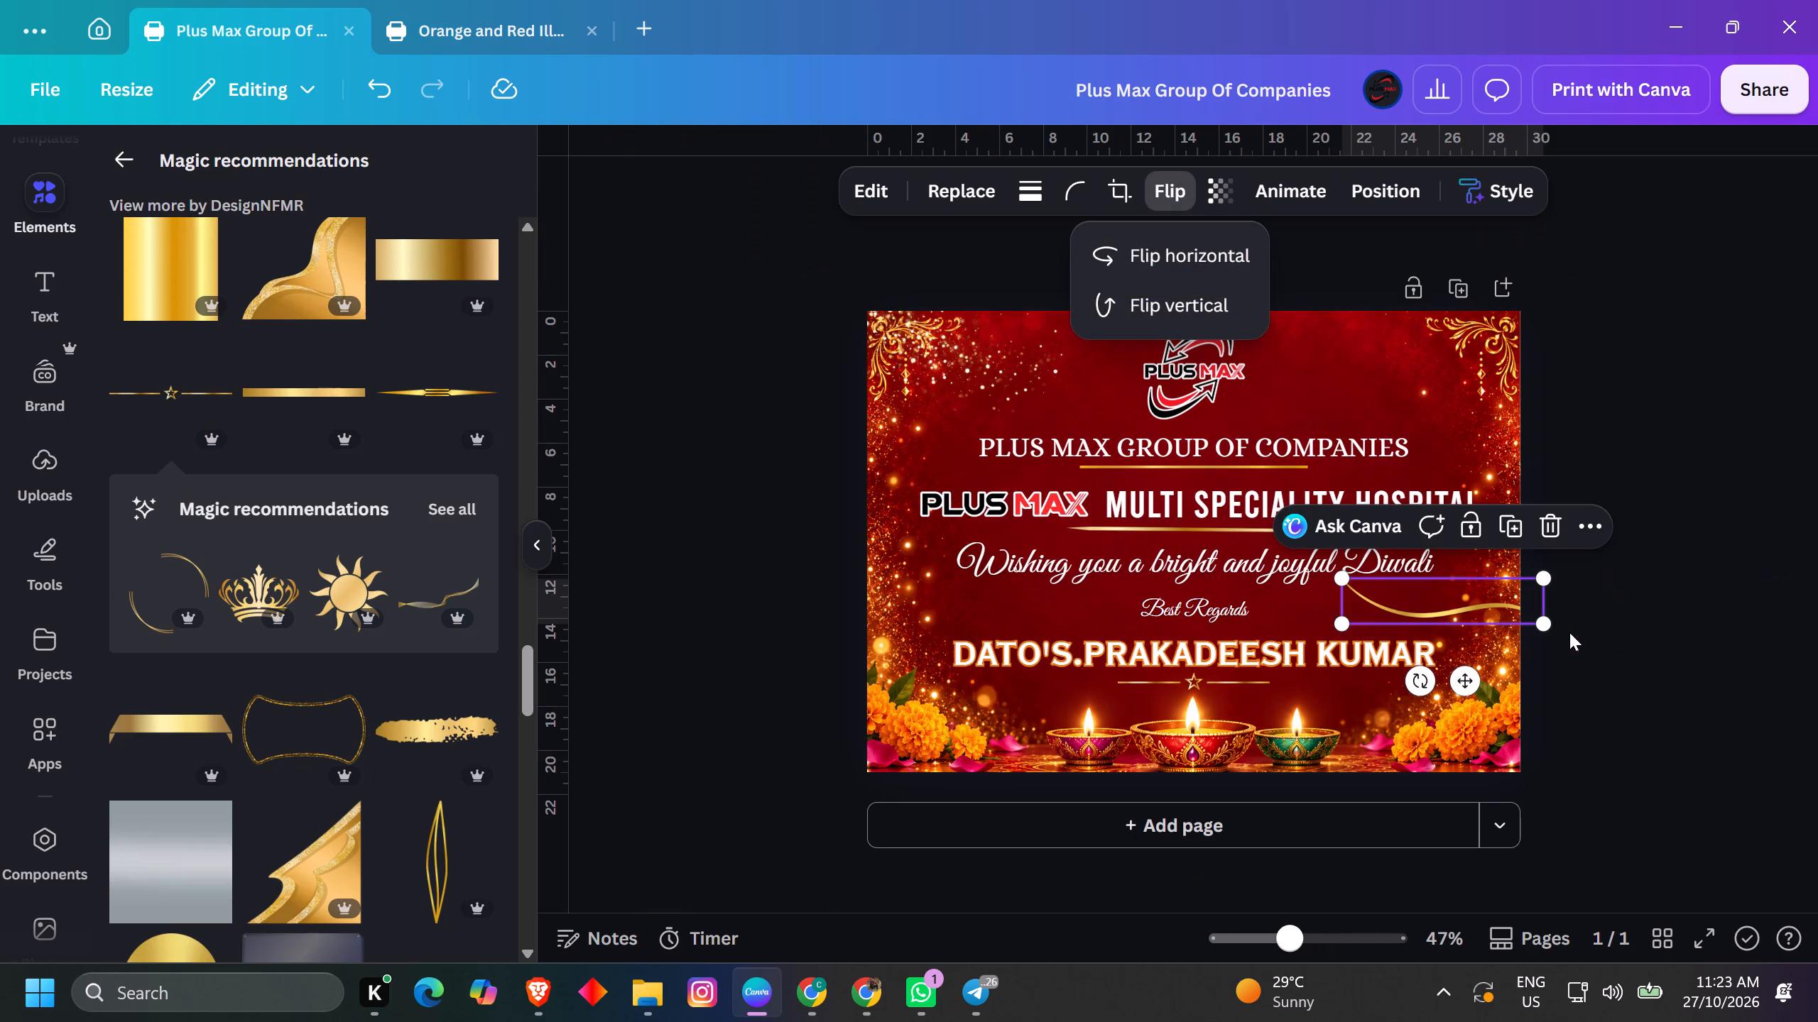
key(ctrl+z)
double_click(1648, 533)
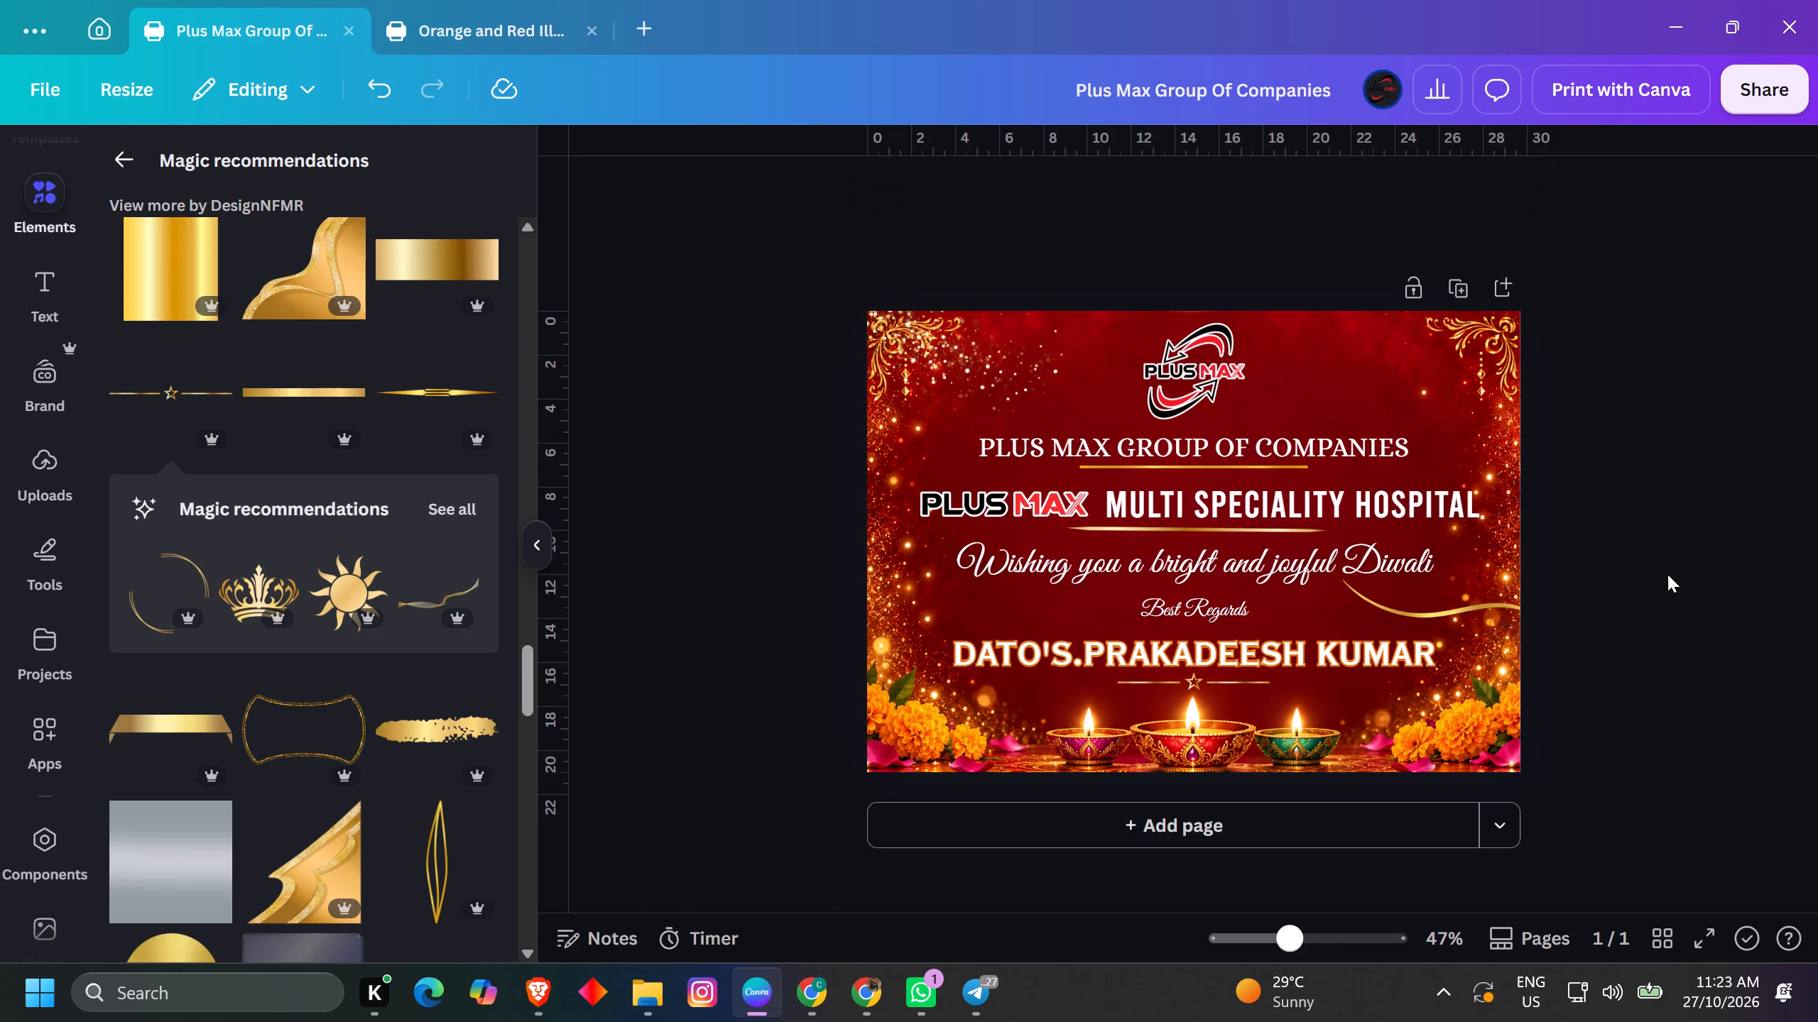
Rotate the wavy gold line counter-clockwise so it rises toward the page edge, and nudge it upward.
ctrl+scroll(1672, 569, up, 5)
click(1652, 654)
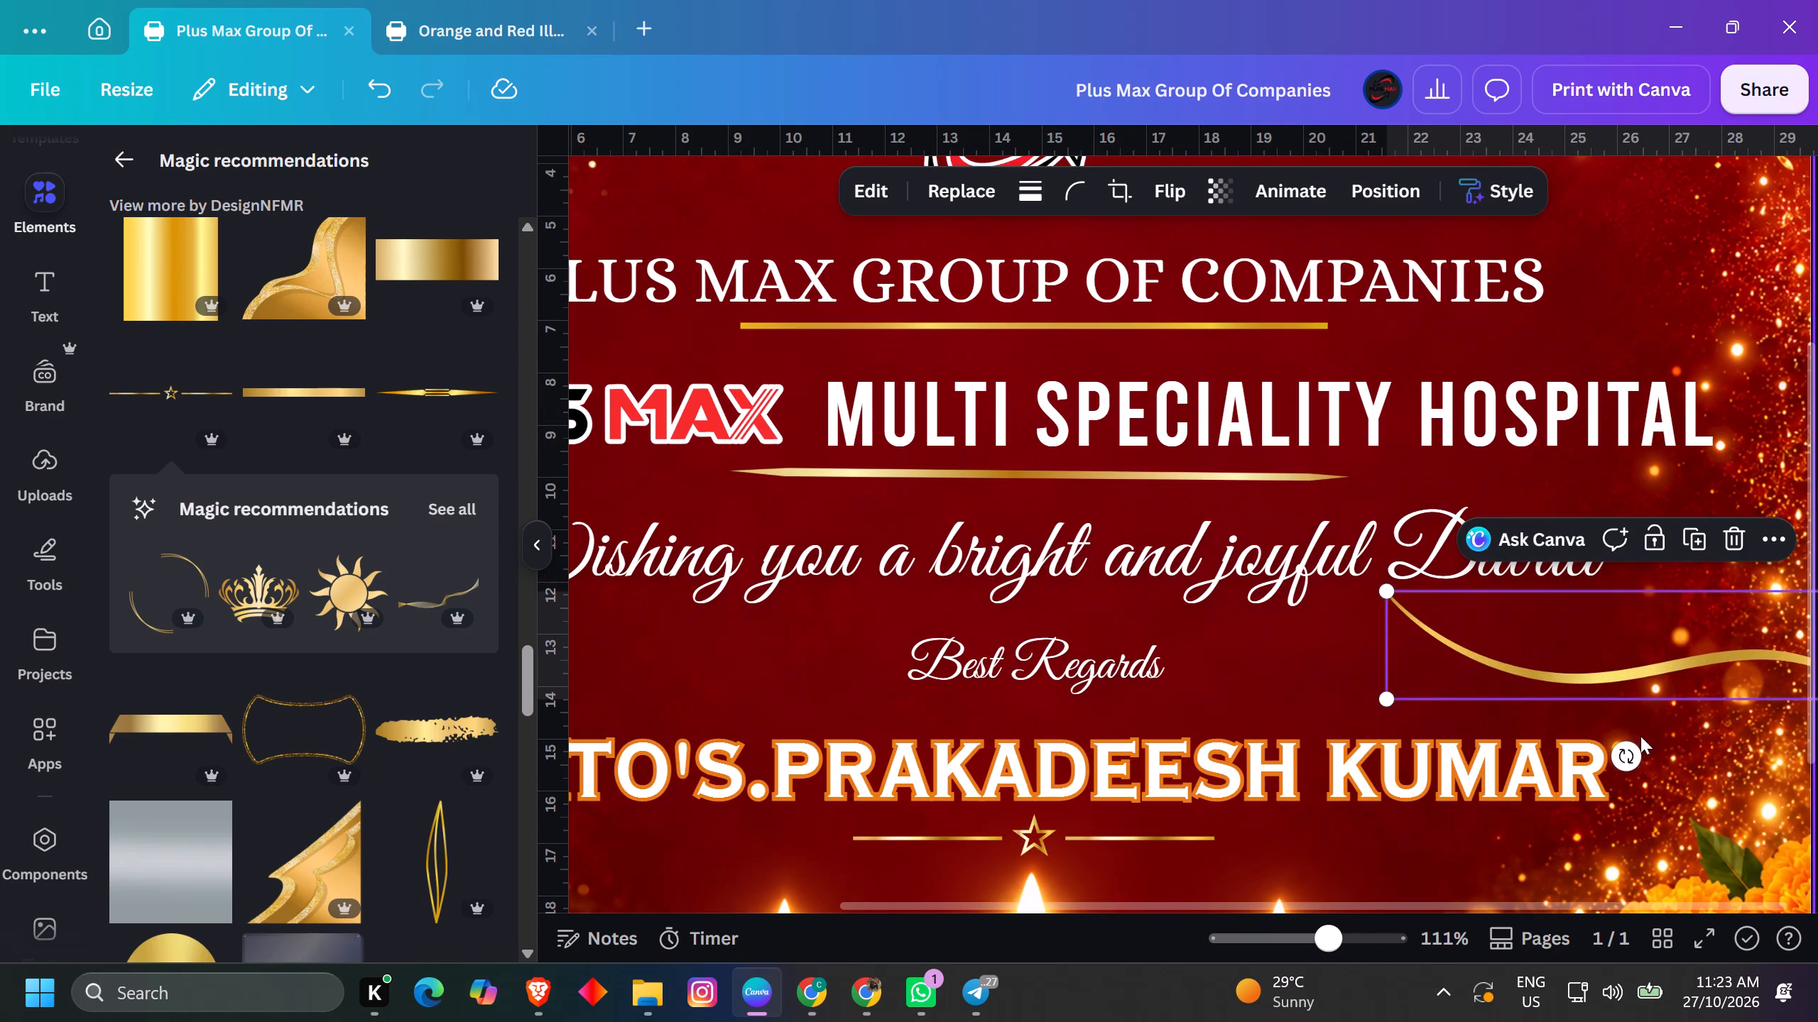
drag(1628, 750, 1684, 742)
drag(1625, 649, 1611, 615)
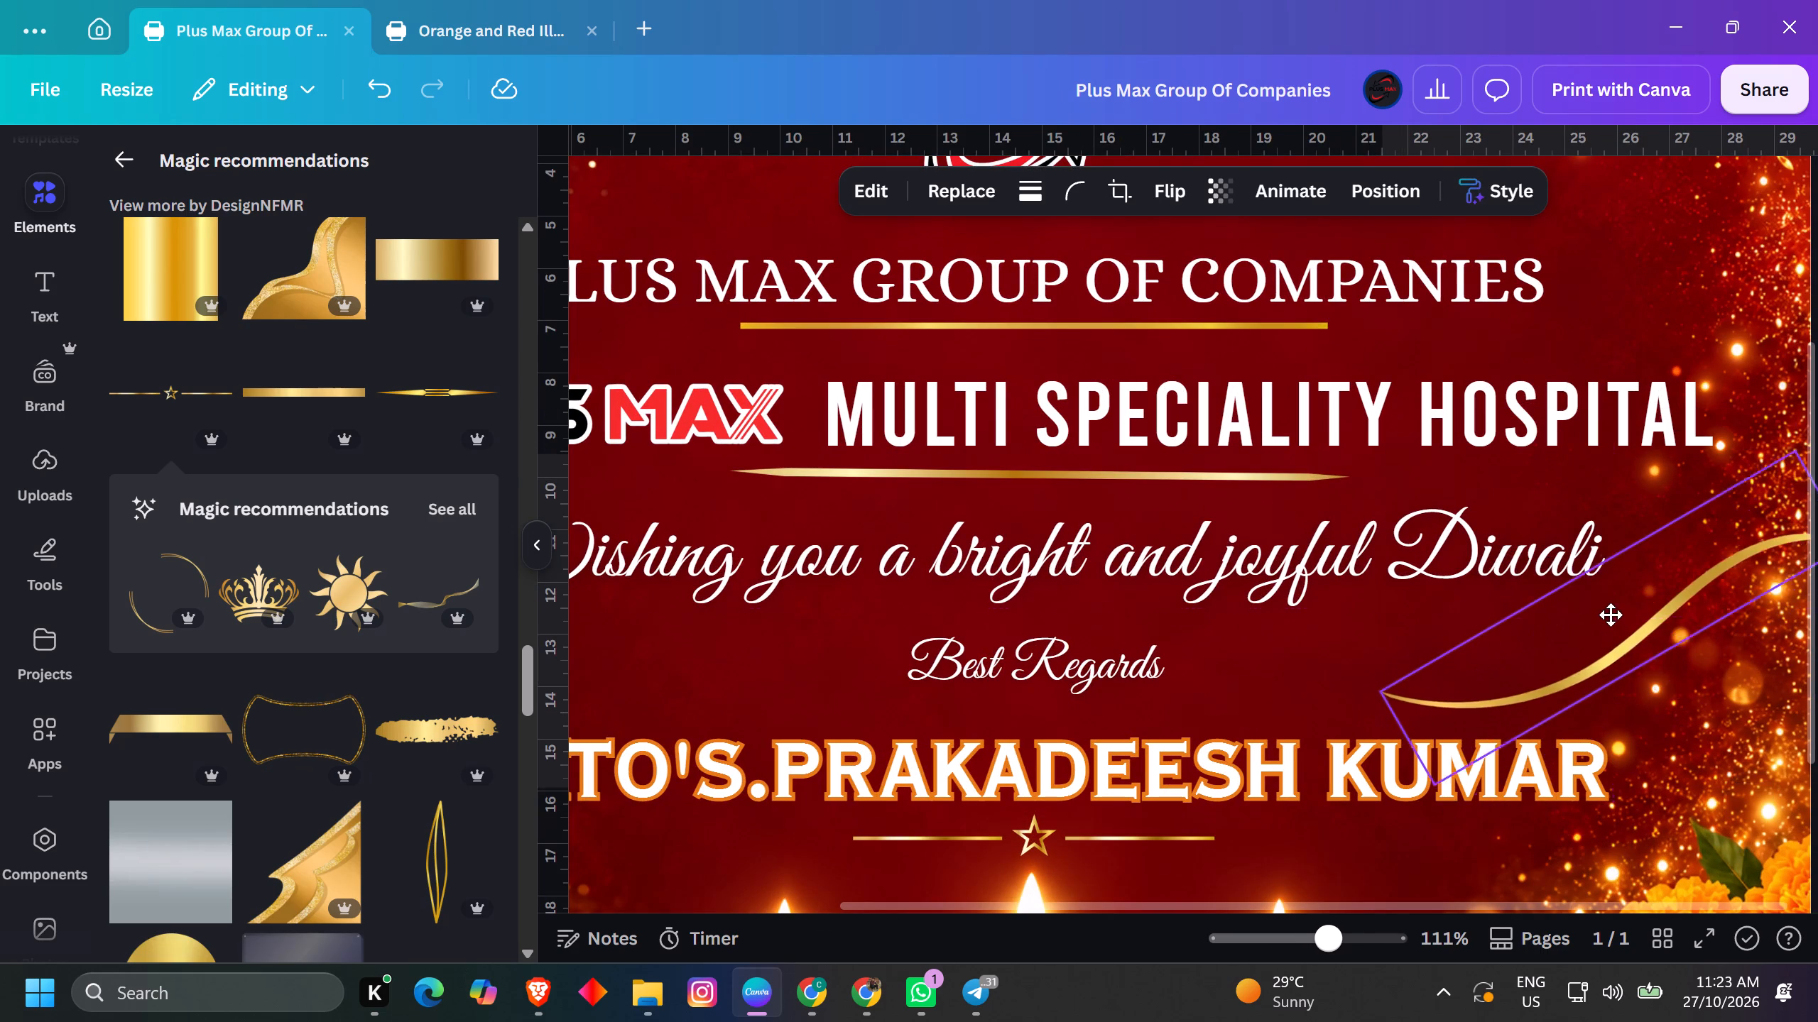
drag(1611, 615, 1604, 599)
ctrl+scroll(1604, 599, down, 3)
double_click(1731, 597)
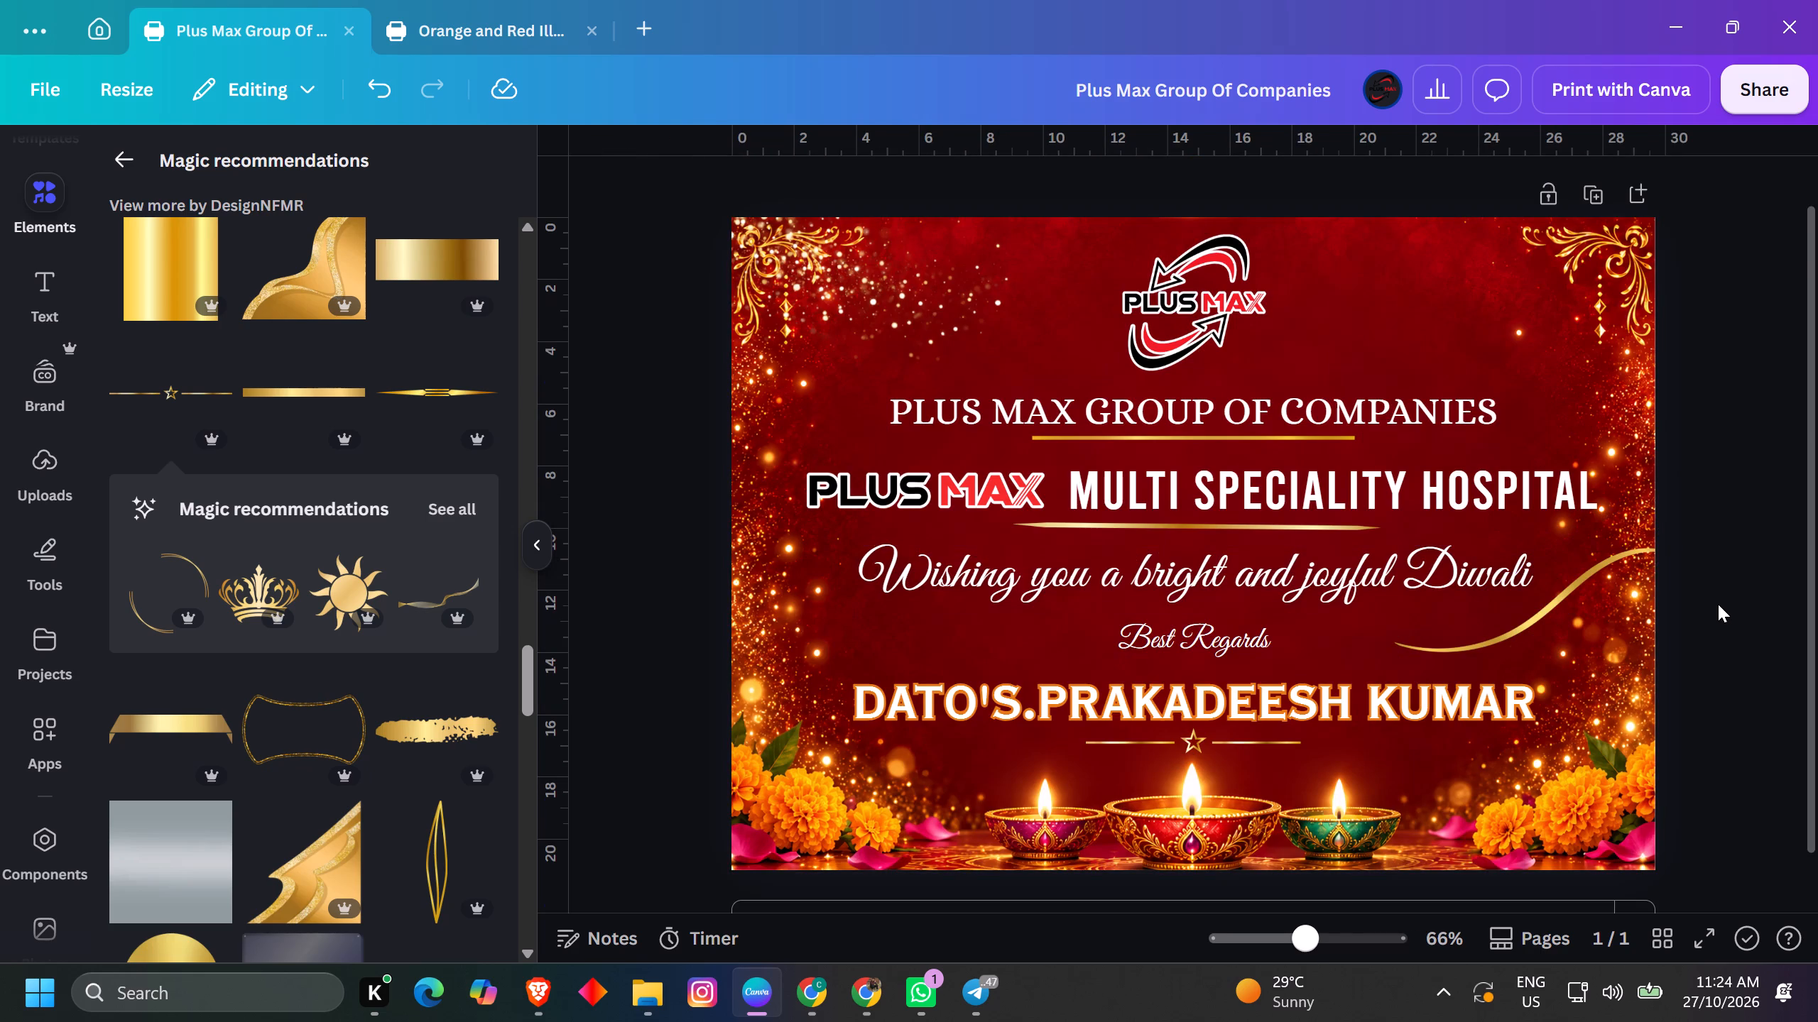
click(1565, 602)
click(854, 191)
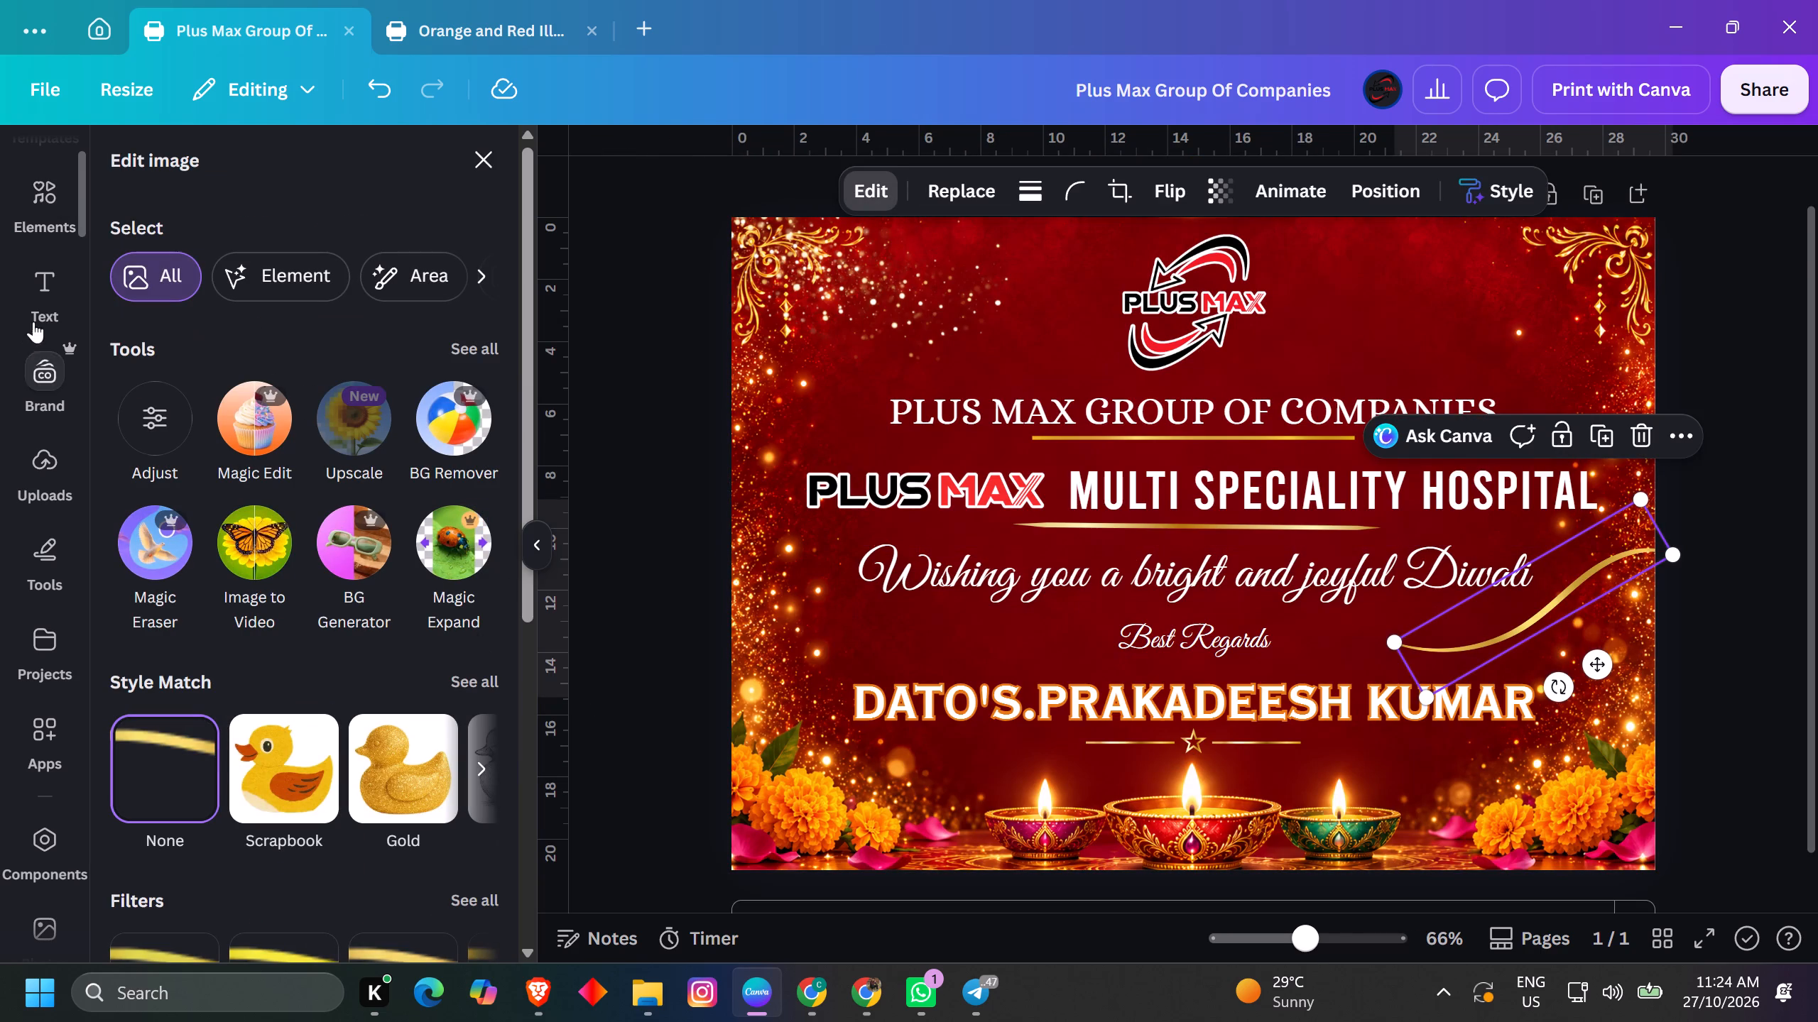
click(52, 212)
Add the gold crown, scale it down to about 1.6 by 1.2, and place it above the start of the director's name.
click(263, 591)
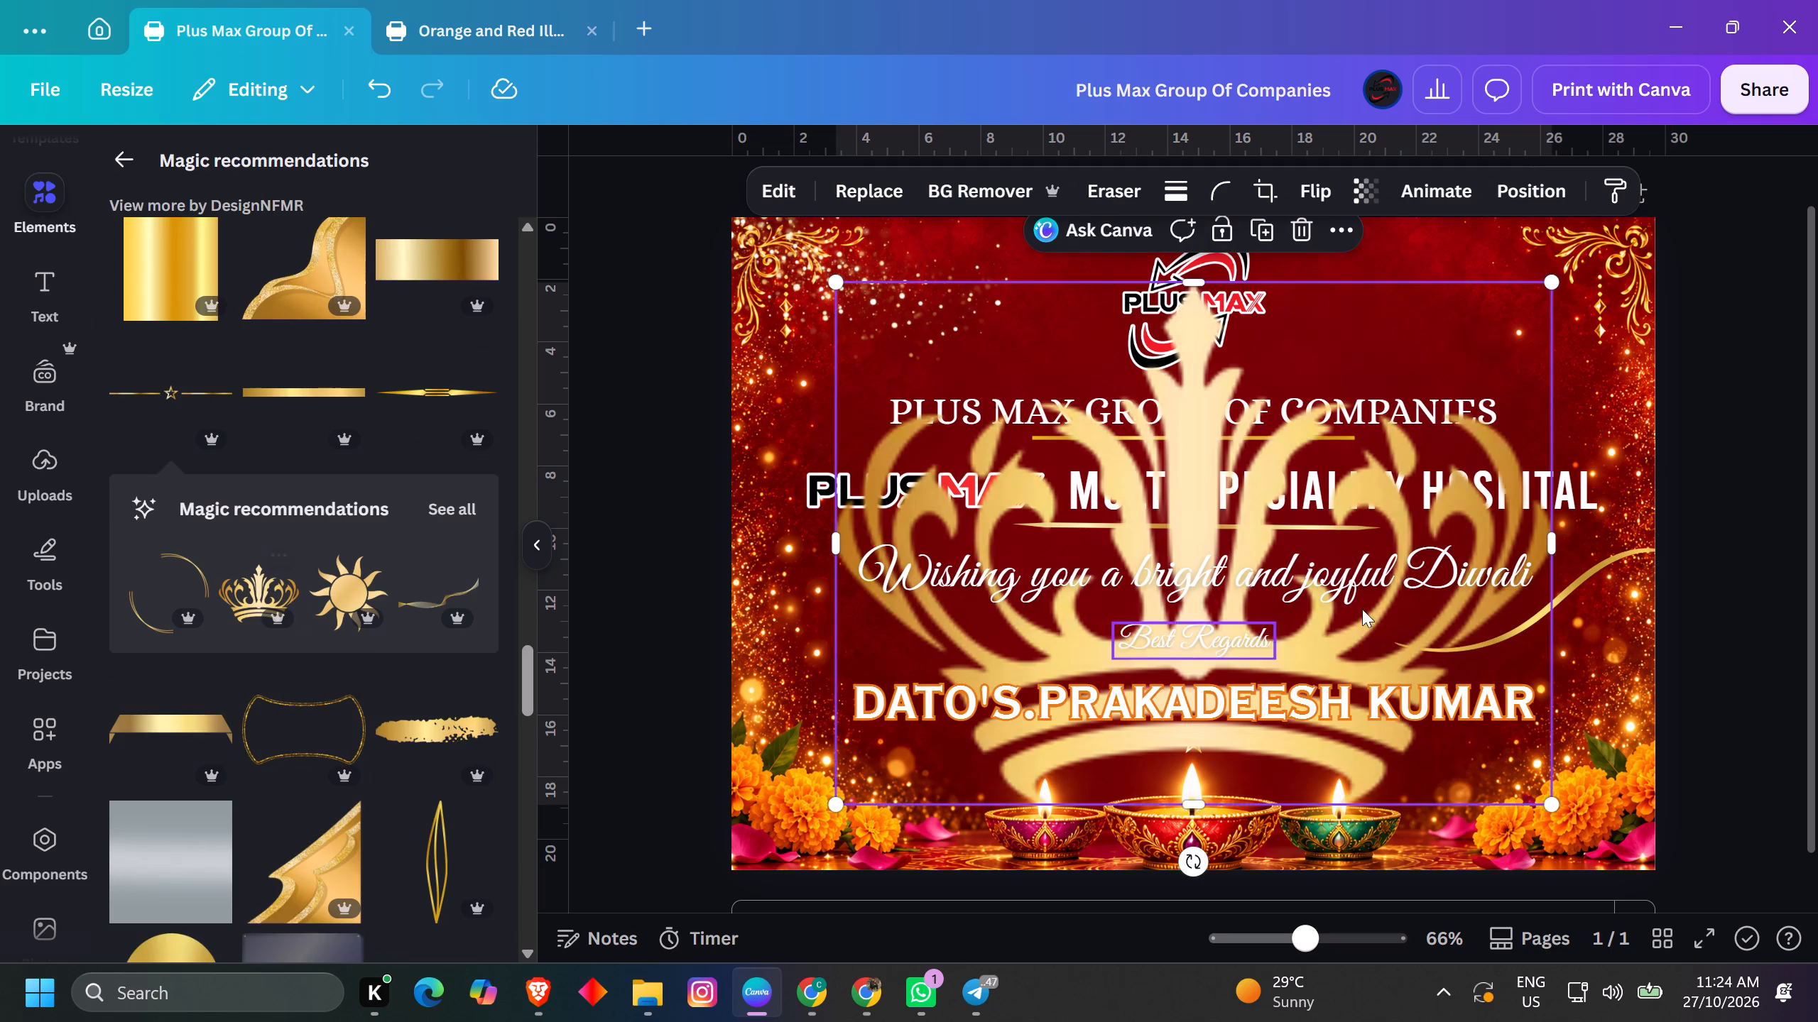
drag(1556, 285, 976, 890)
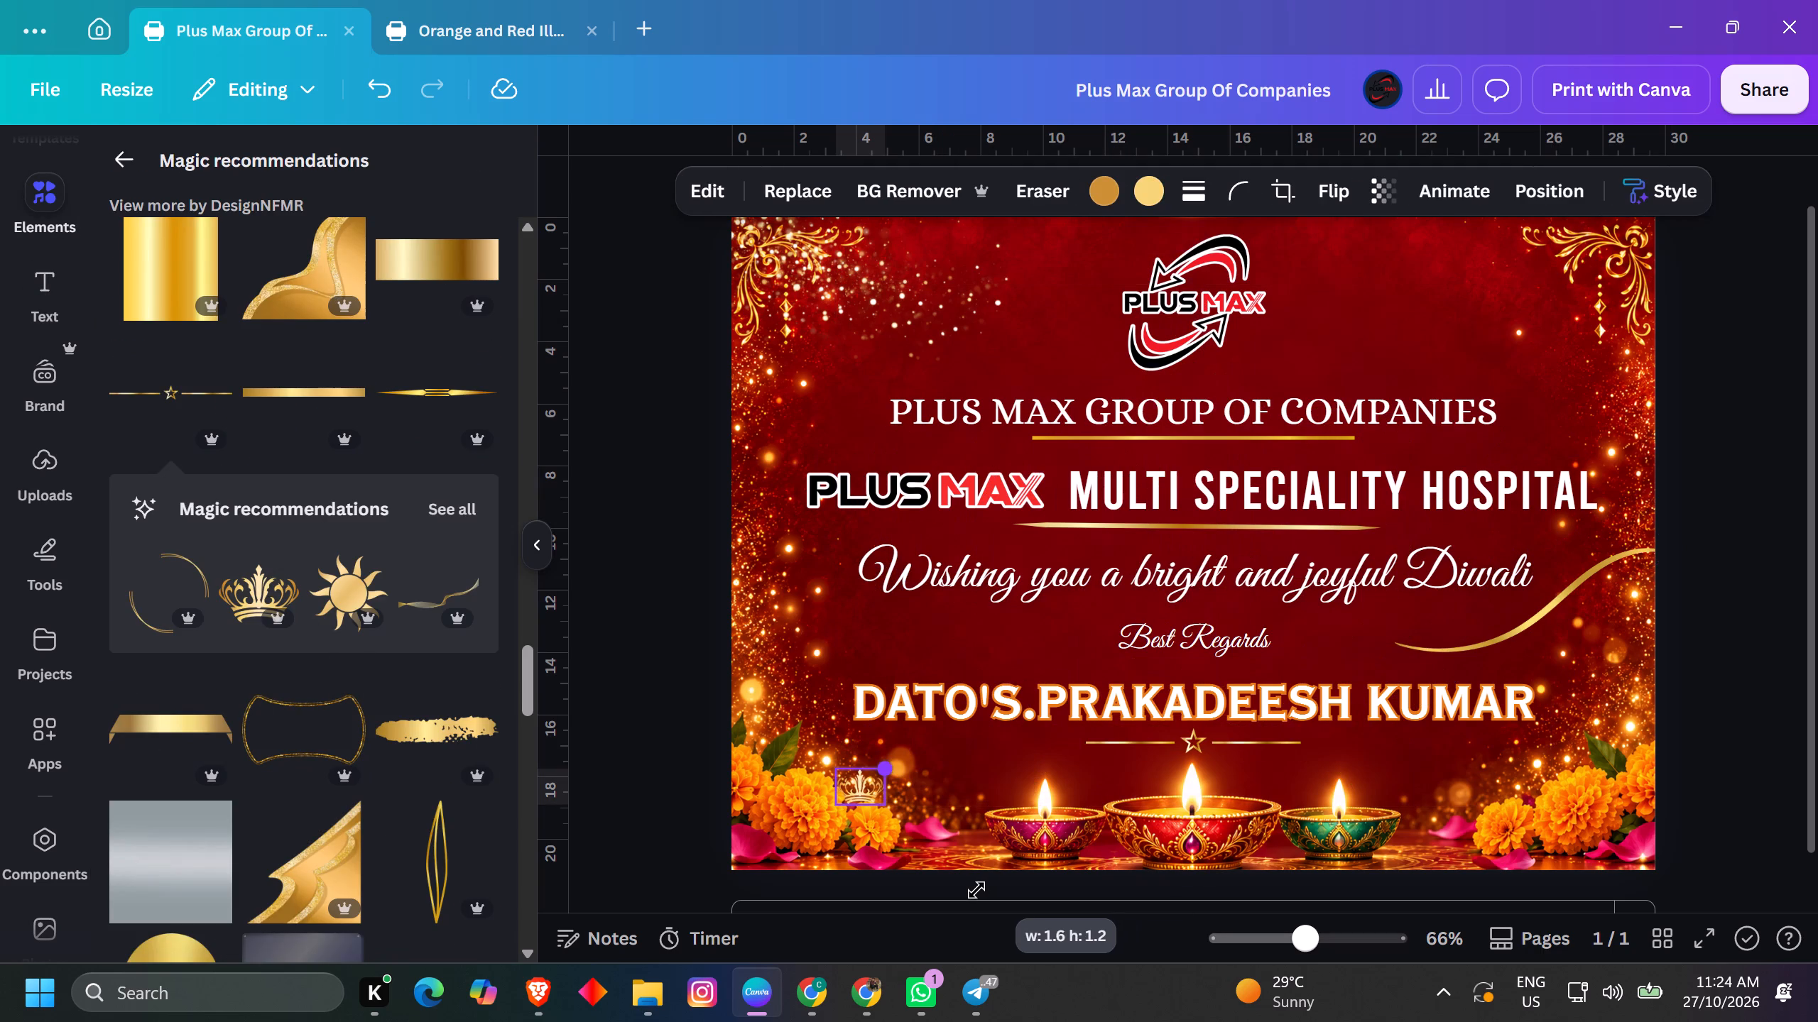
drag(976, 890, 974, 890)
drag(877, 856, 949, 700)
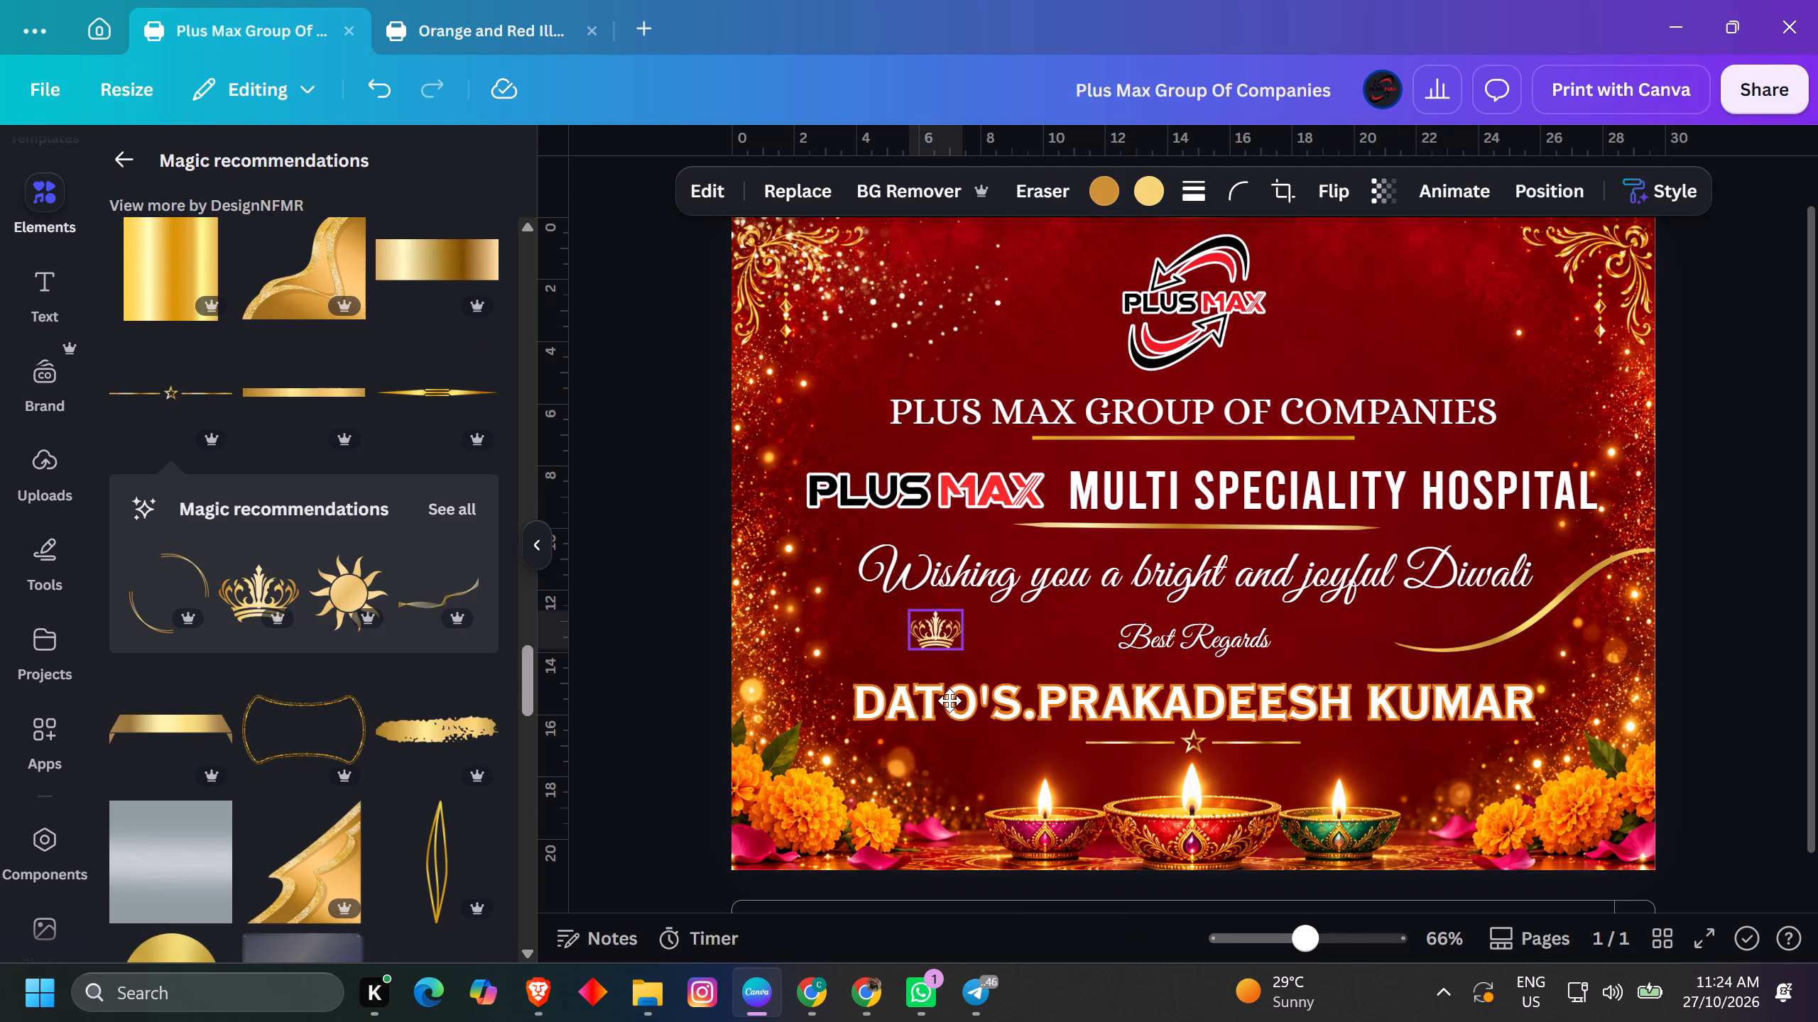
drag(949, 700, 959, 715)
Move the crown onto the top of the letter P following DATO'S and shrink it slightly to fit that letter.
ctrl+scroll(947, 718, up, 7)
drag(854, 559, 1114, 609)
ctrl+scroll(1134, 622, up, 6)
drag(1225, 446, 1200, 508)
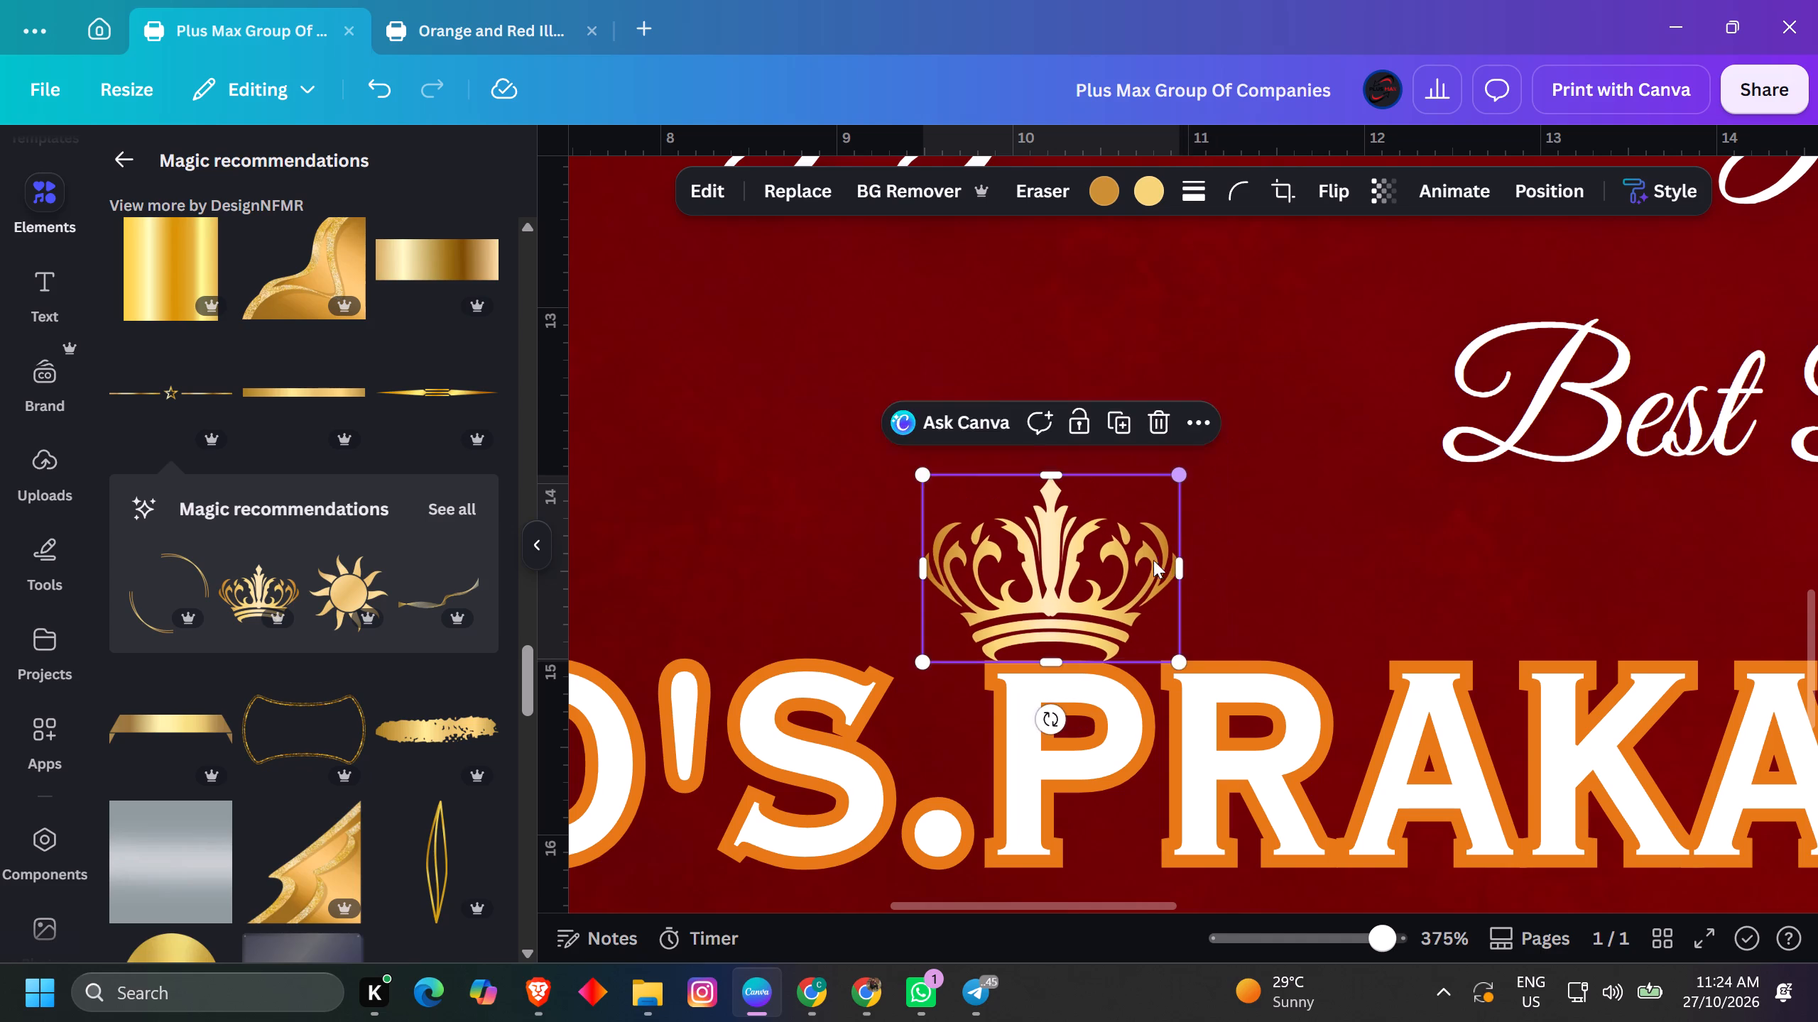
drag(1145, 569, 1156, 612)
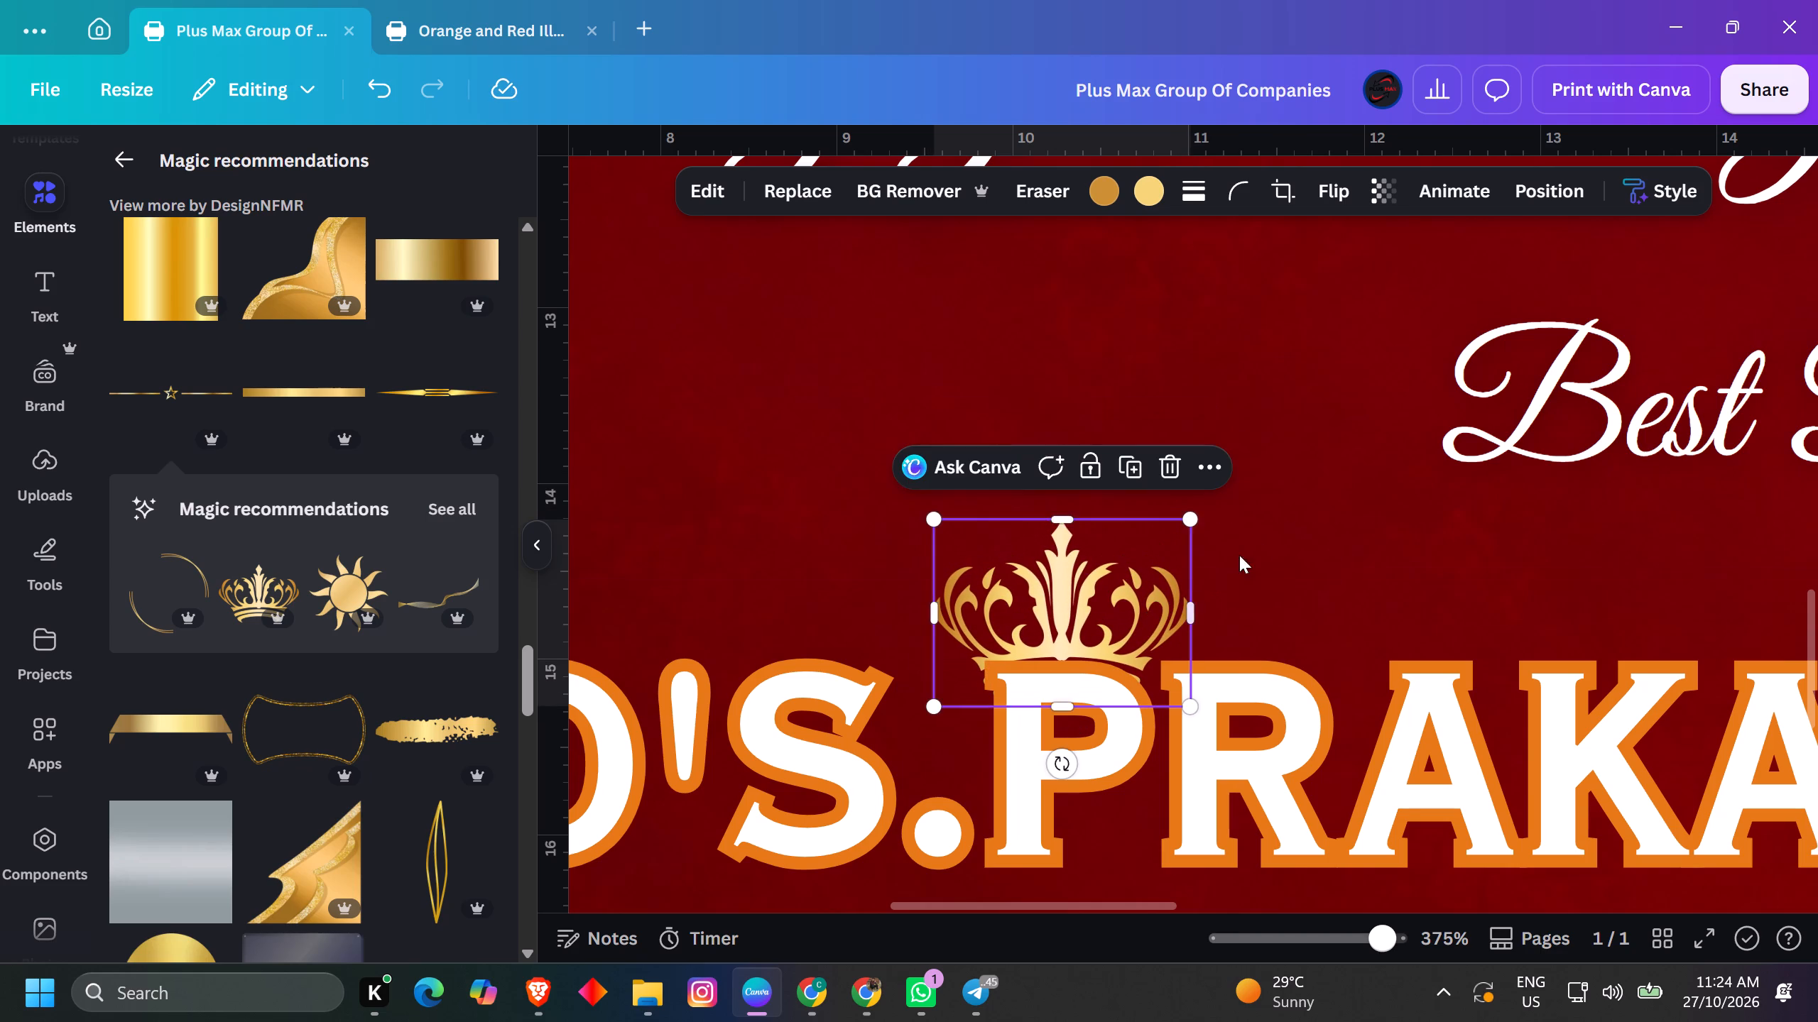
click(1263, 535)
click(1084, 547)
drag(1187, 514, 1156, 565)
drag(1099, 601, 1129, 588)
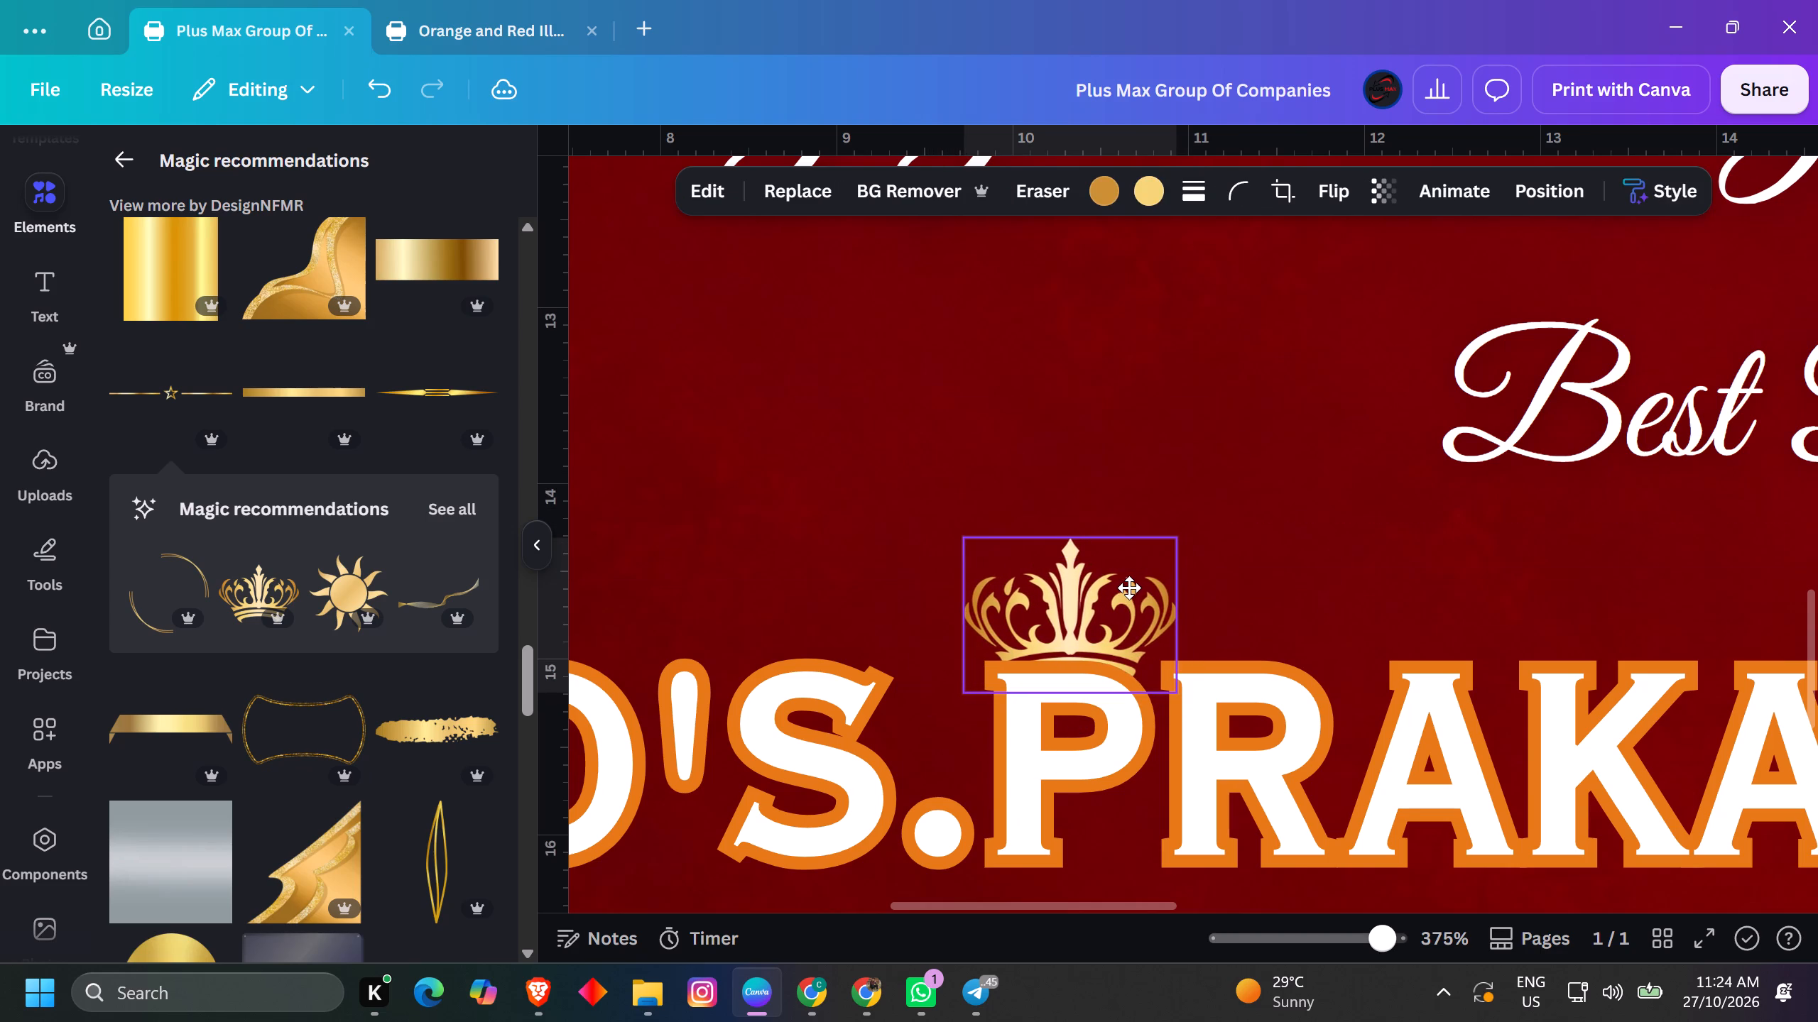
drag(1129, 588, 1124, 589)
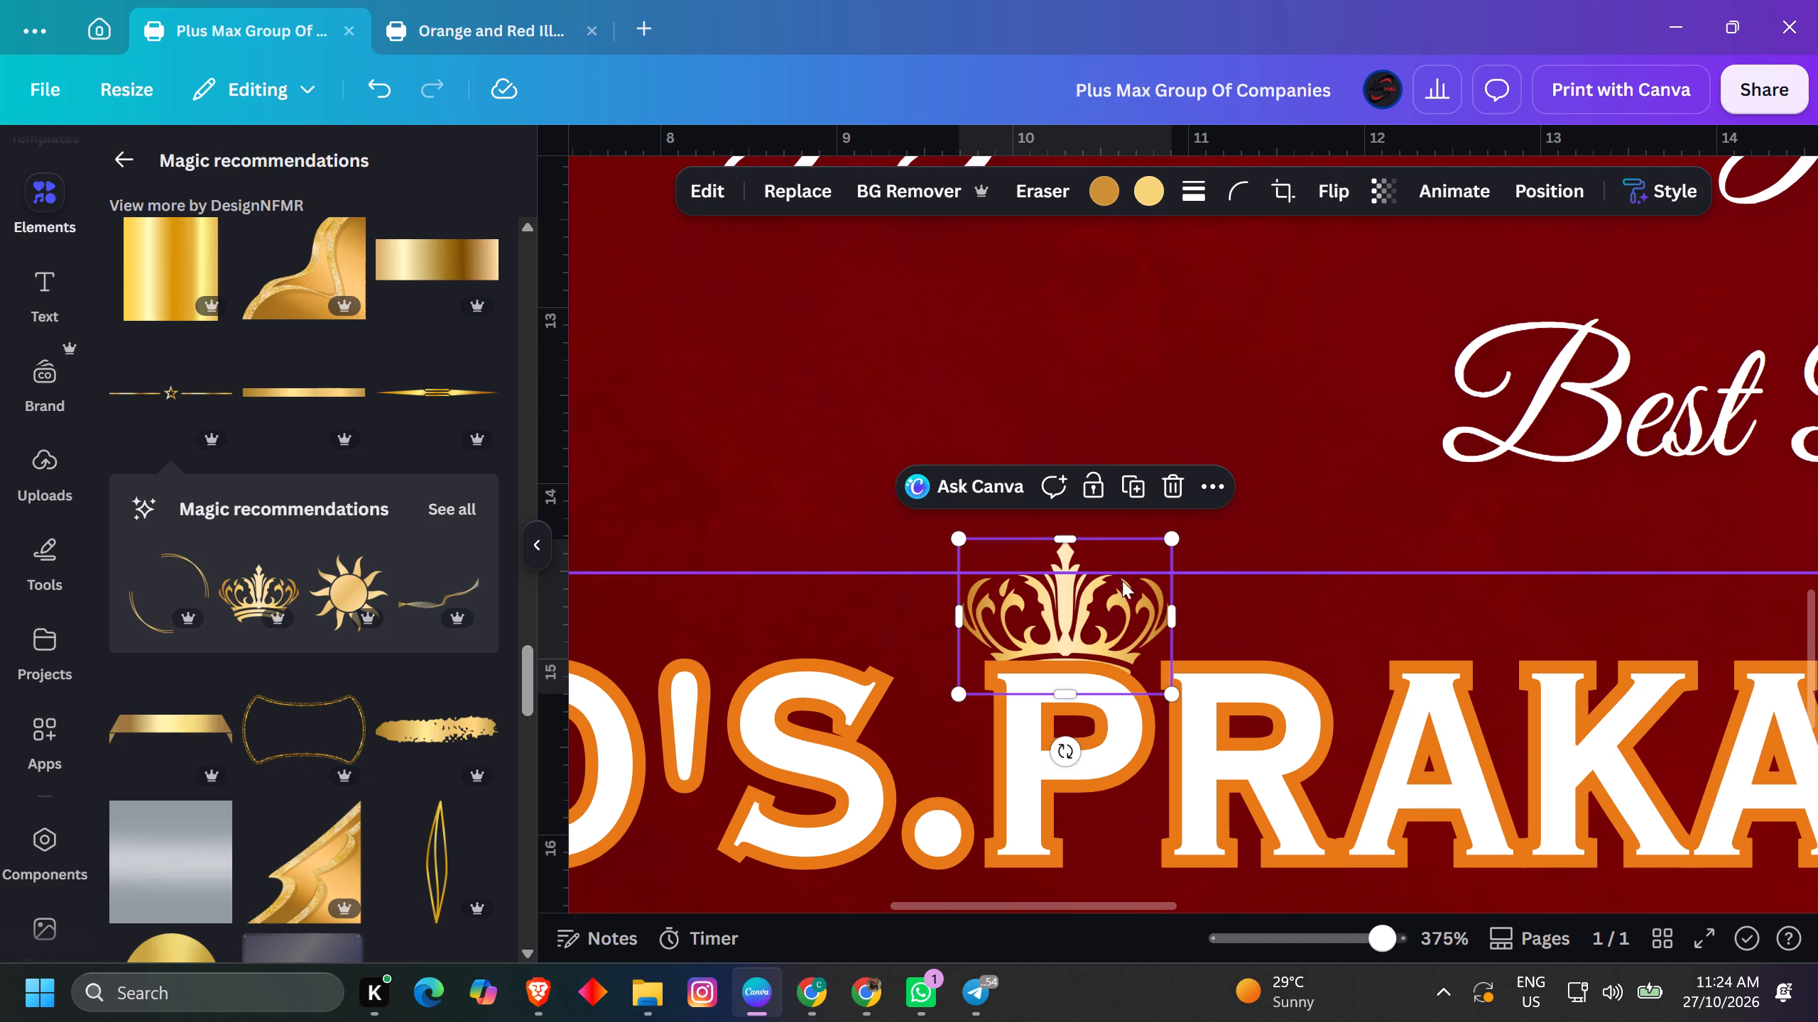
ctrl+scroll(1133, 628, down, 5)
ctrl+scroll(1308, 669, down, 3)
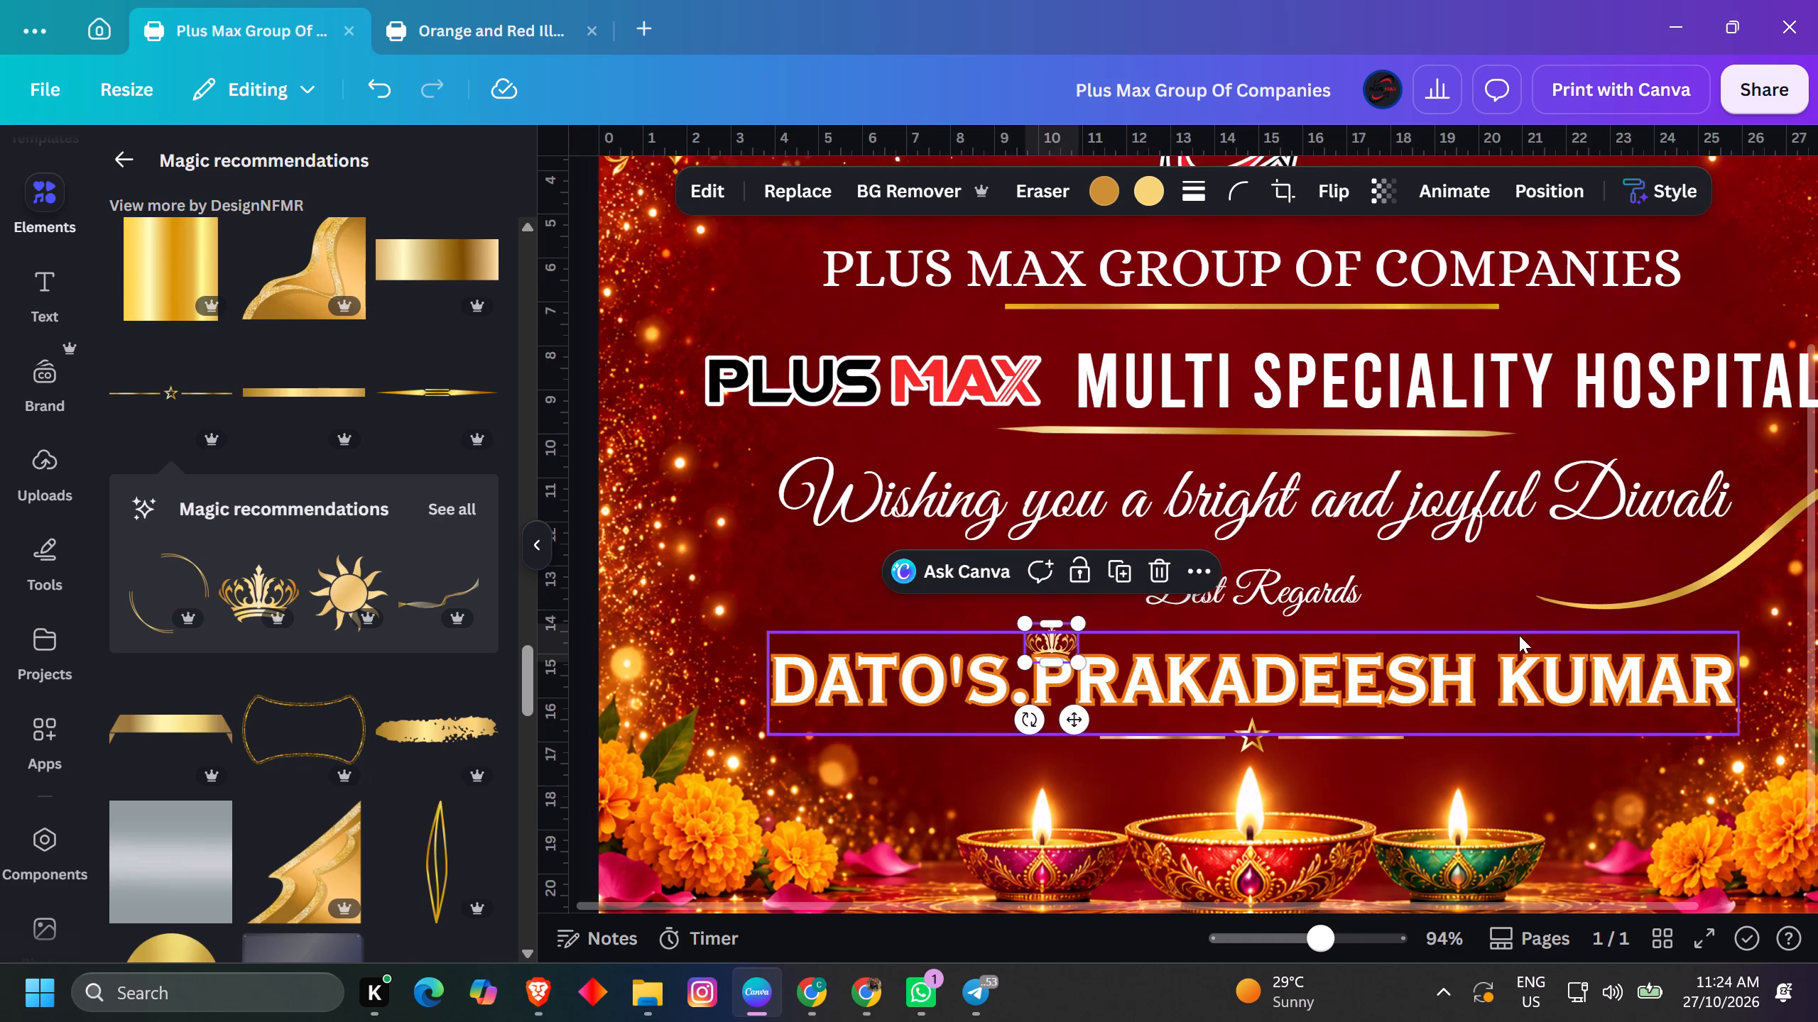
Nudge the wavy gold line beside Best Regards slightly upward and farther toward the page's right edge.
ctrl+scroll(1520, 634, down, 2)
double_click(1698, 623)
ctrl+scroll(929, 632, up, 3)
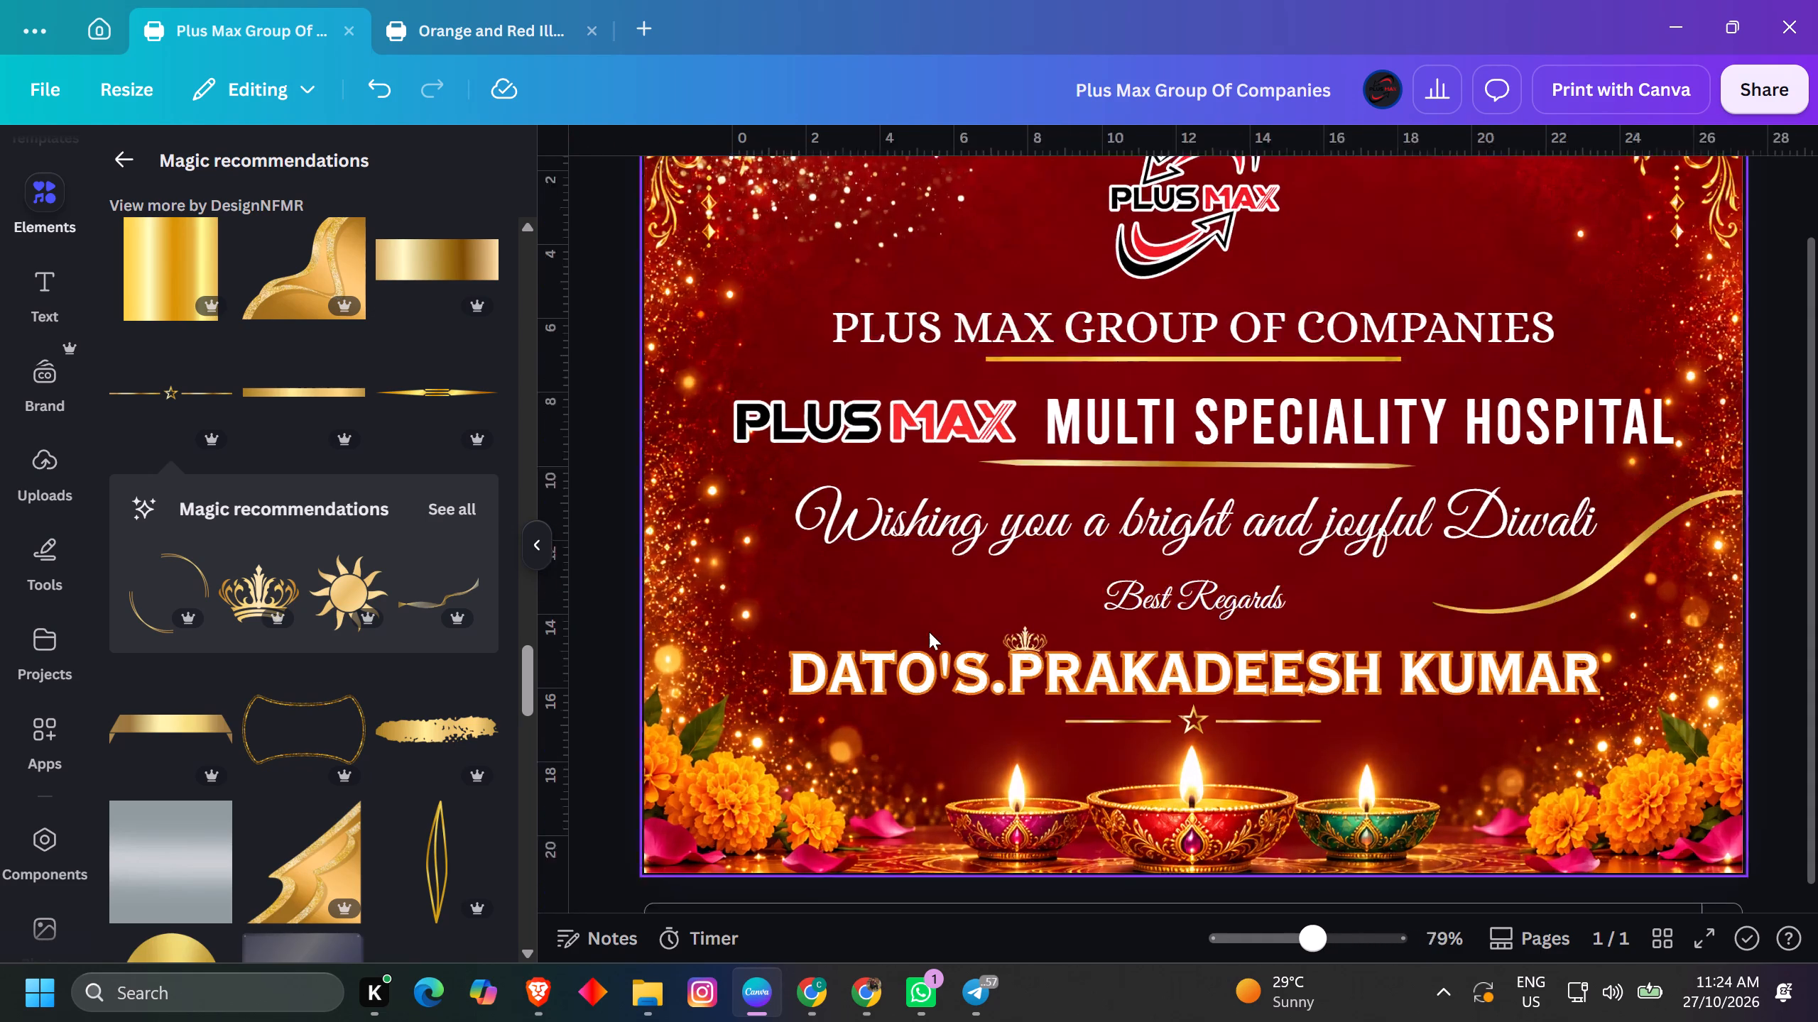
ctrl+scroll(929, 632, up, 3)
ctrl+scroll(1122, 682, down, 5)
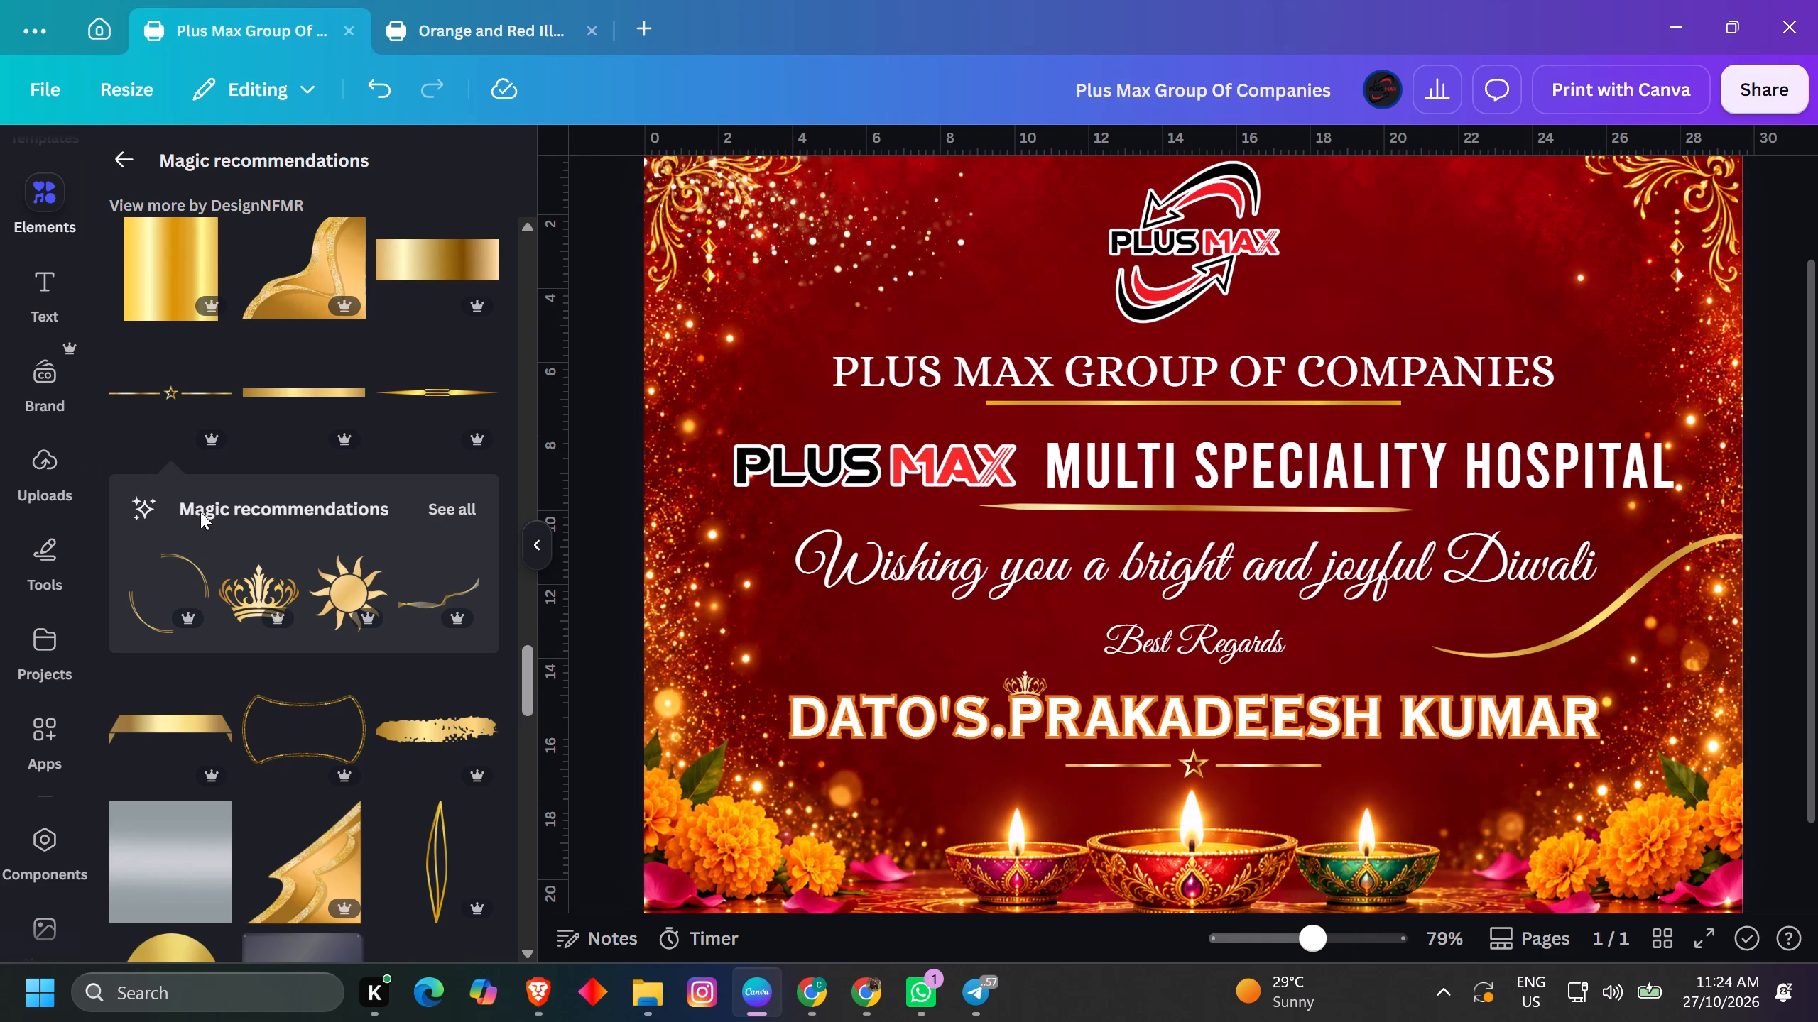
scroll(379, 641, down, 3)
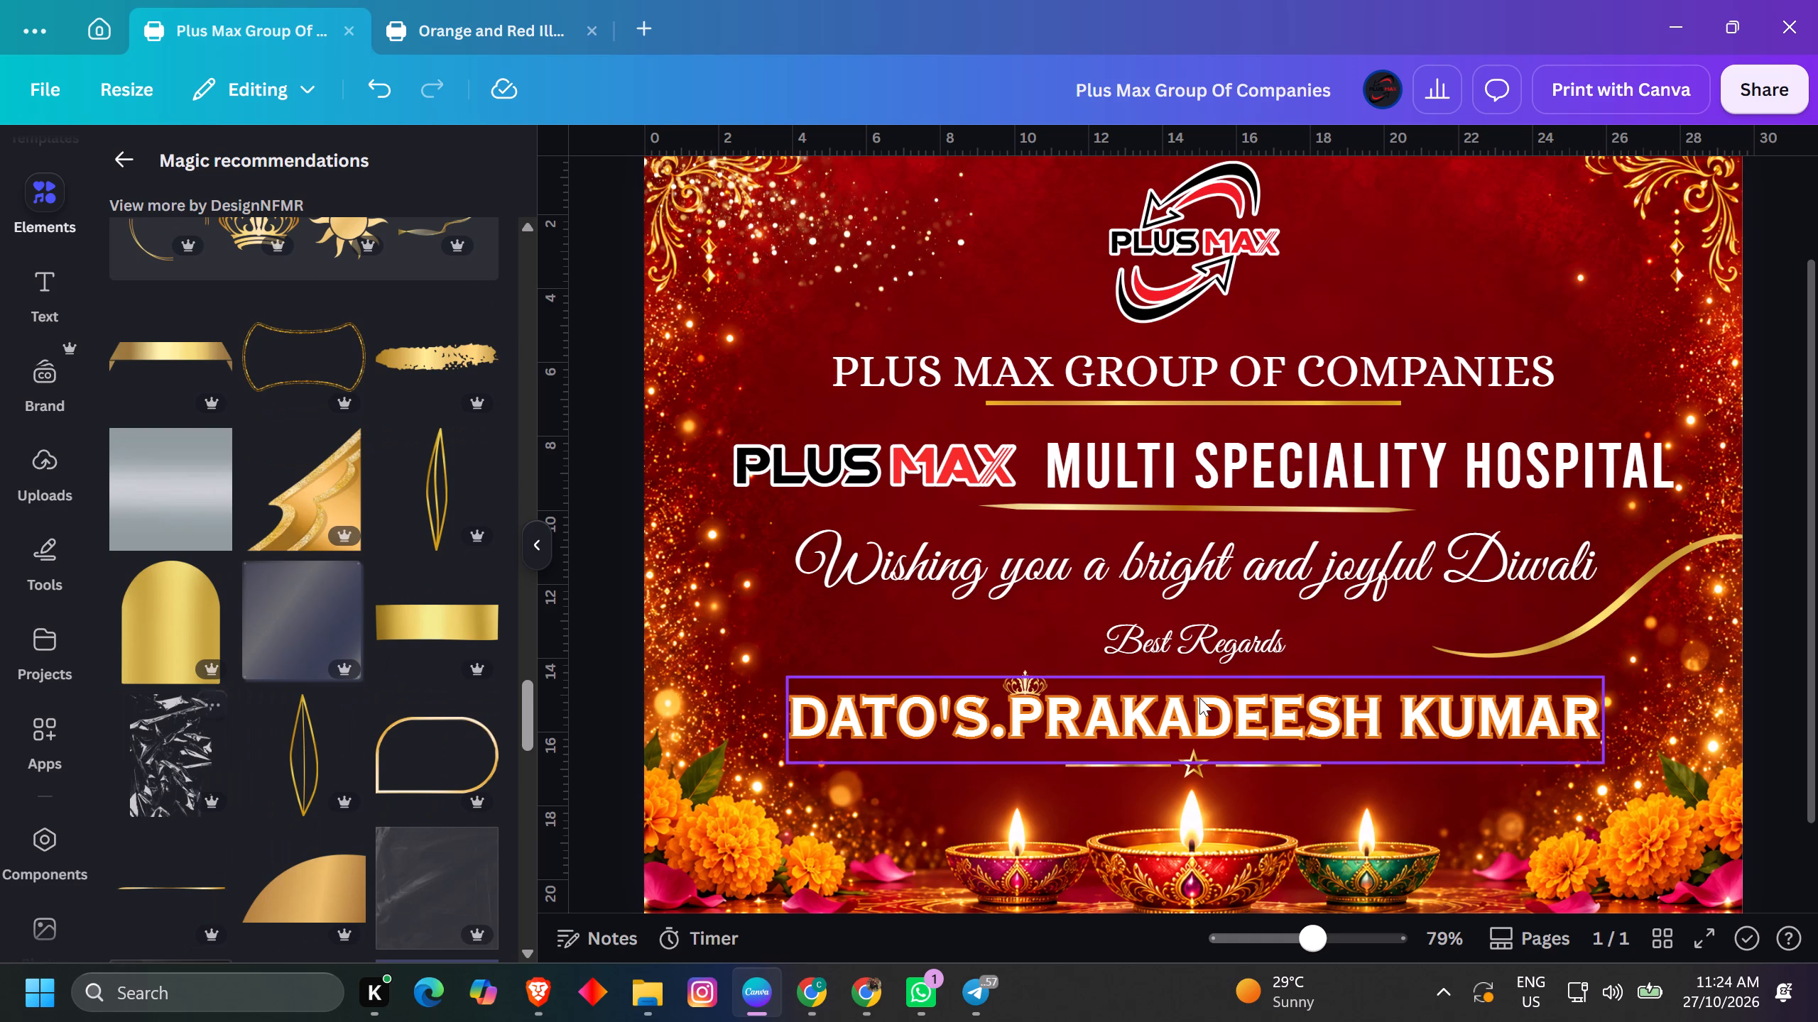
drag(1558, 627, 1591, 614)
click(1591, 614)
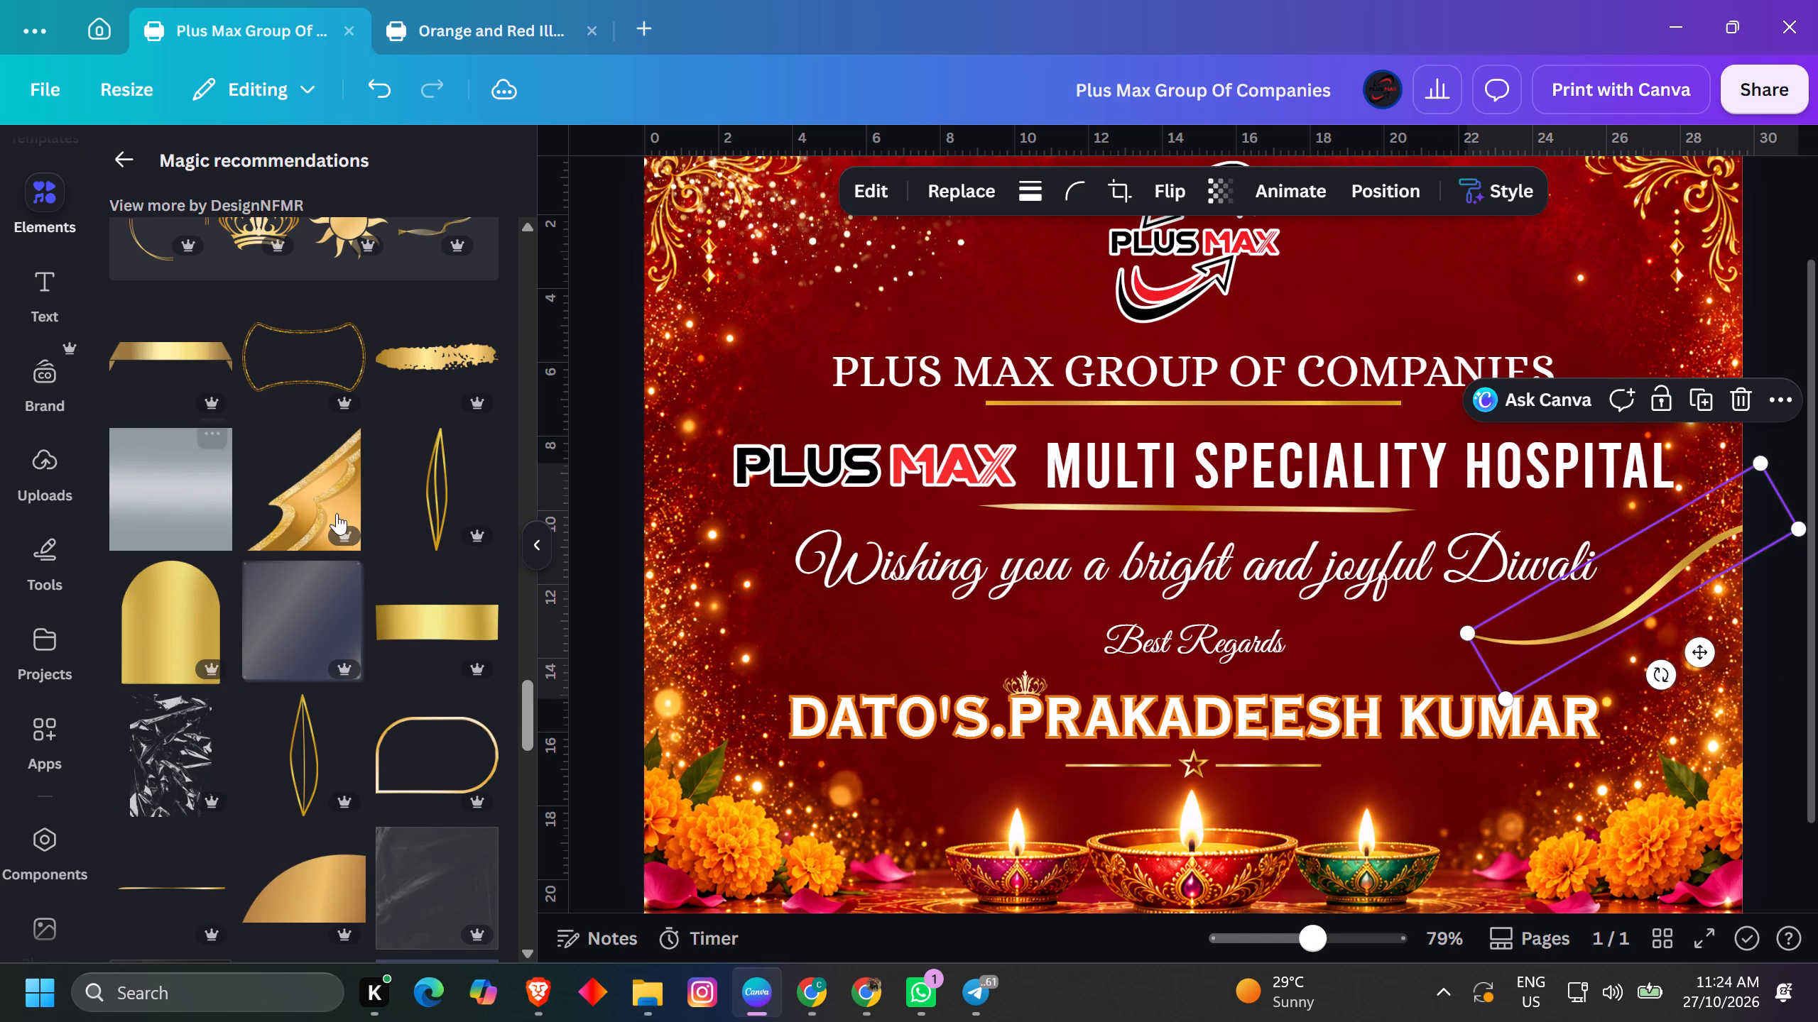
Look through the rest of the recommended gold graphics for another decoration, and return to the GOLD search results.
scroll(362, 539, down, 4)
scroll(420, 646, down, 3)
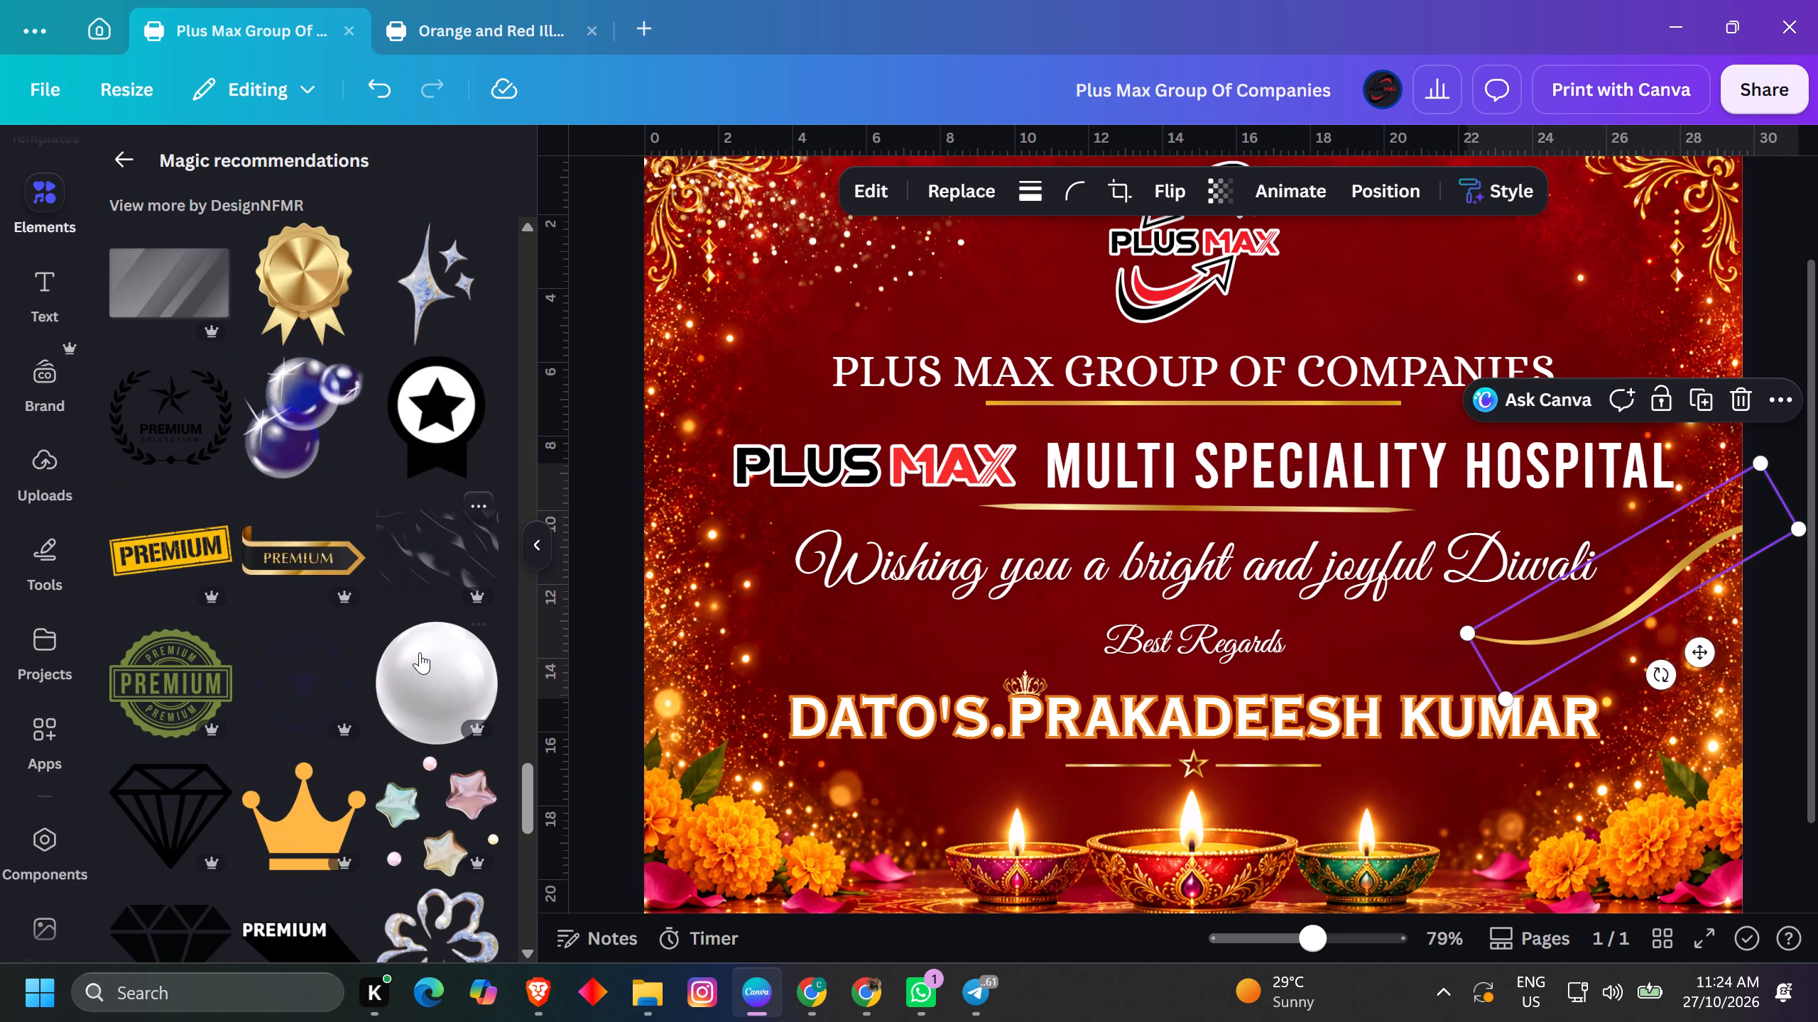
scroll(442, 539, down, 3)
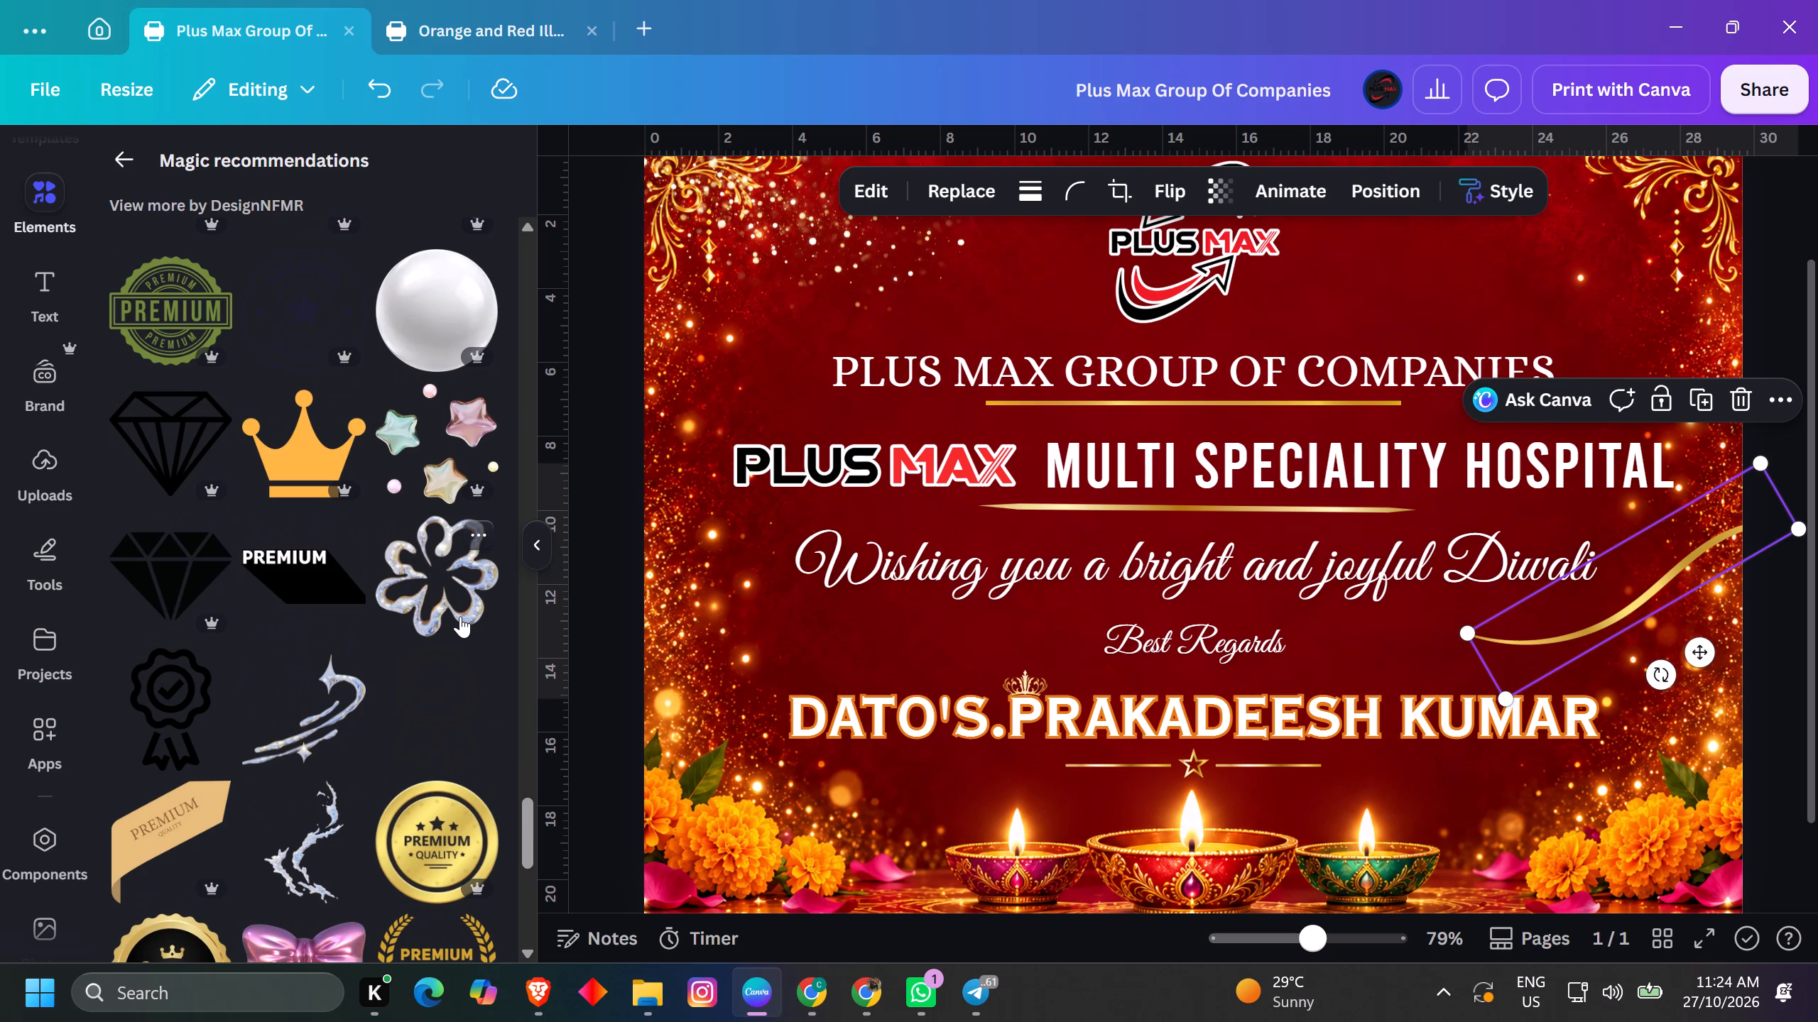
scroll(460, 634, down, 3)
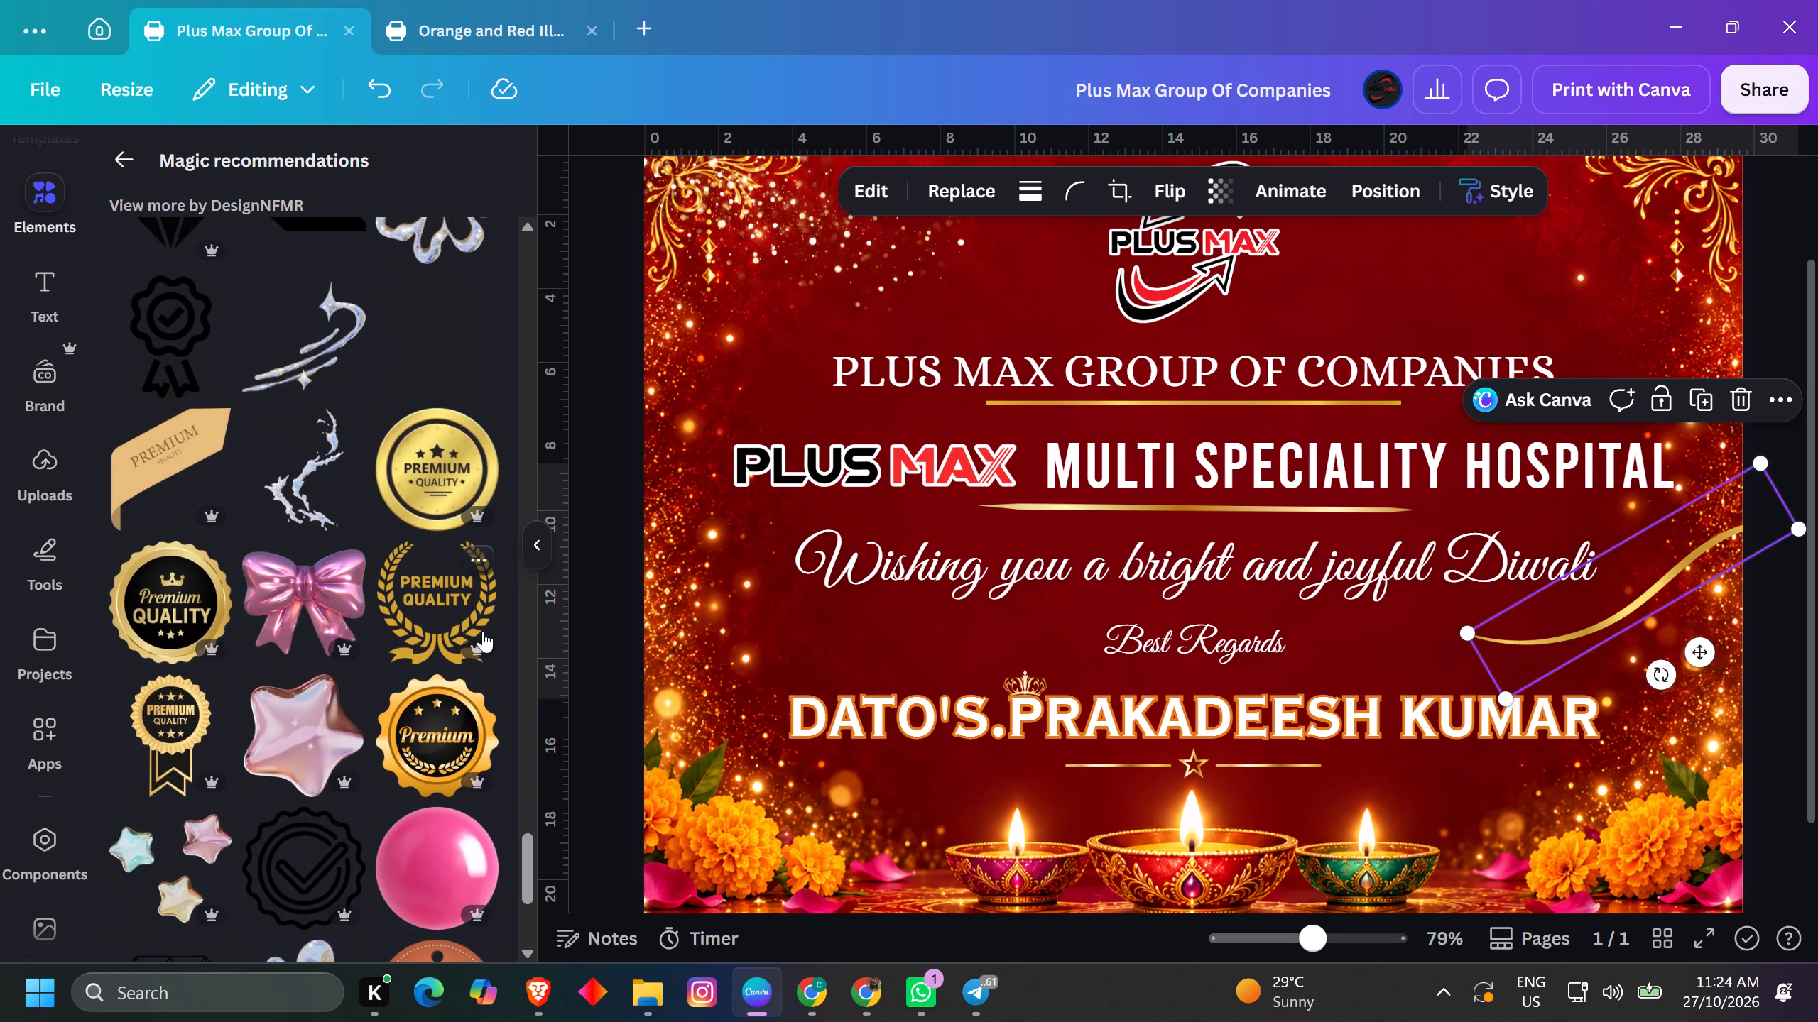
scroll(442, 652, down, 8)
scroll(442, 660, up, 3)
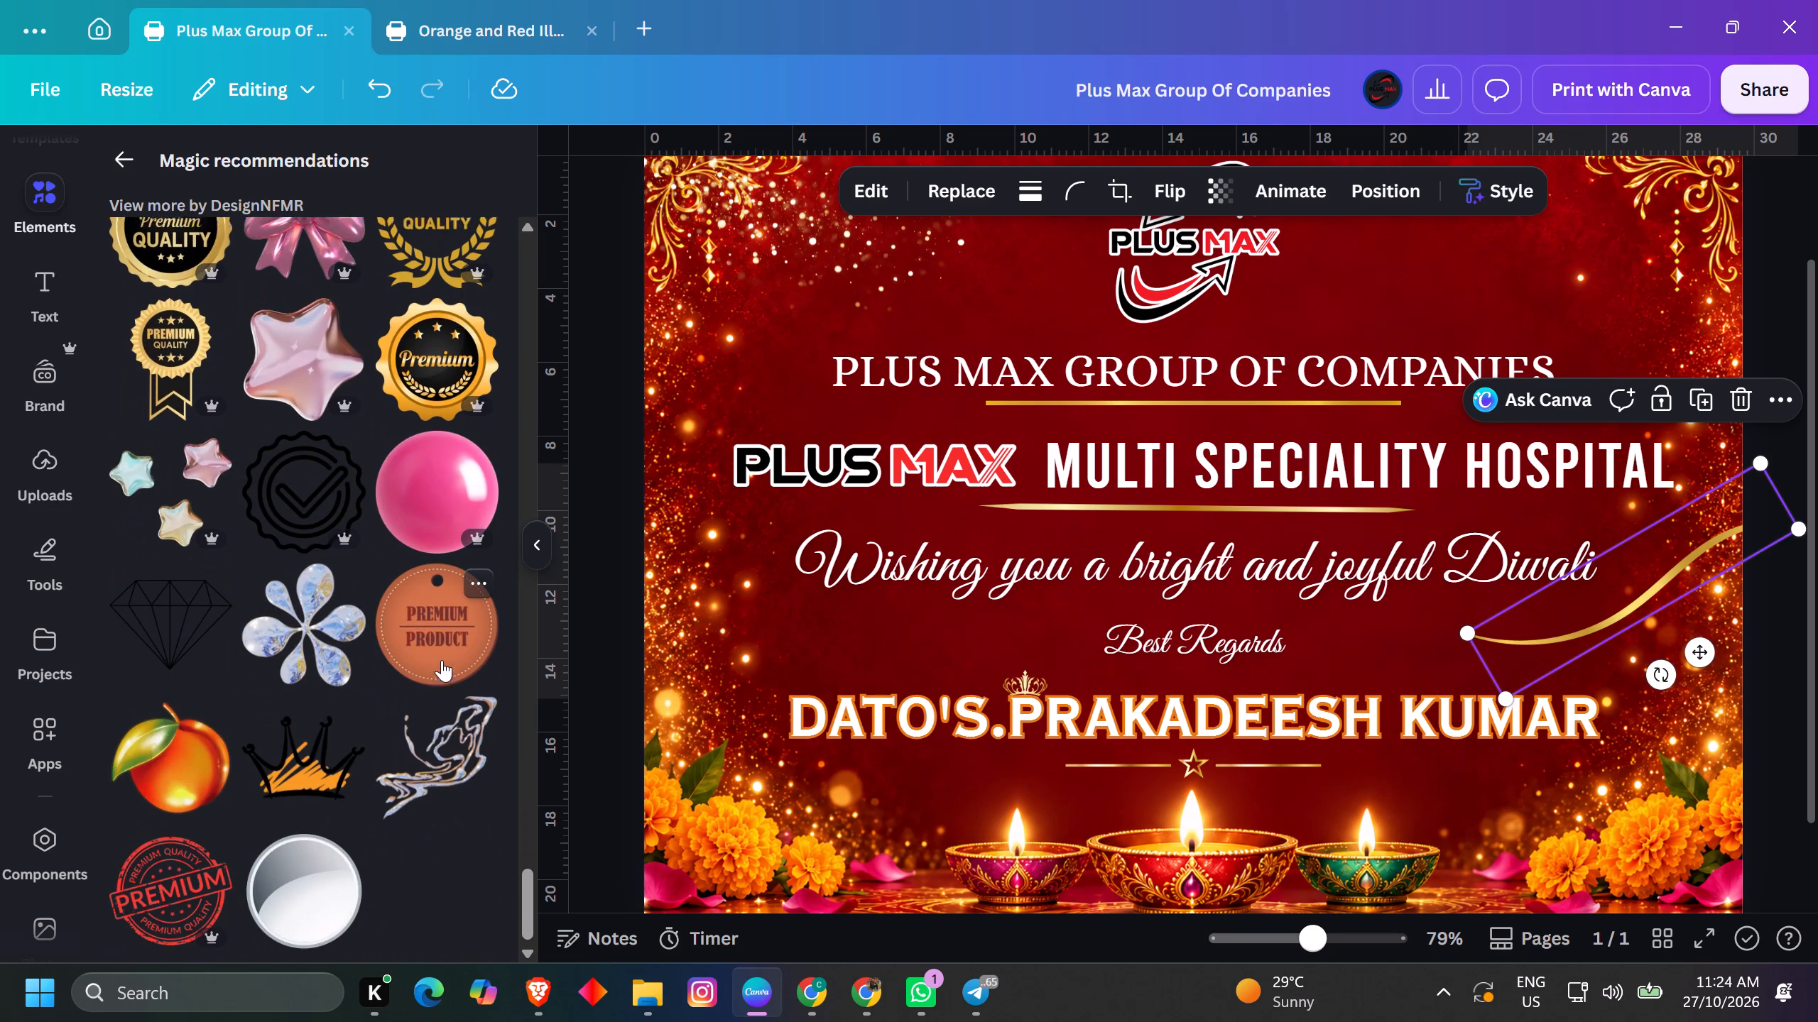
scroll(442, 660, up, 2)
click(140, 172)
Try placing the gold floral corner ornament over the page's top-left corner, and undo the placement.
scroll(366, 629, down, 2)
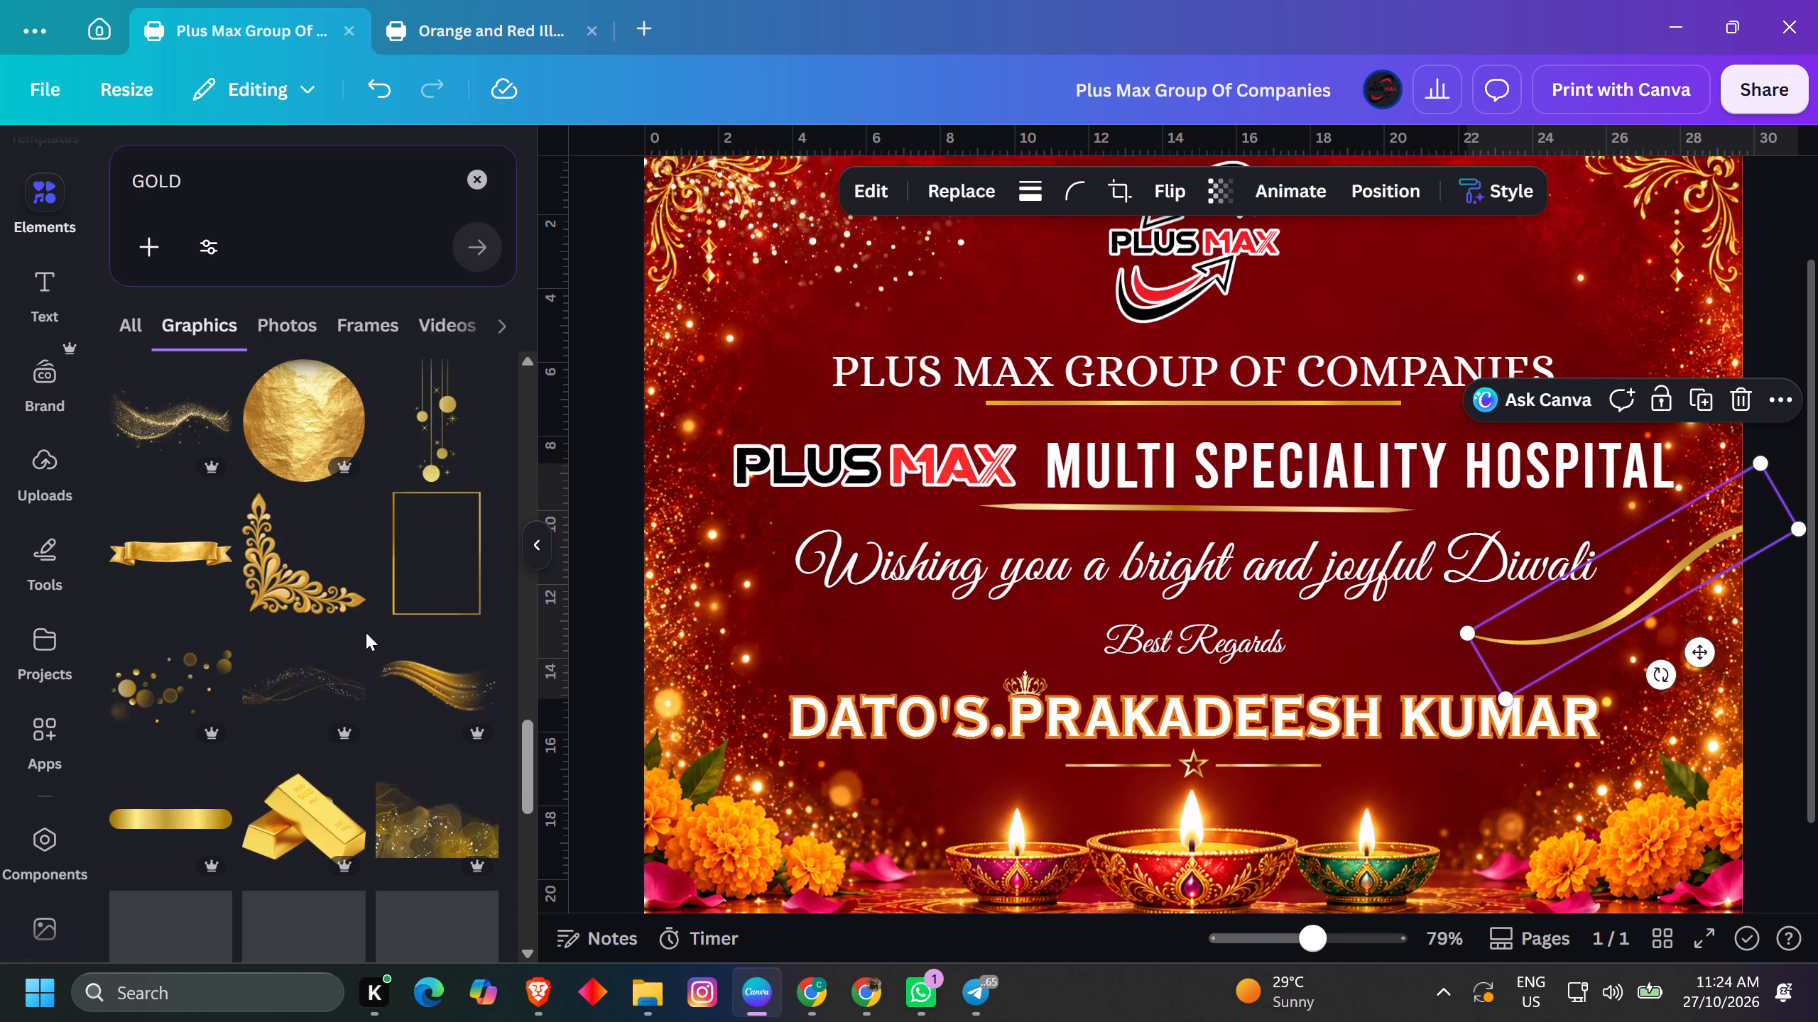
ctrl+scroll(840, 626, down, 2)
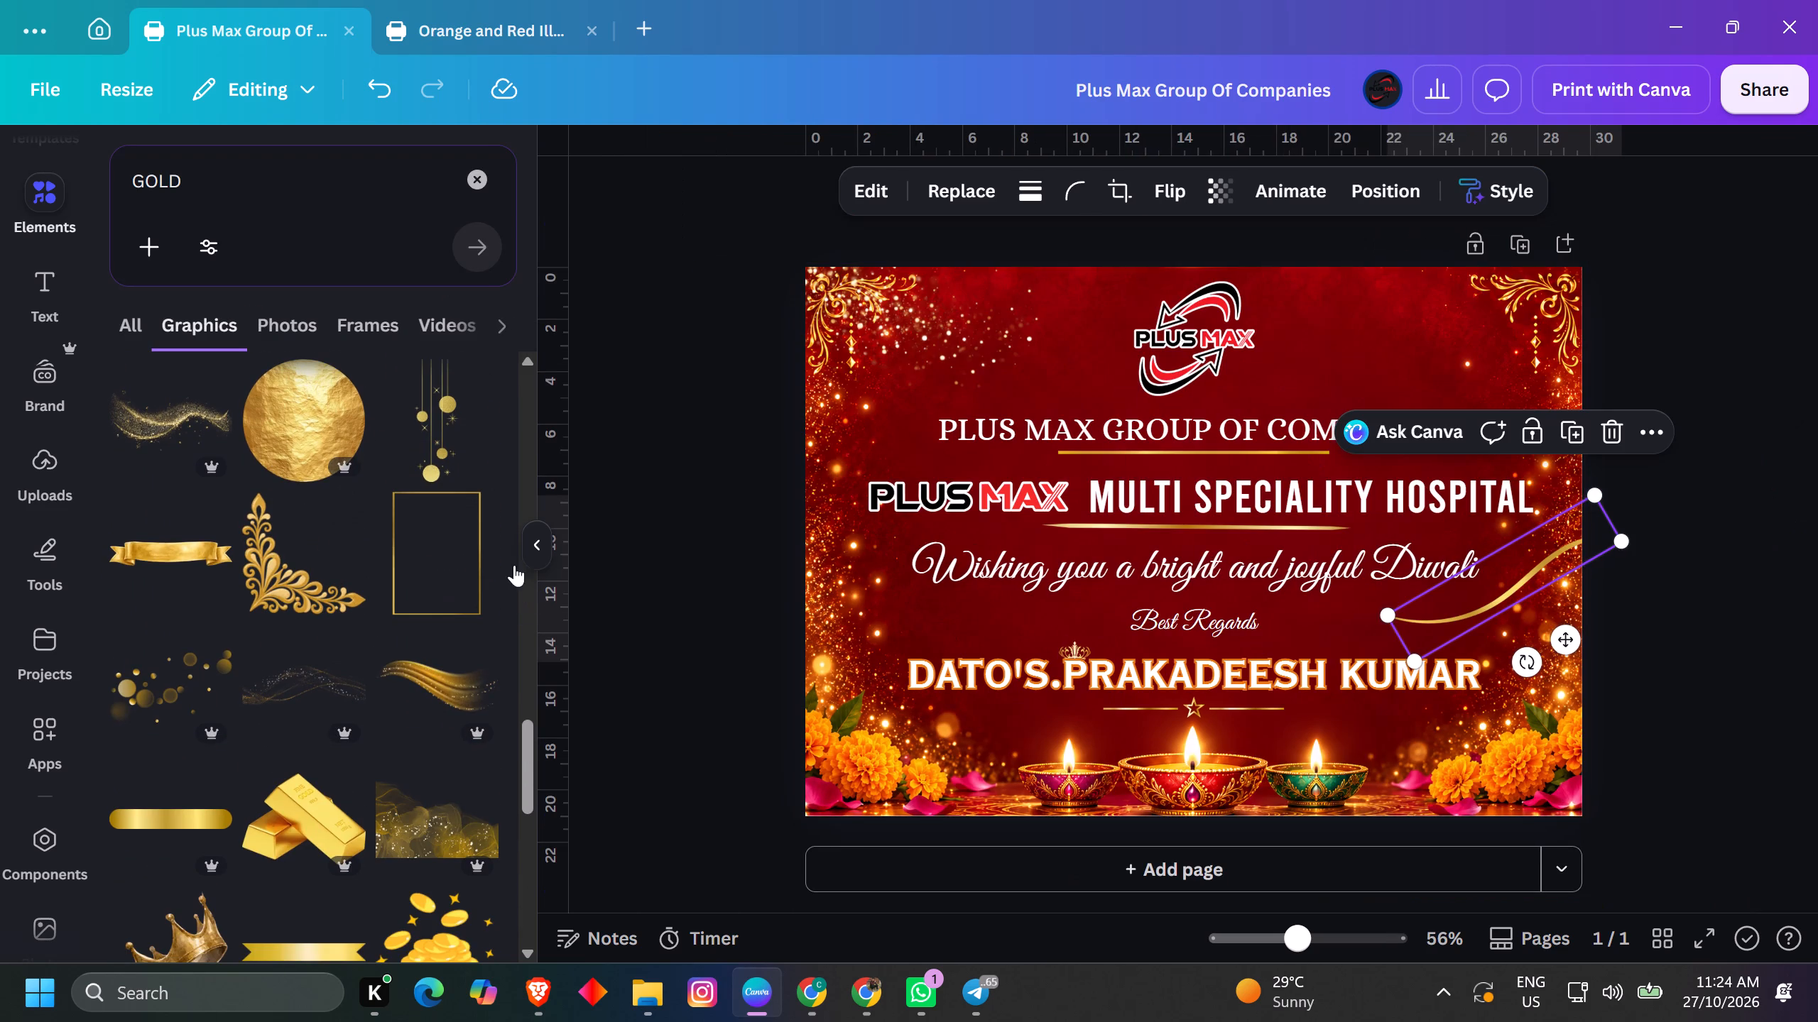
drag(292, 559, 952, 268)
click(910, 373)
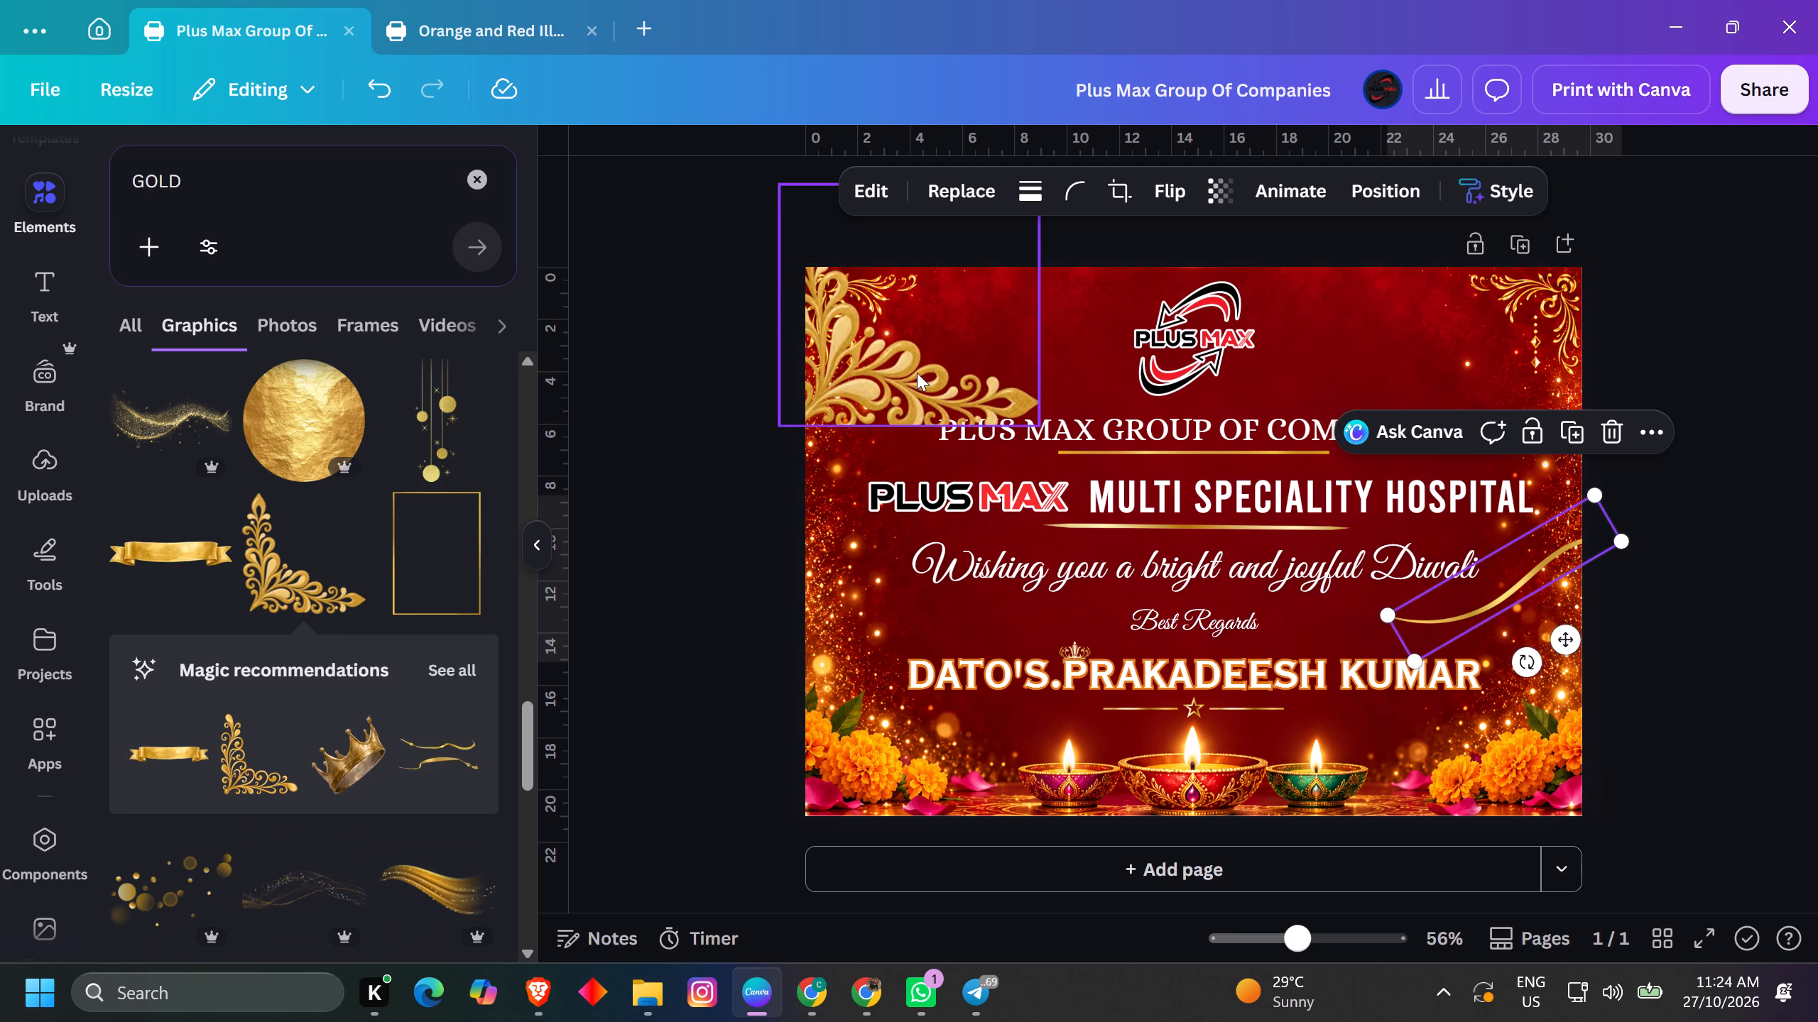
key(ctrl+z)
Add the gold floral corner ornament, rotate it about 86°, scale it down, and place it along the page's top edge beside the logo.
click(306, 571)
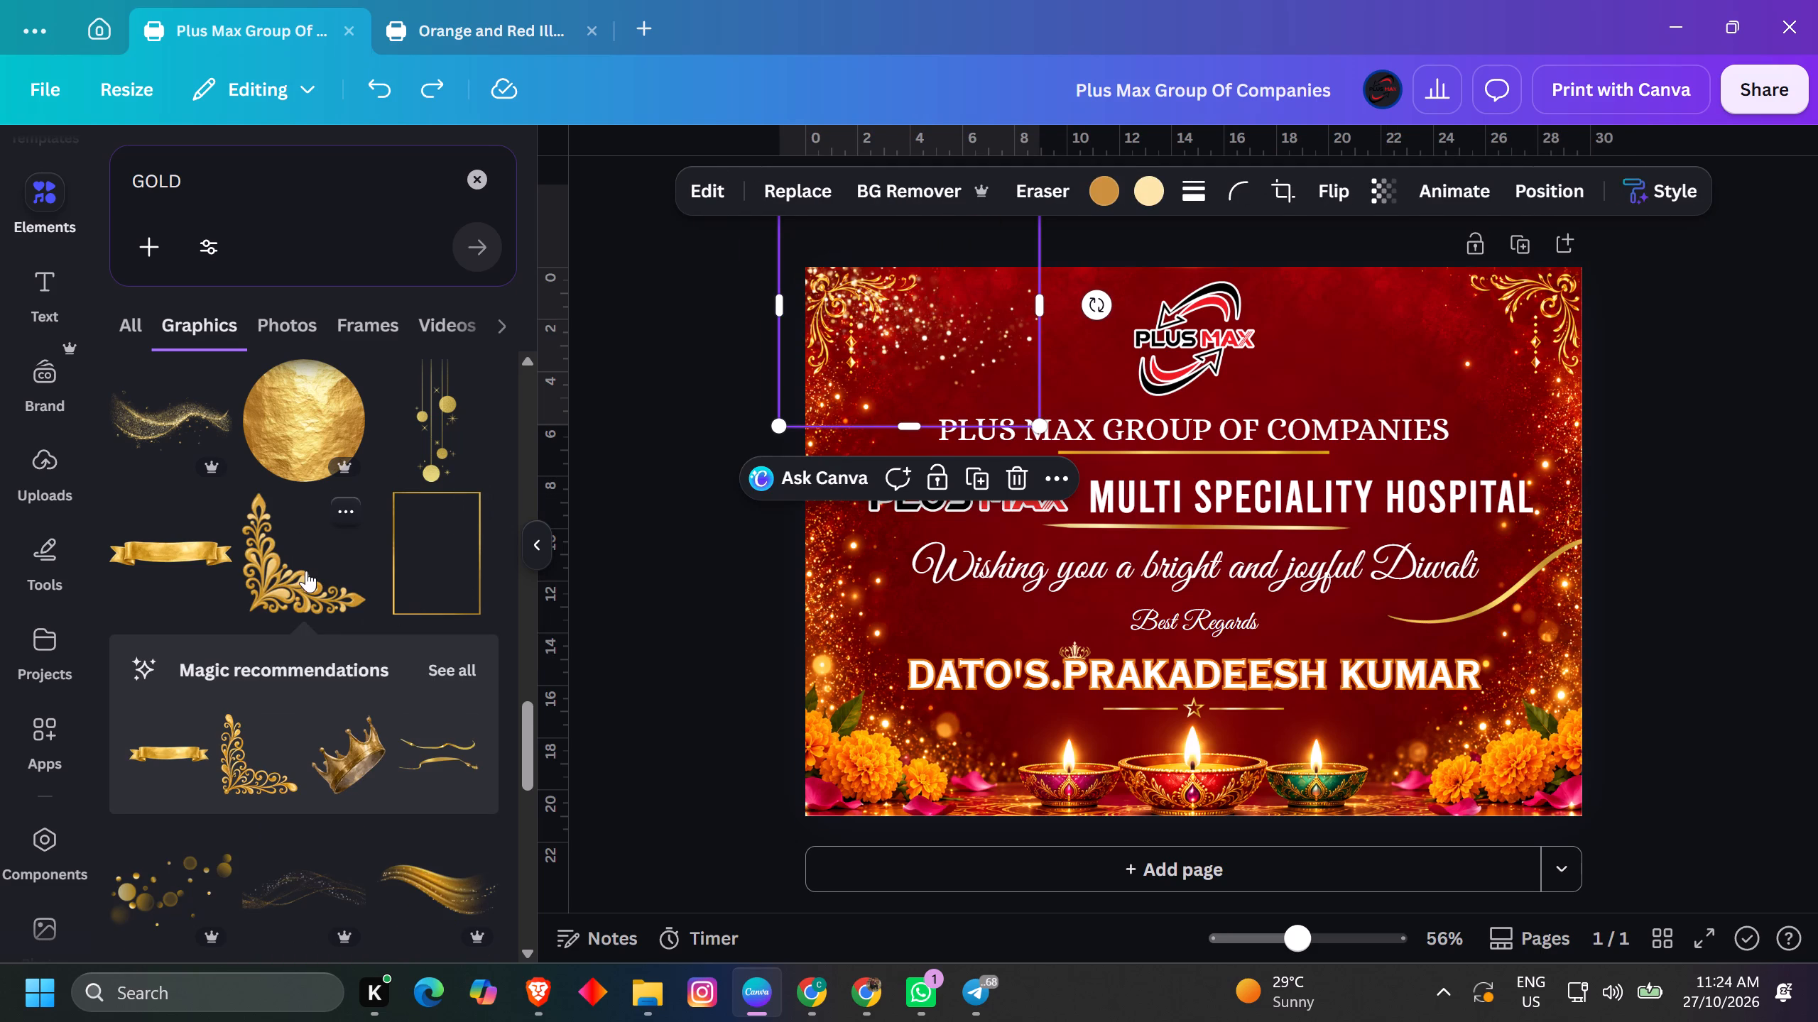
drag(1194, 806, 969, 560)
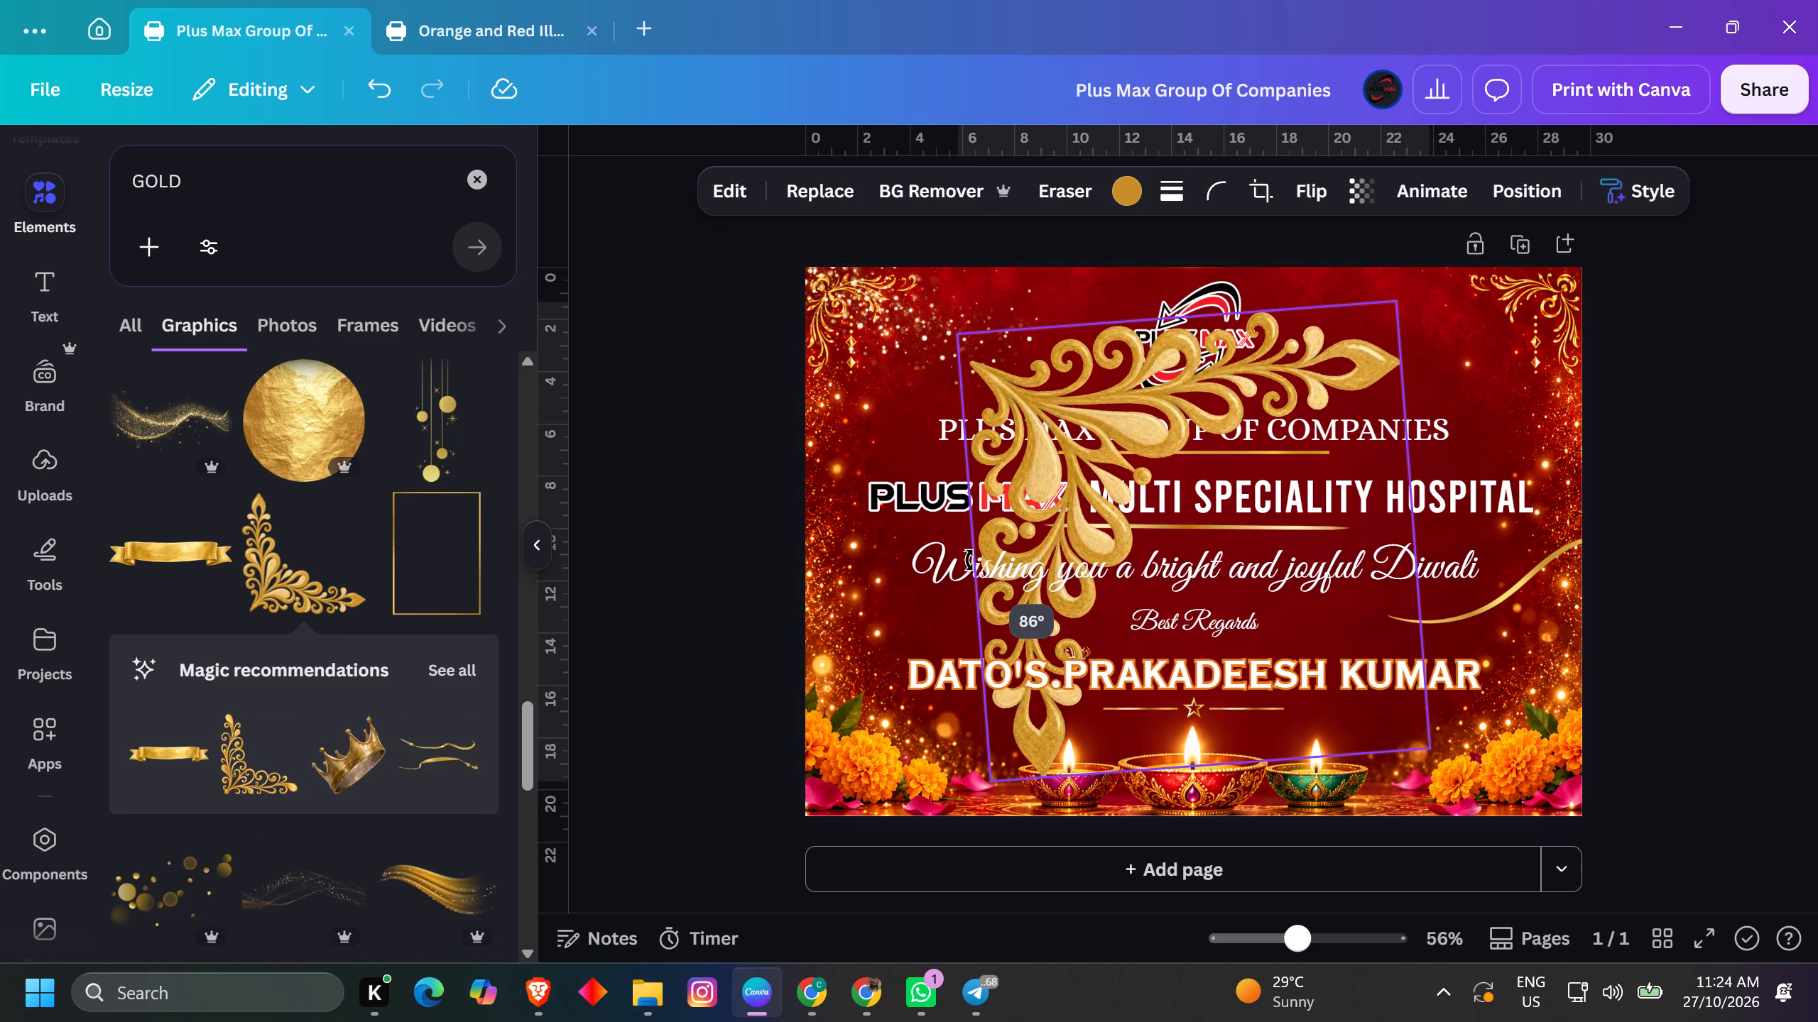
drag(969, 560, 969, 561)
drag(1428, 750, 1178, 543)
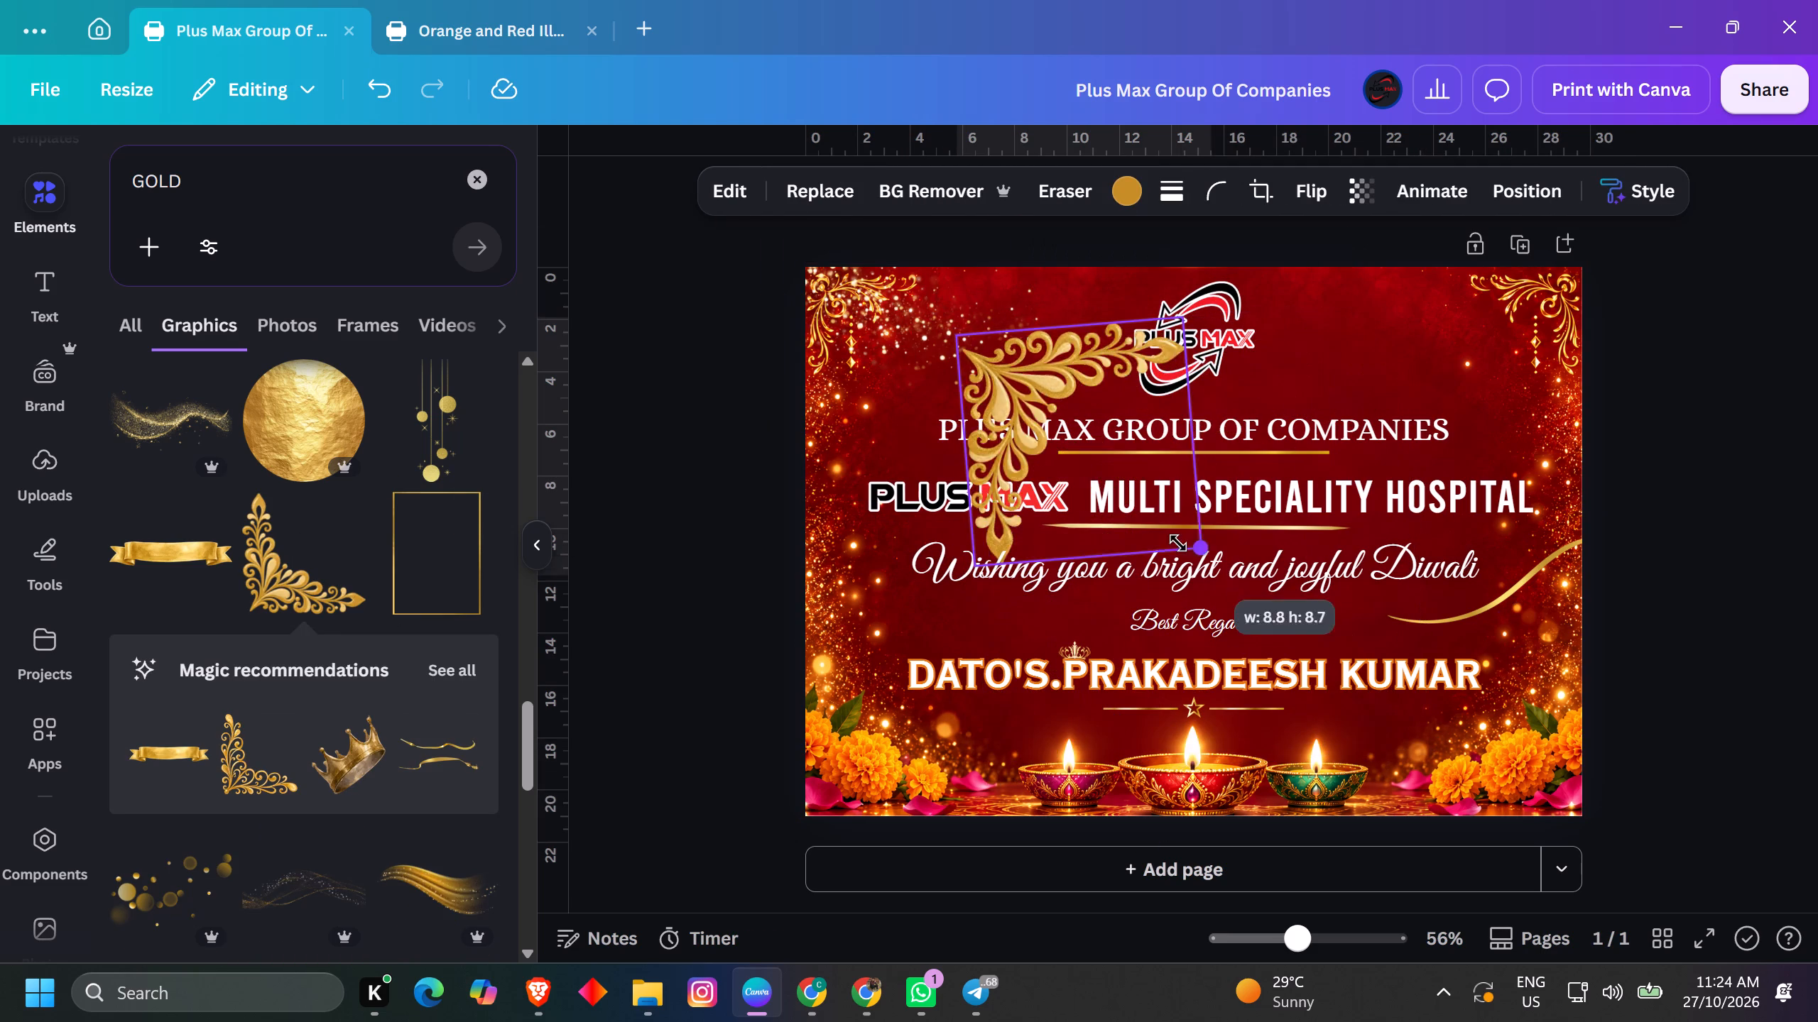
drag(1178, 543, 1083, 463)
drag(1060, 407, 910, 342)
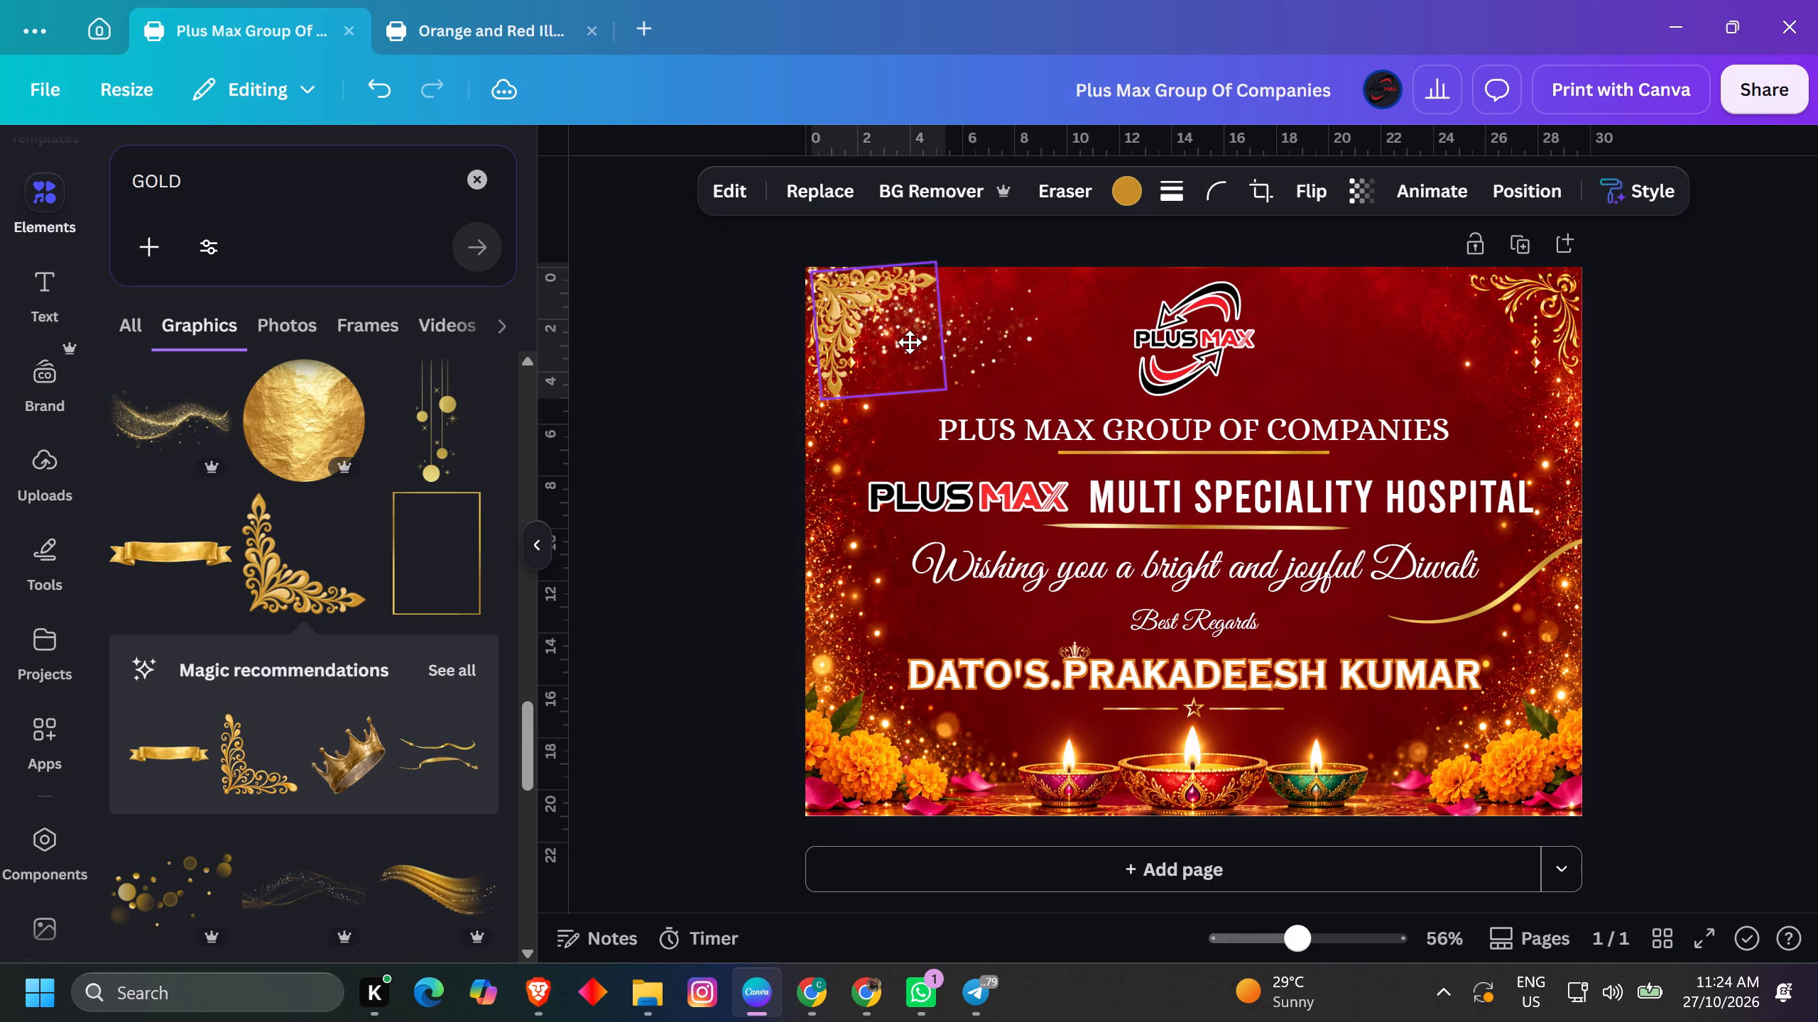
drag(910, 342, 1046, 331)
Delete the loose cluster of gold sparkles near the page's top-left corner.
click(878, 368)
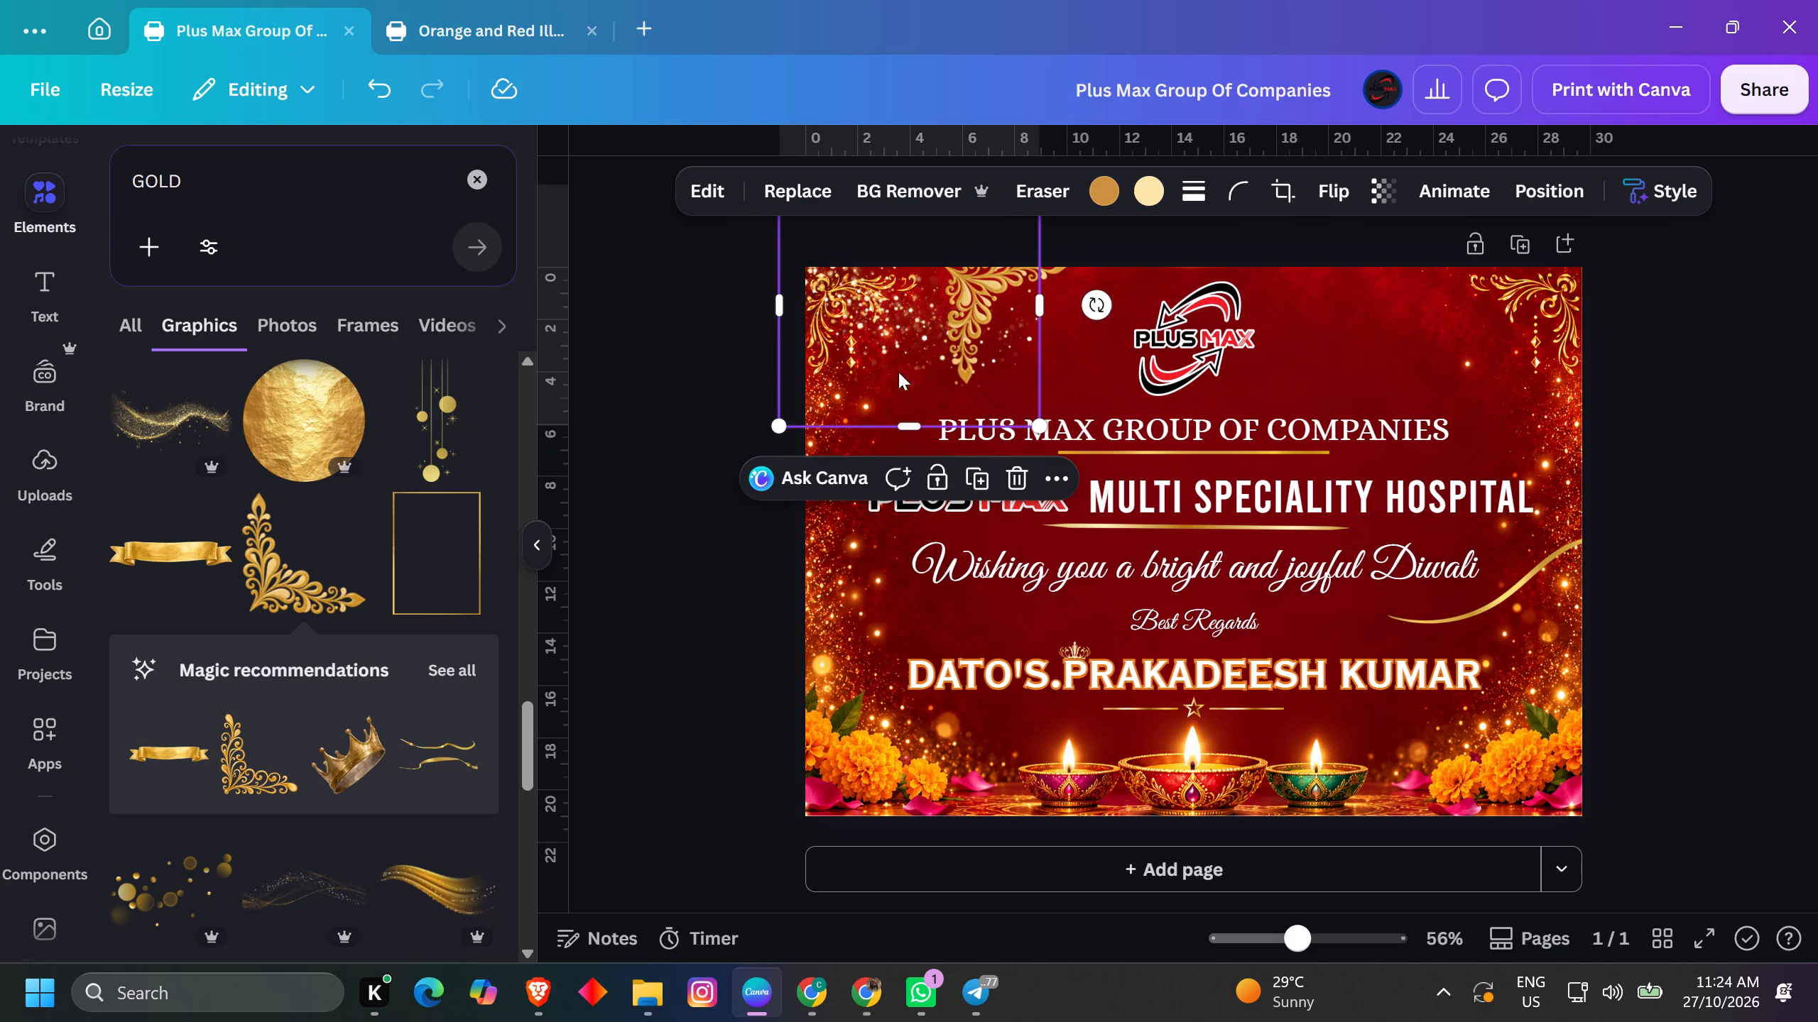
drag(900, 376, 1459, 416)
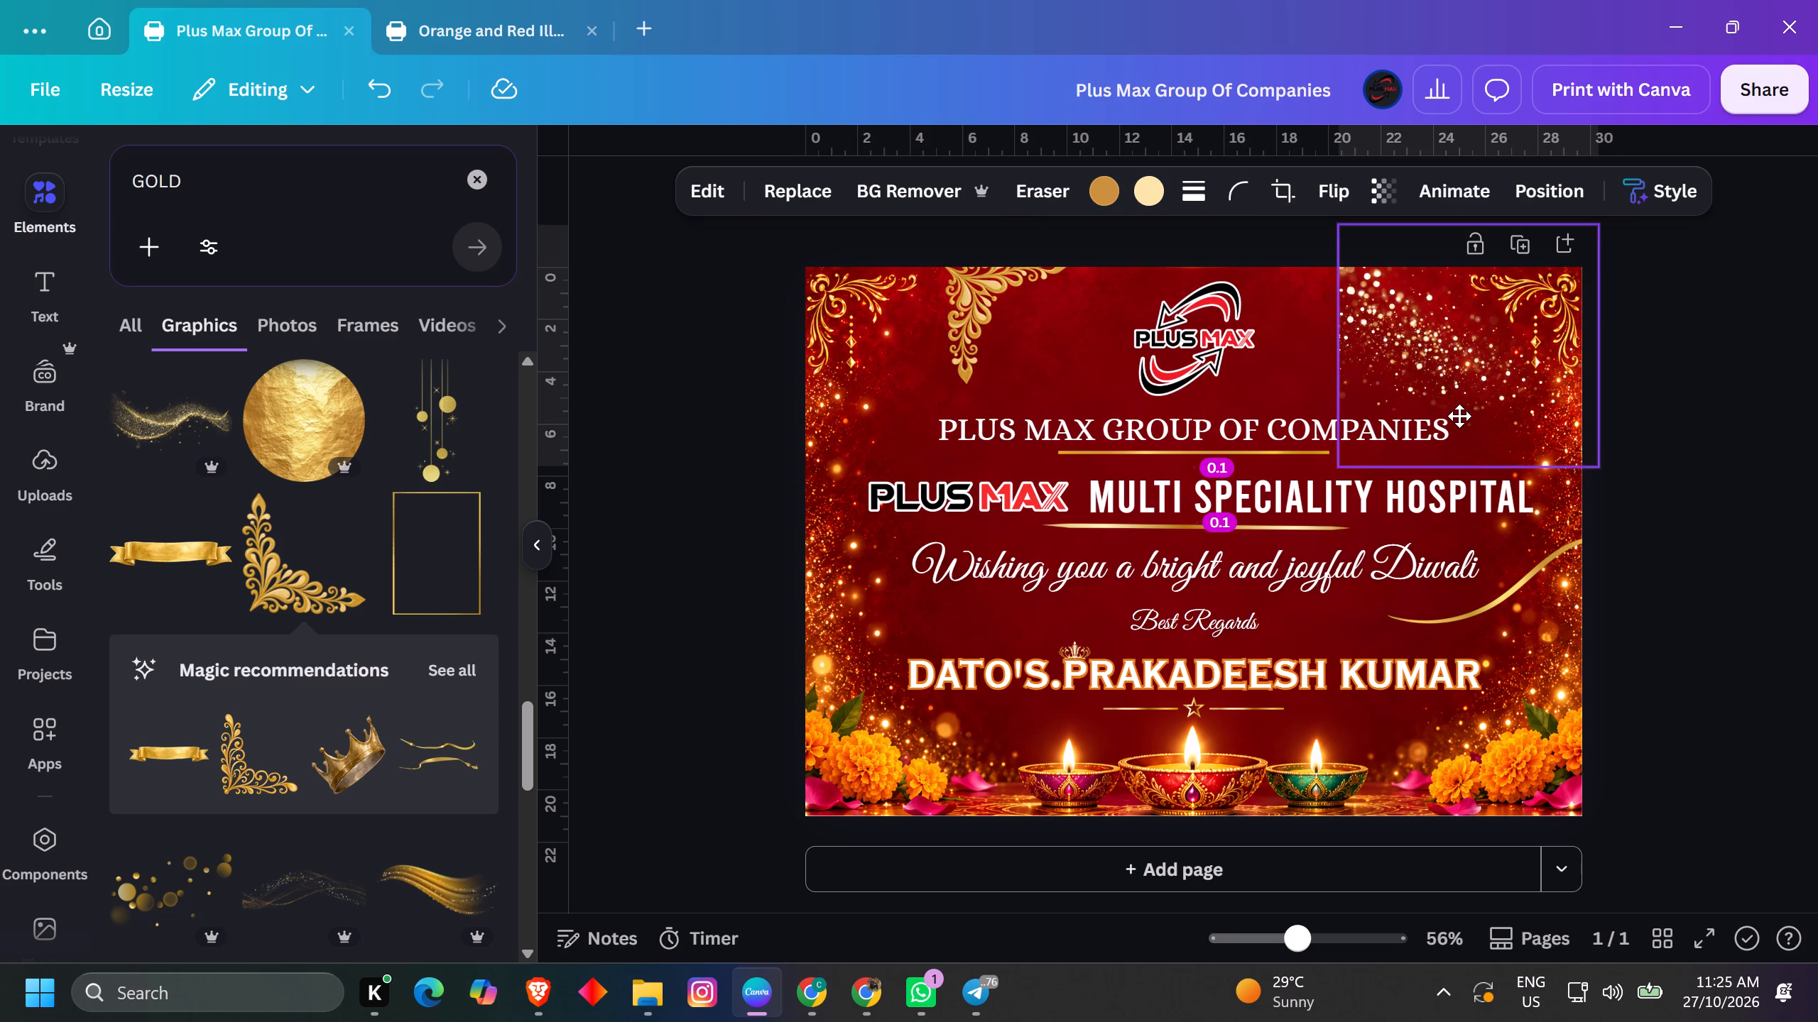
drag(1459, 416, 984, 339)
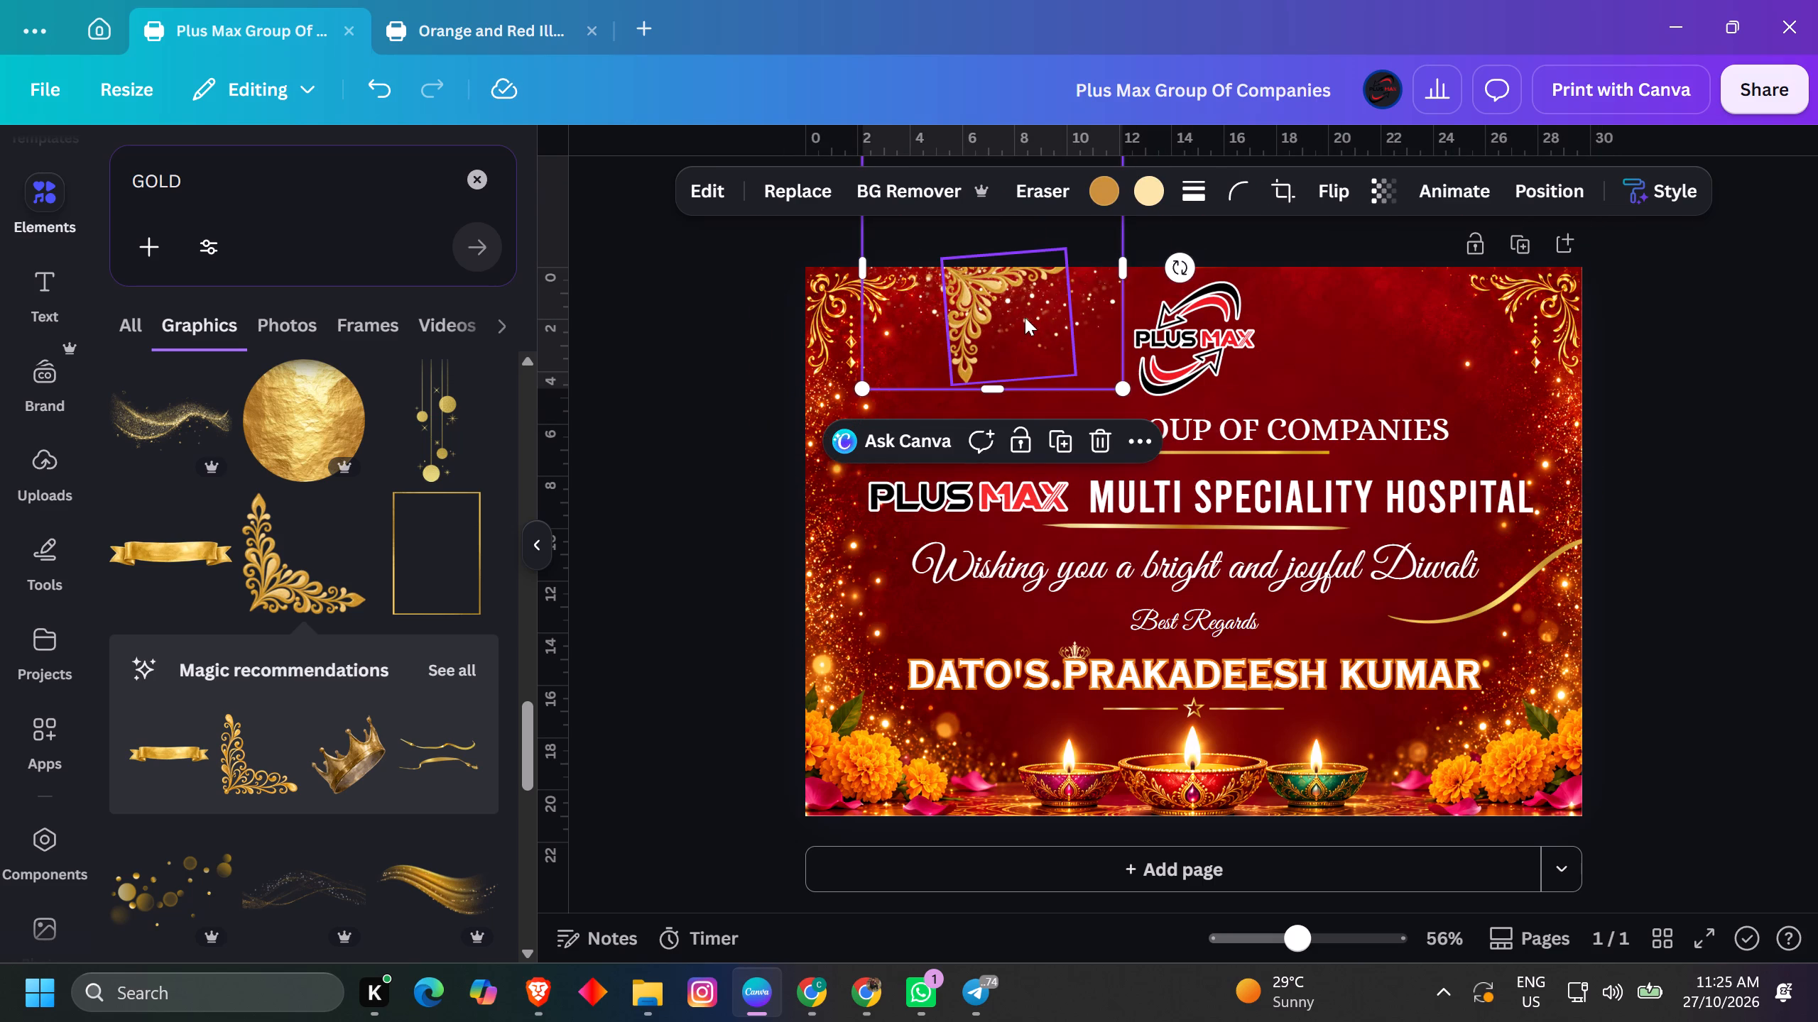
key(Delete)
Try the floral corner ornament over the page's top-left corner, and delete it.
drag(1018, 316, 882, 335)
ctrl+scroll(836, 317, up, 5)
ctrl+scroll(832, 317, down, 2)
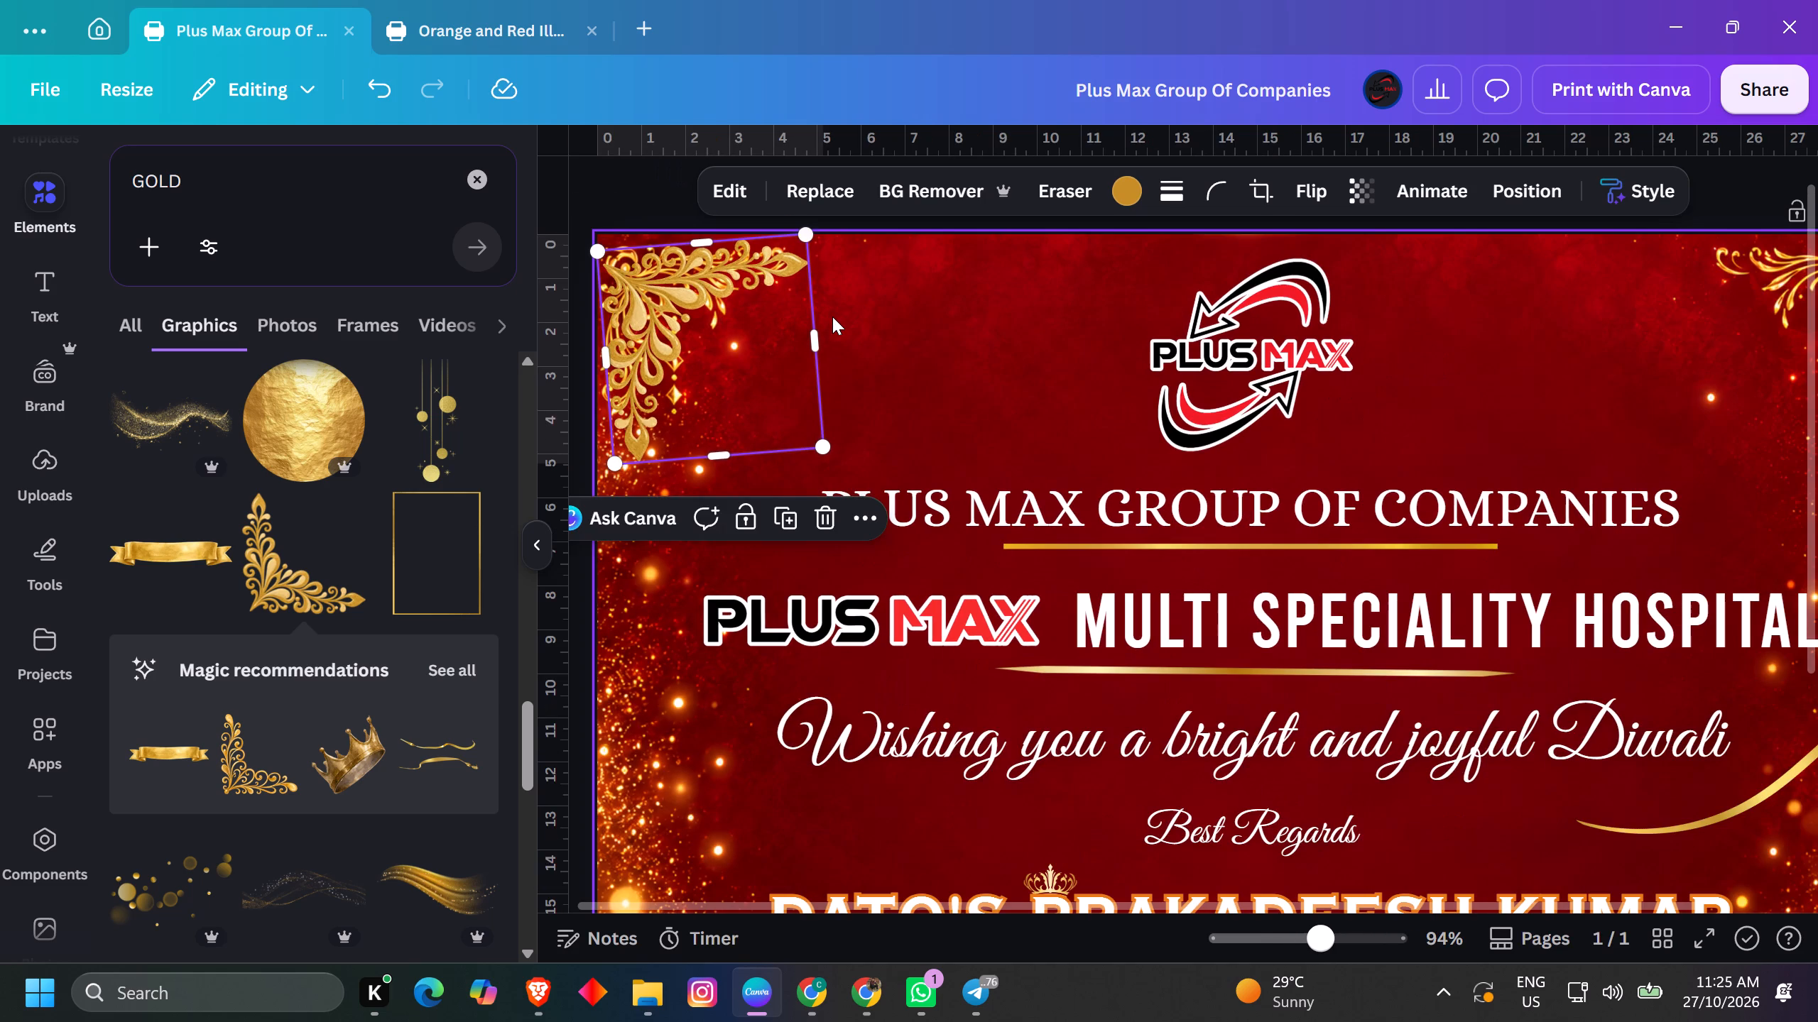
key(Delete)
Add the swirling gold glitter wave from the GOLD graphics, position it around the greeting, and send it backward behind the text.
scroll(373, 454, down, 3)
drag(311, 525, 955, 473)
scroll(1104, 495, down, 1)
ctrl+scroll(1175, 470, down, 3)
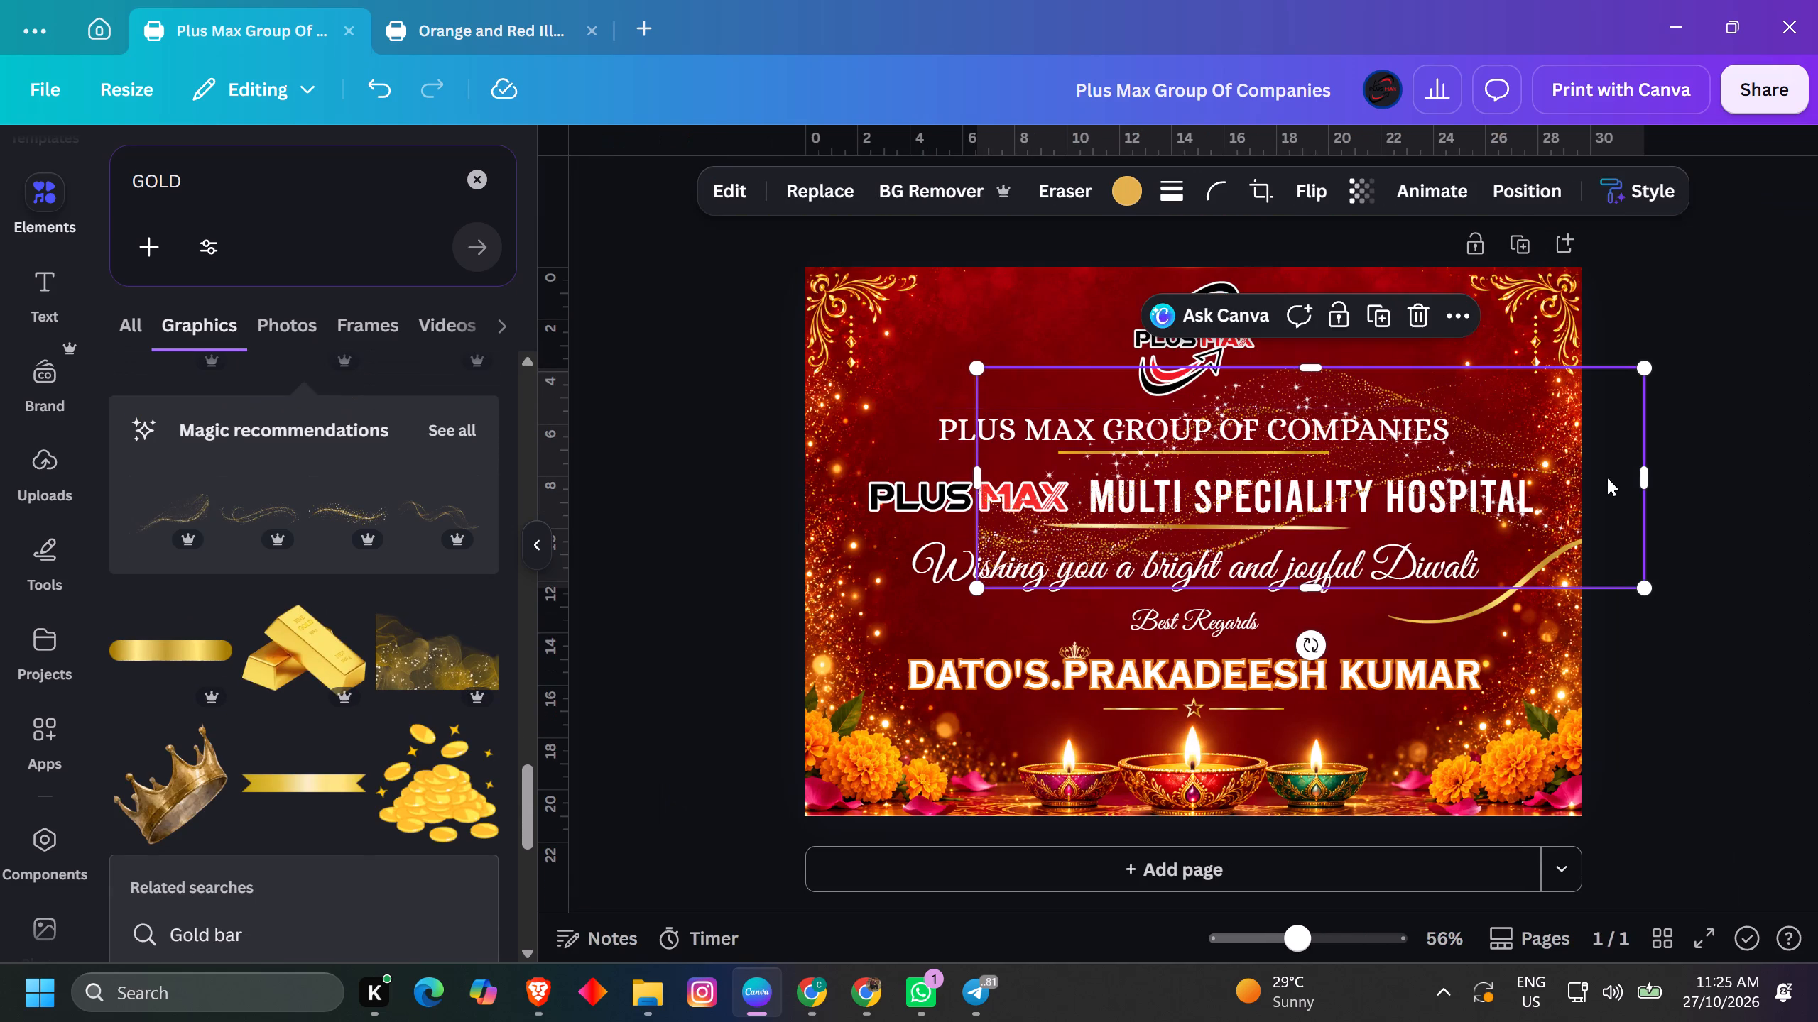
drag(1593, 444, 1377, 544)
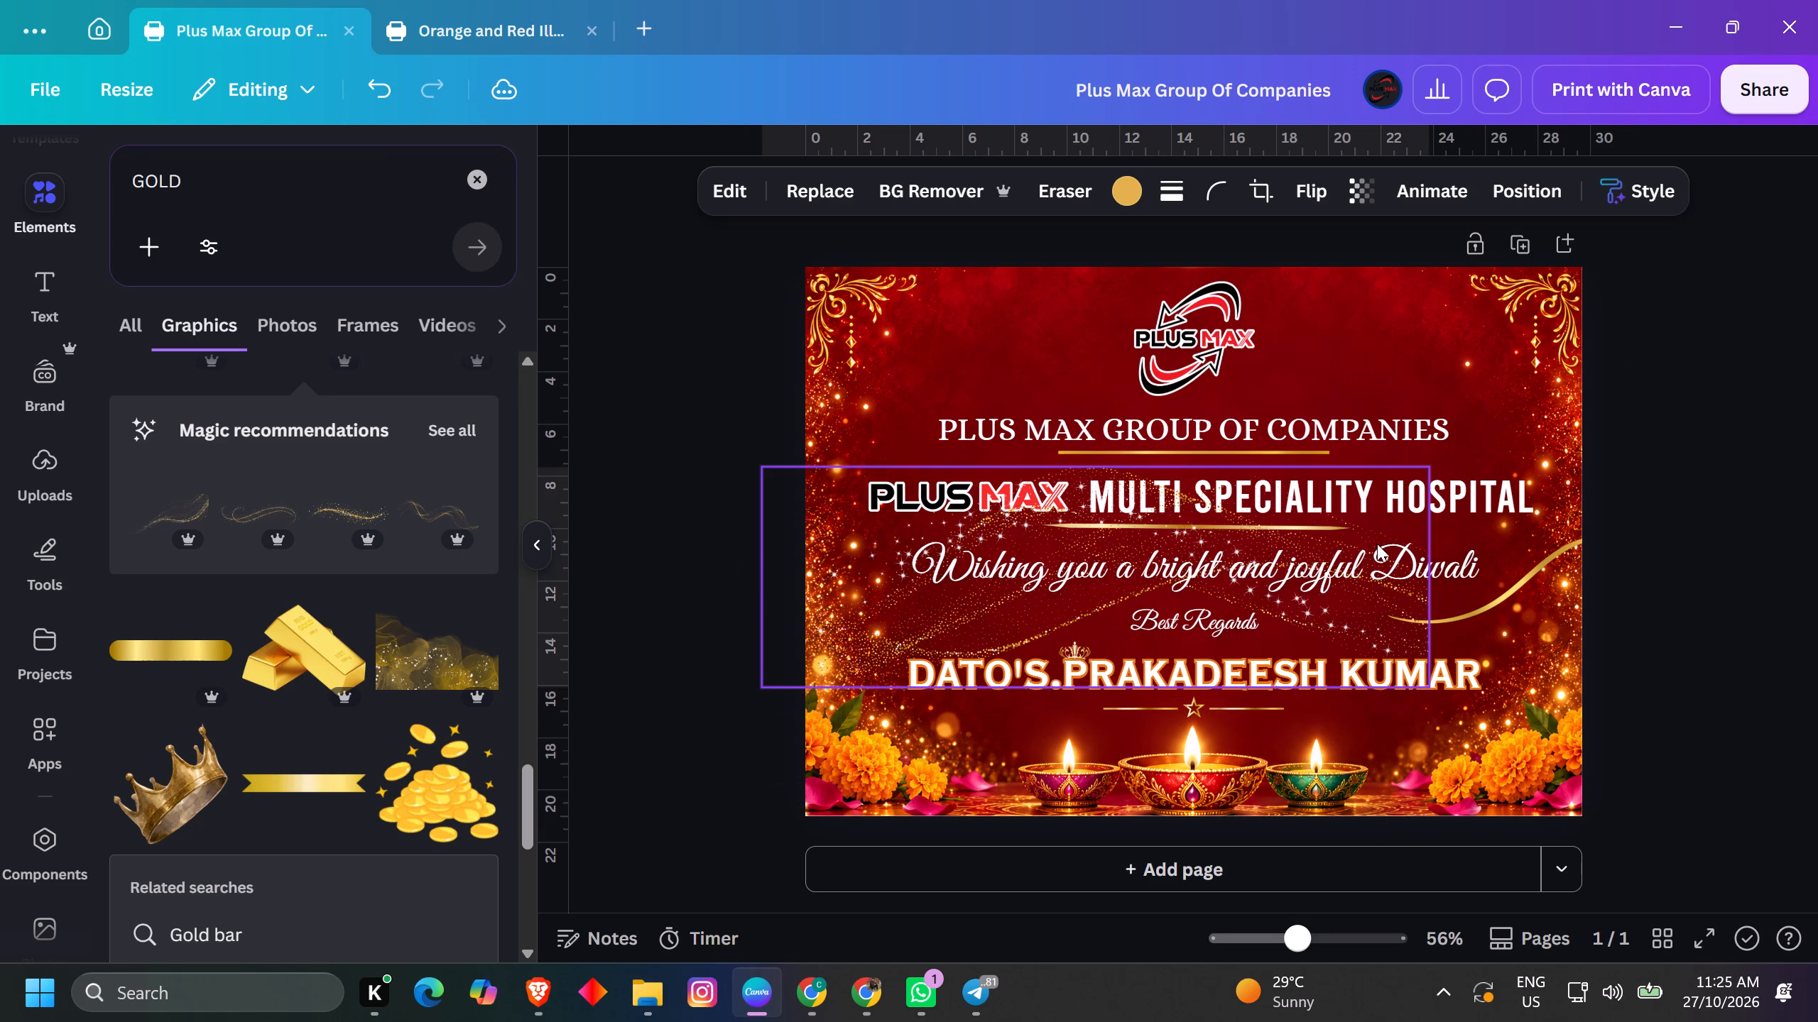
key(ctrl+bracketleft)
key(ctrl+bracketleft)
key(ctrl+bracketleft)
key(ctrl+bracketleft)
key(ctrl+bracketleft)
key(ctrl+bracketleft)
key(ctrl+bracketleft)
key(ctrl+bracketleft)
key(ctrl+bracketleft)
key(ctrl+bracketleft)
key(ctrl+bracketleft)
key(ctrl+bracketleft)
key(ctrl+bracketleft)
key(ctrl+bracketleft)
key(ctrl+bracketleft)
key(ctrl+bracketleft)
key(ctrl+bracketleft)
key(ctrl+bracketleft)
key(ctrl+bracketleft)
key(ctrl+bracketleft)
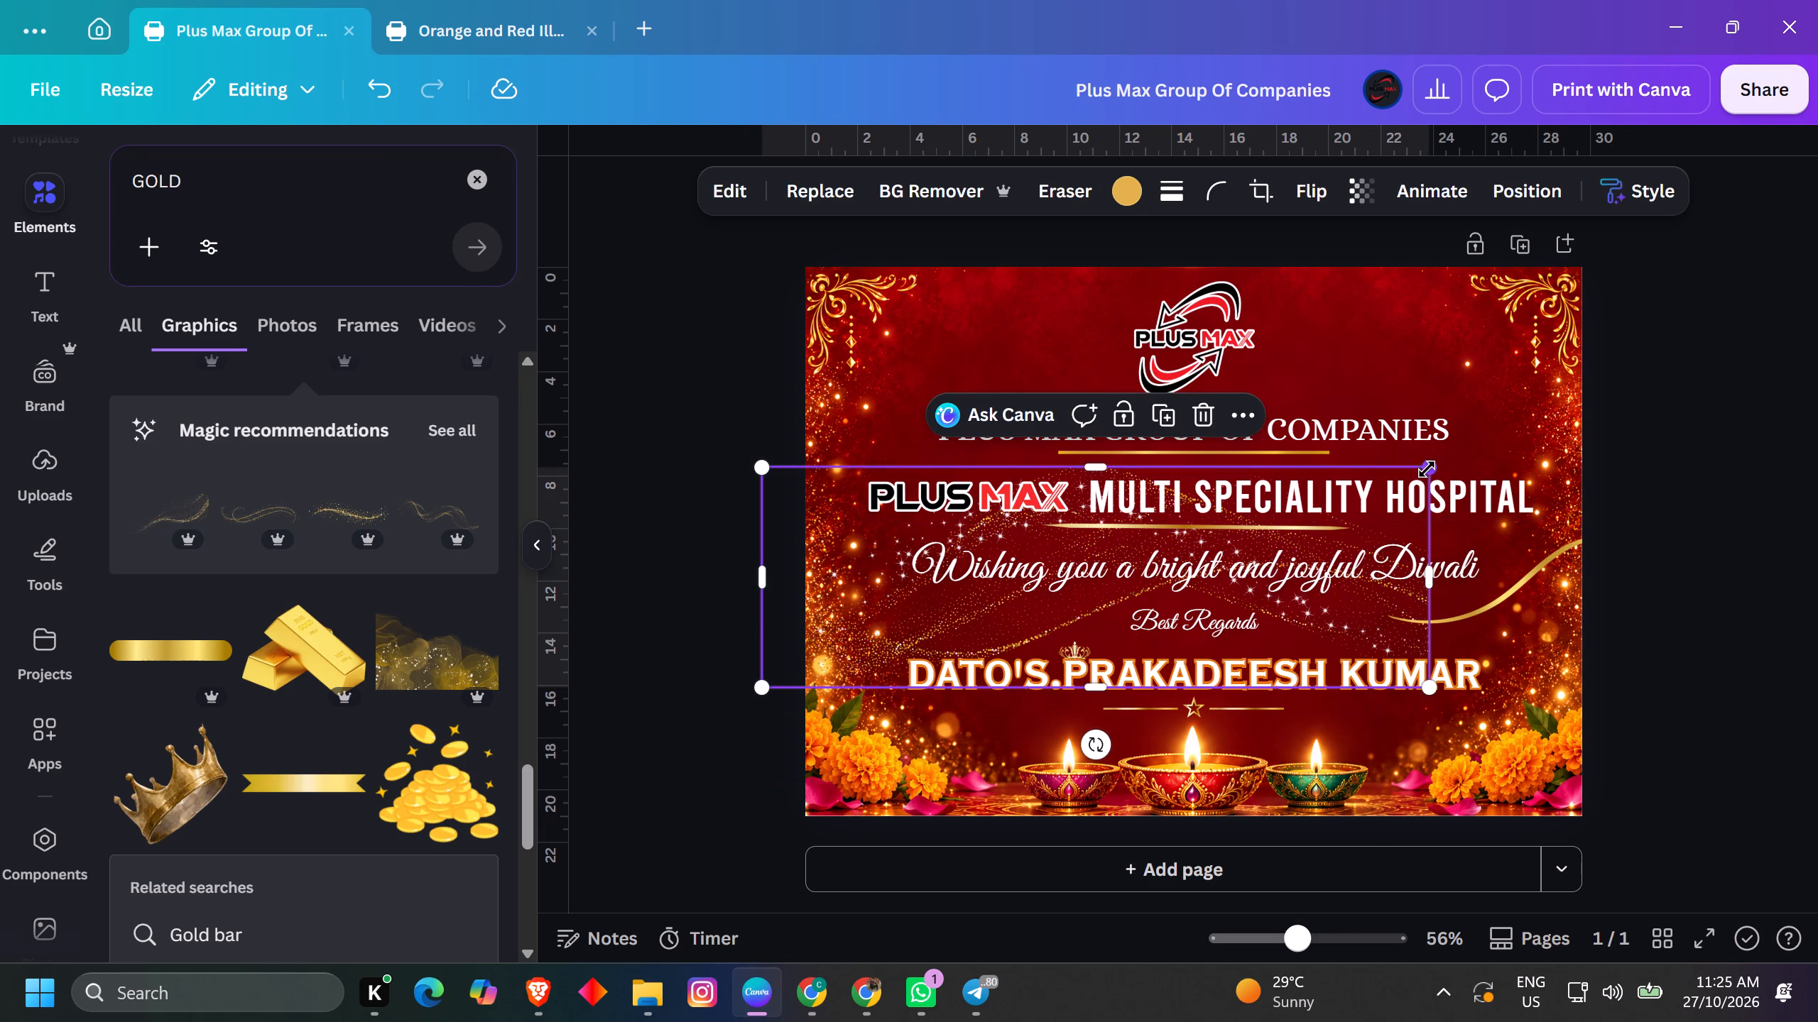
drag(1379, 554, 1386, 540)
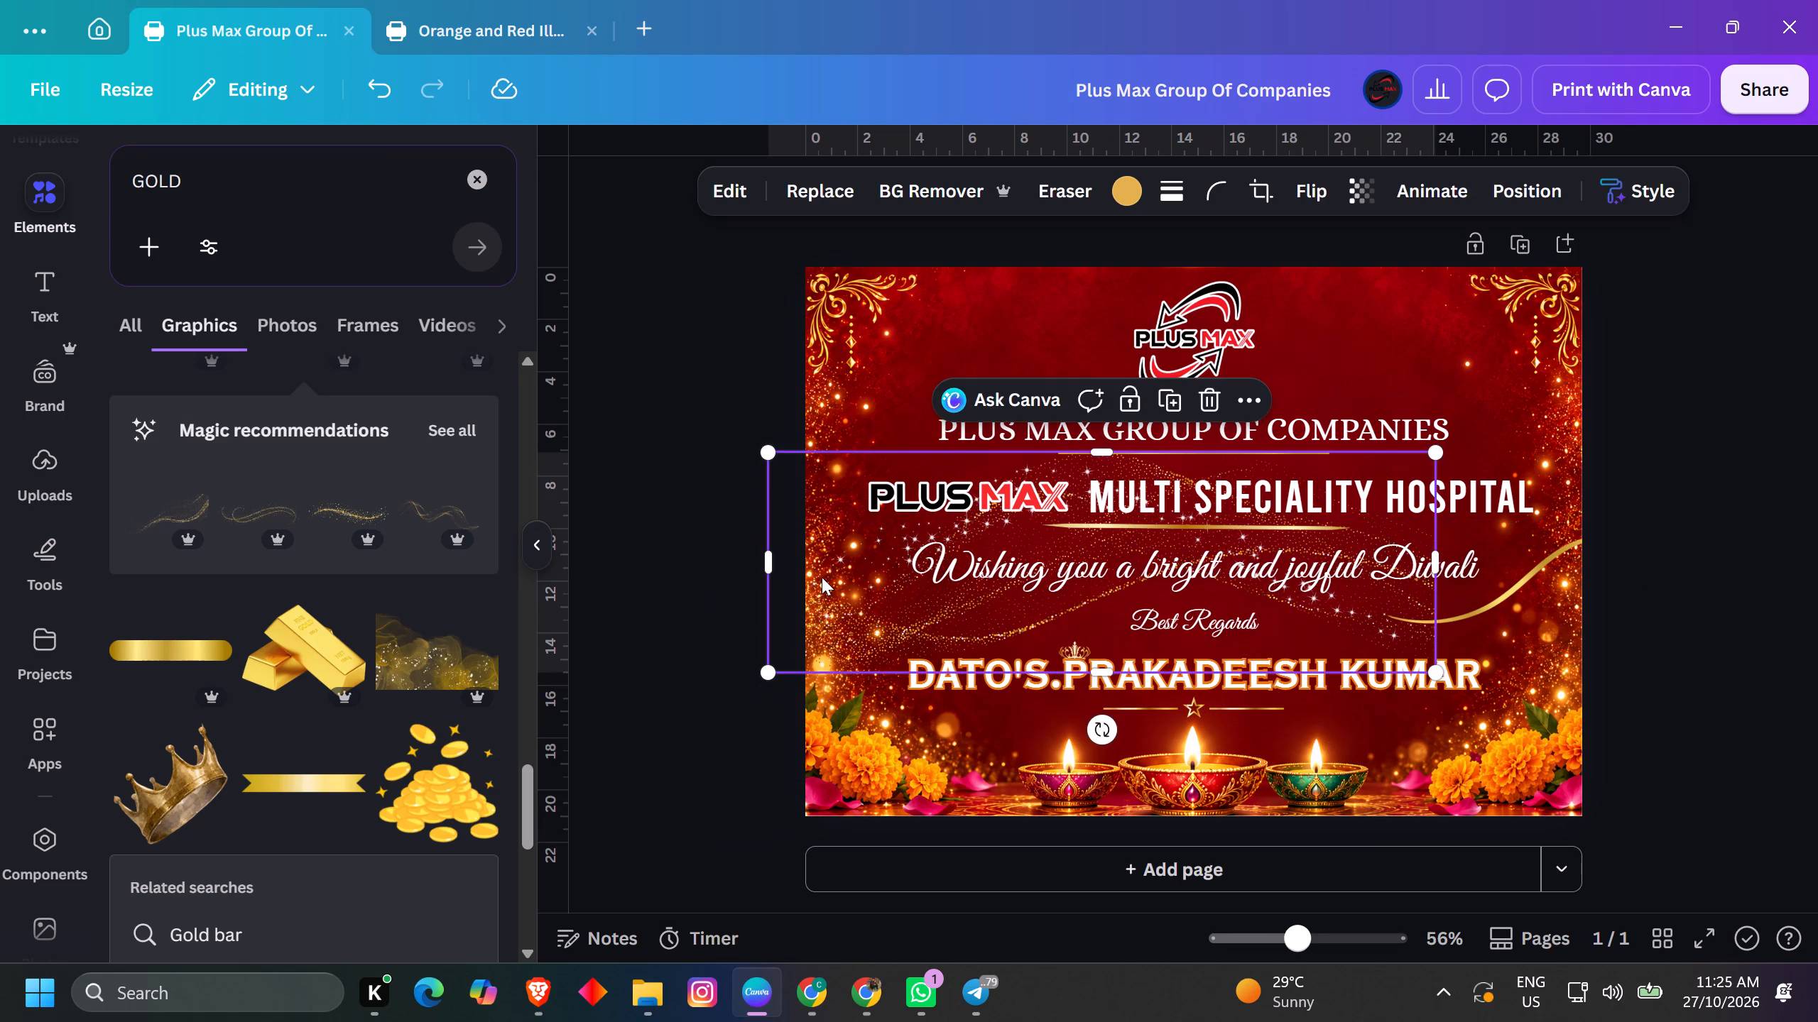
Move the glitter wave to the page's top edge, centred horizontally behind the Plus Max logo.
drag(822, 578, 450, 378)
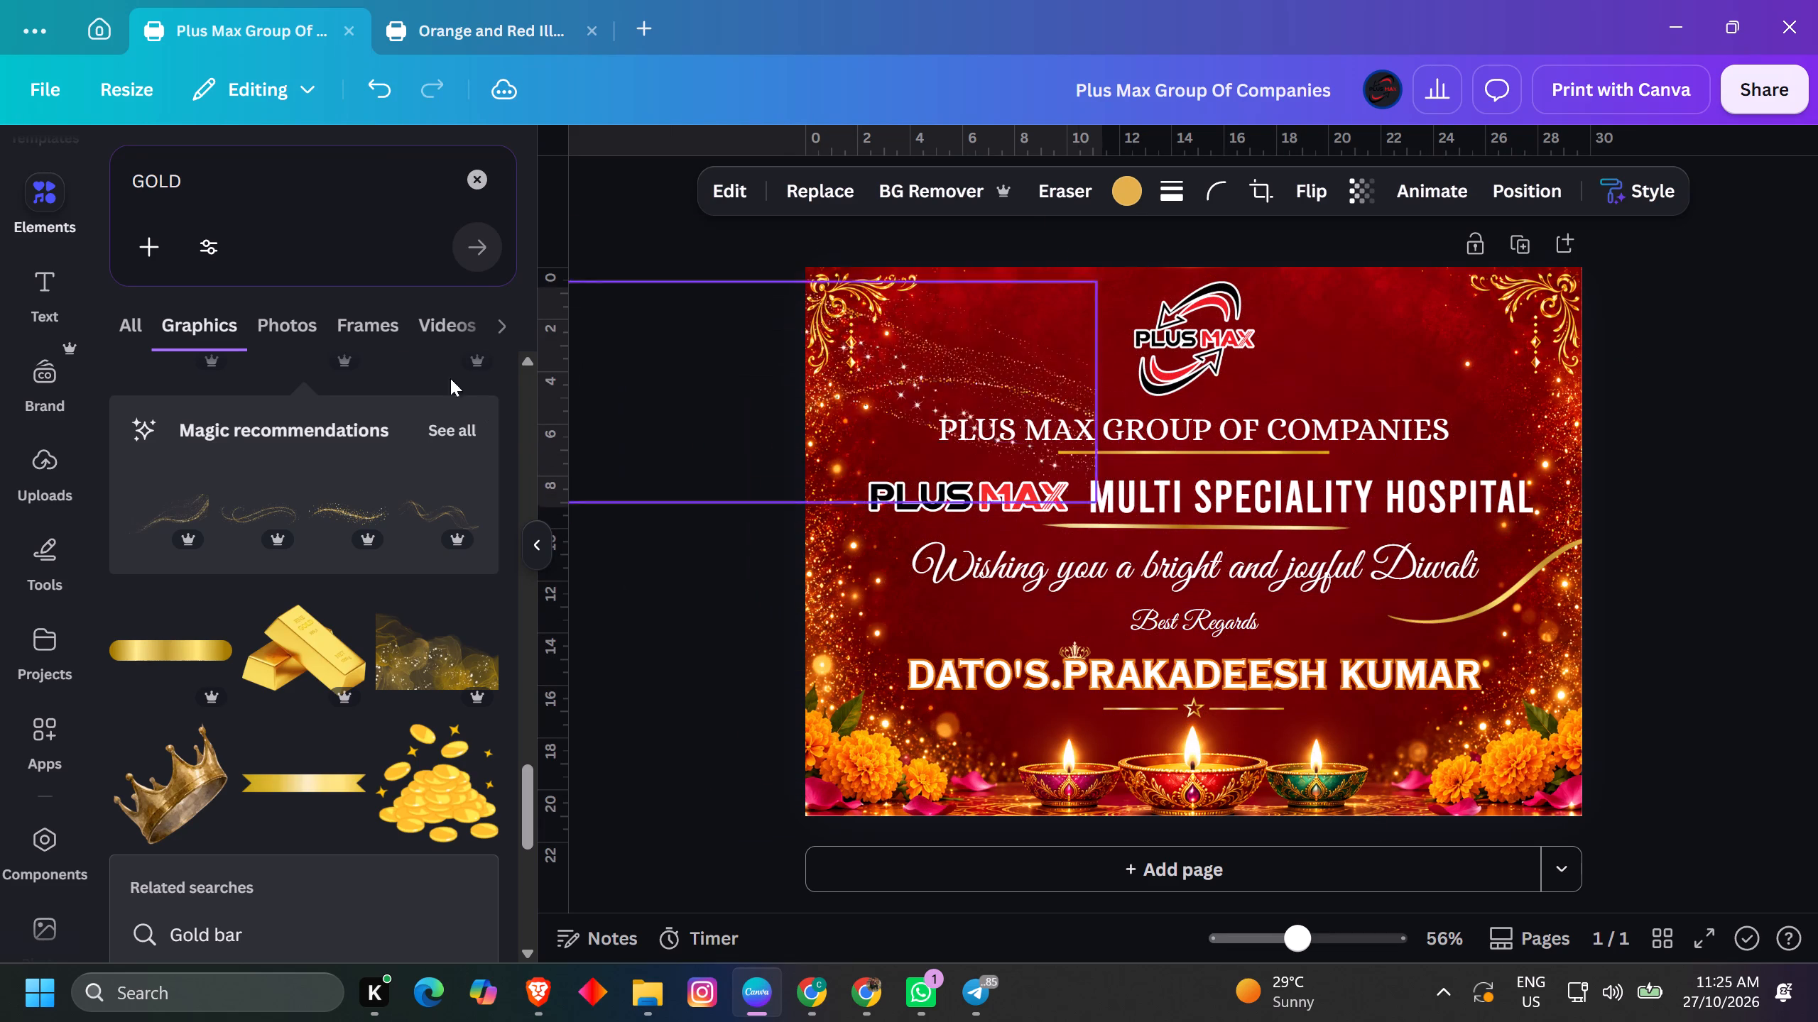
drag(450, 378, 880, 280)
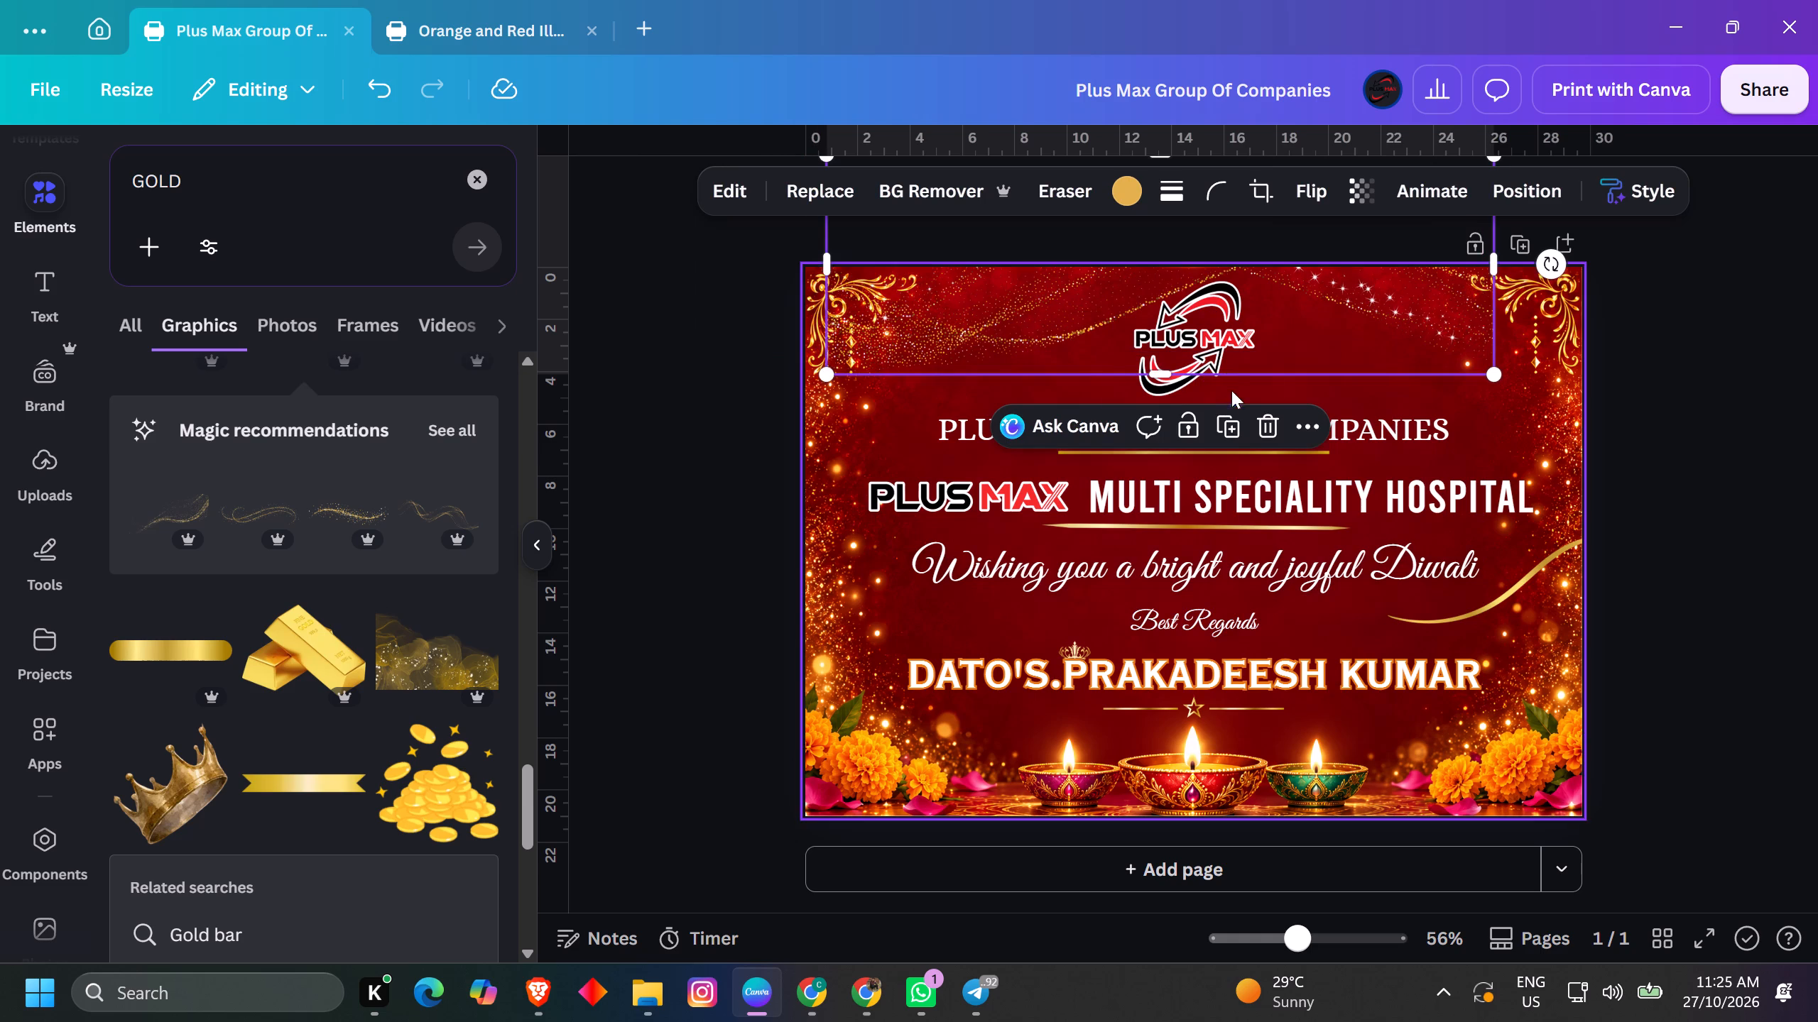
key(ctrl+bracketleft)
key(ctrl+bracketleft)
key(ctrl+bracketleft)
key(ctrl+bracketleft)
key(ctrl+bracketleft)
key(ctrl+bracketleft)
key(ctrl+bracketleft)
drag(1396, 305, 1431, 303)
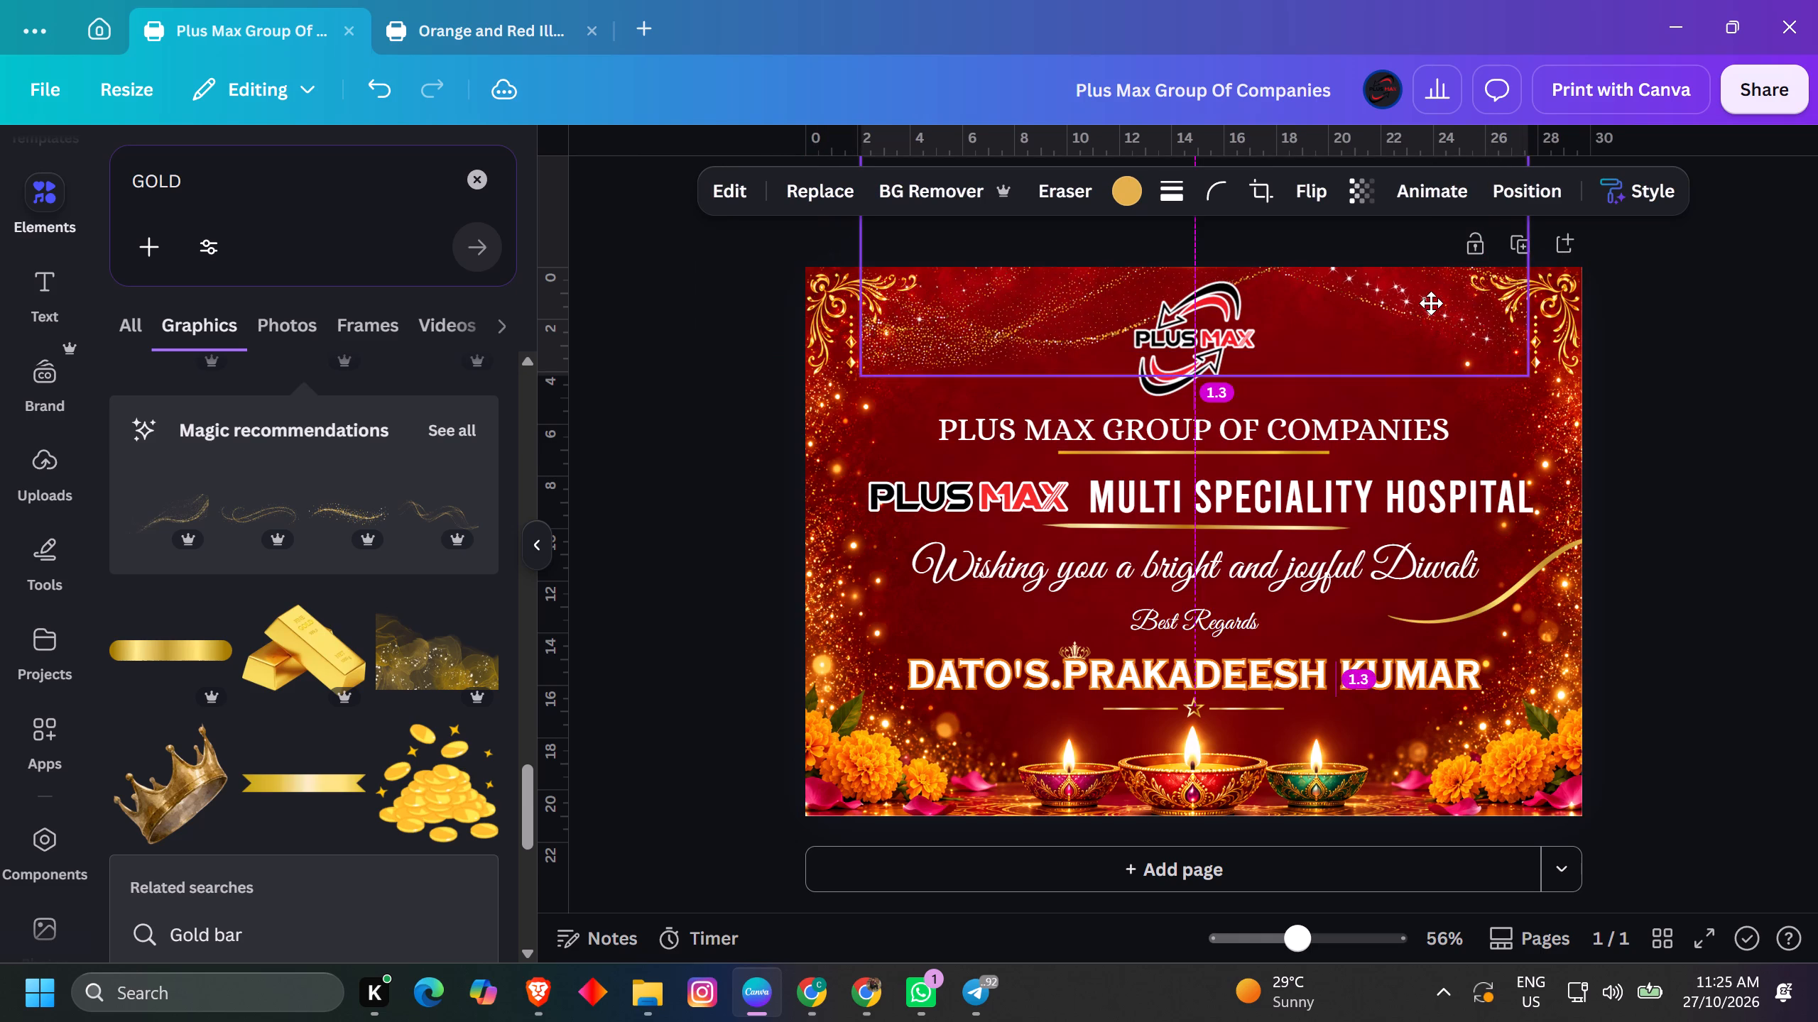
drag(1431, 303, 1429, 310)
Lock the glitter wave in place.
click(1237, 435)
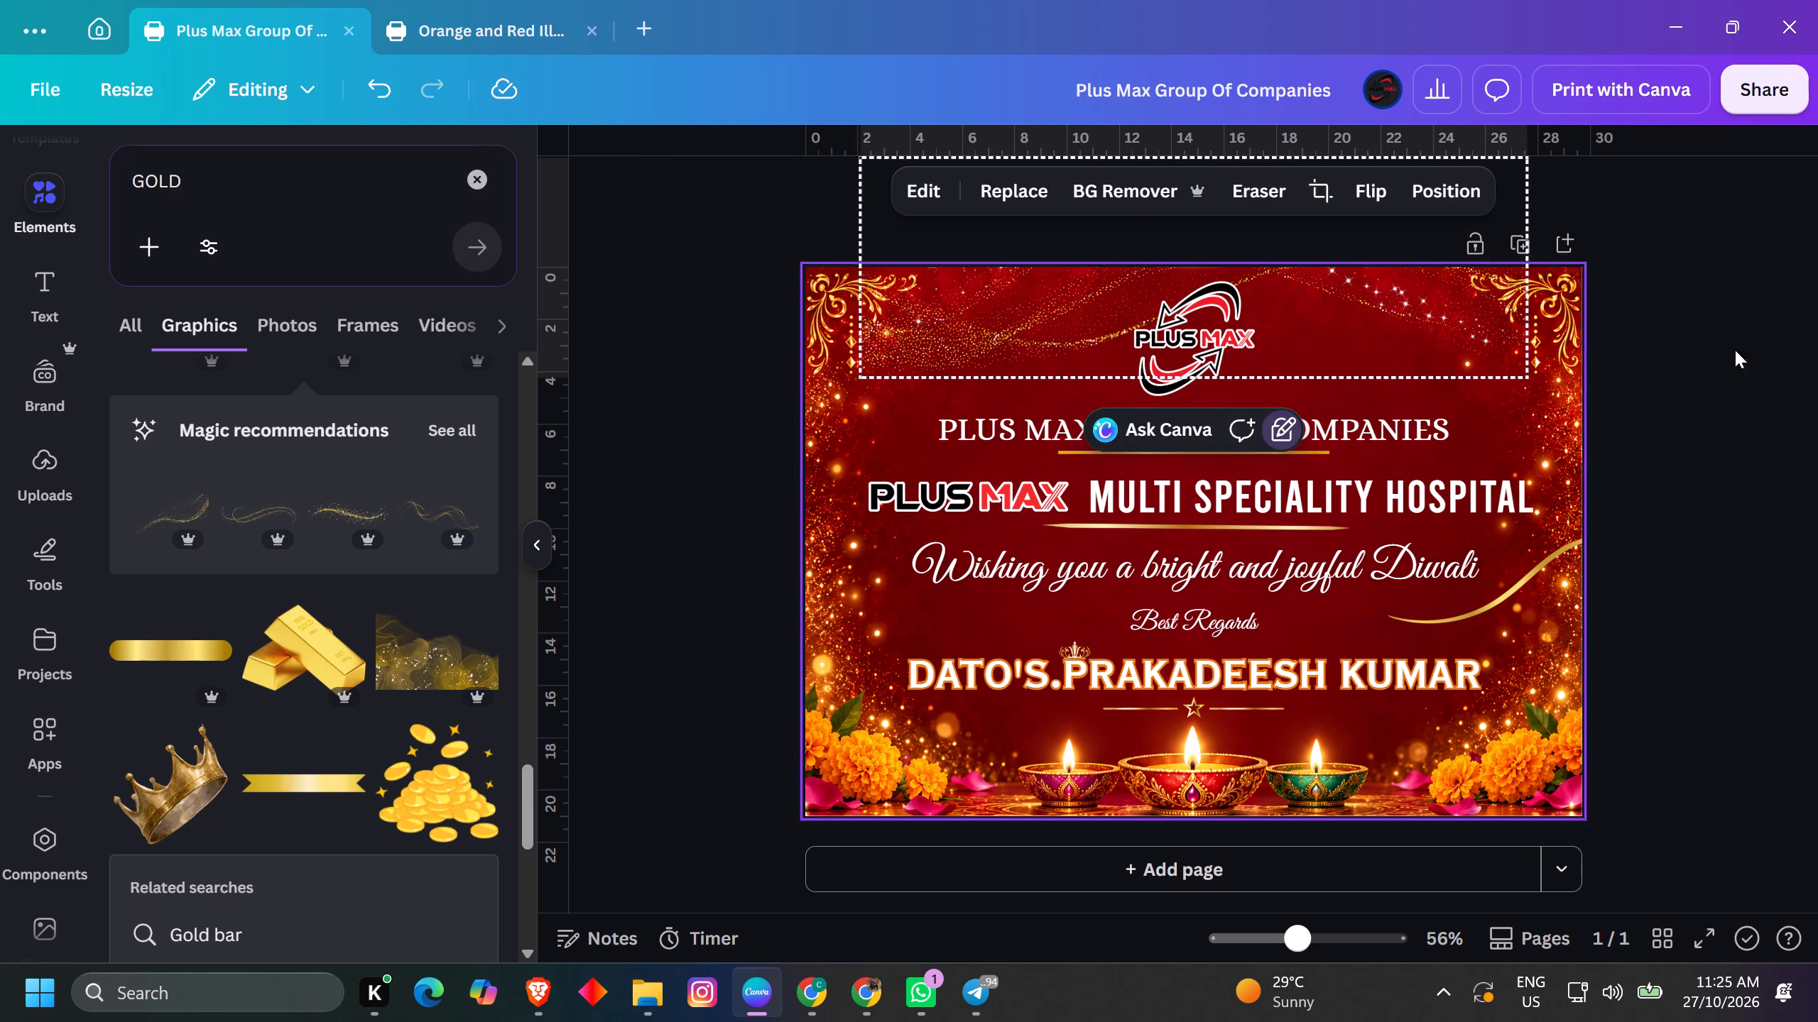
double_click(1729, 343)
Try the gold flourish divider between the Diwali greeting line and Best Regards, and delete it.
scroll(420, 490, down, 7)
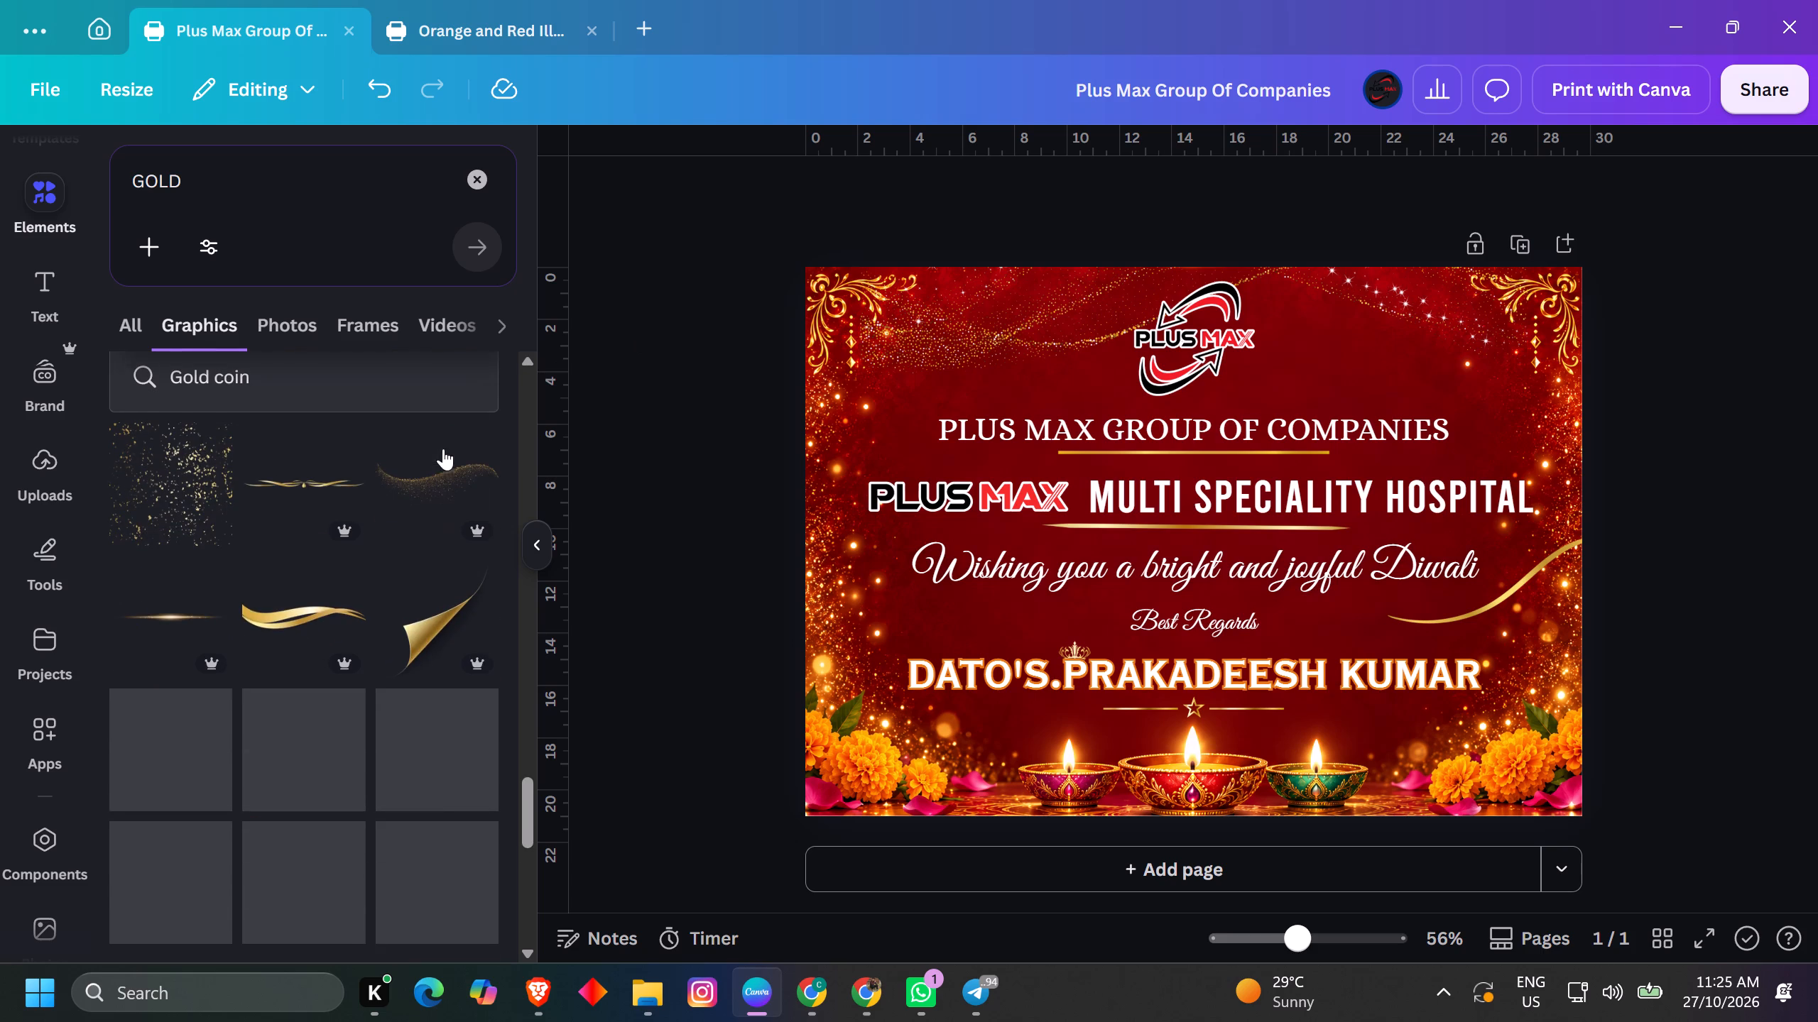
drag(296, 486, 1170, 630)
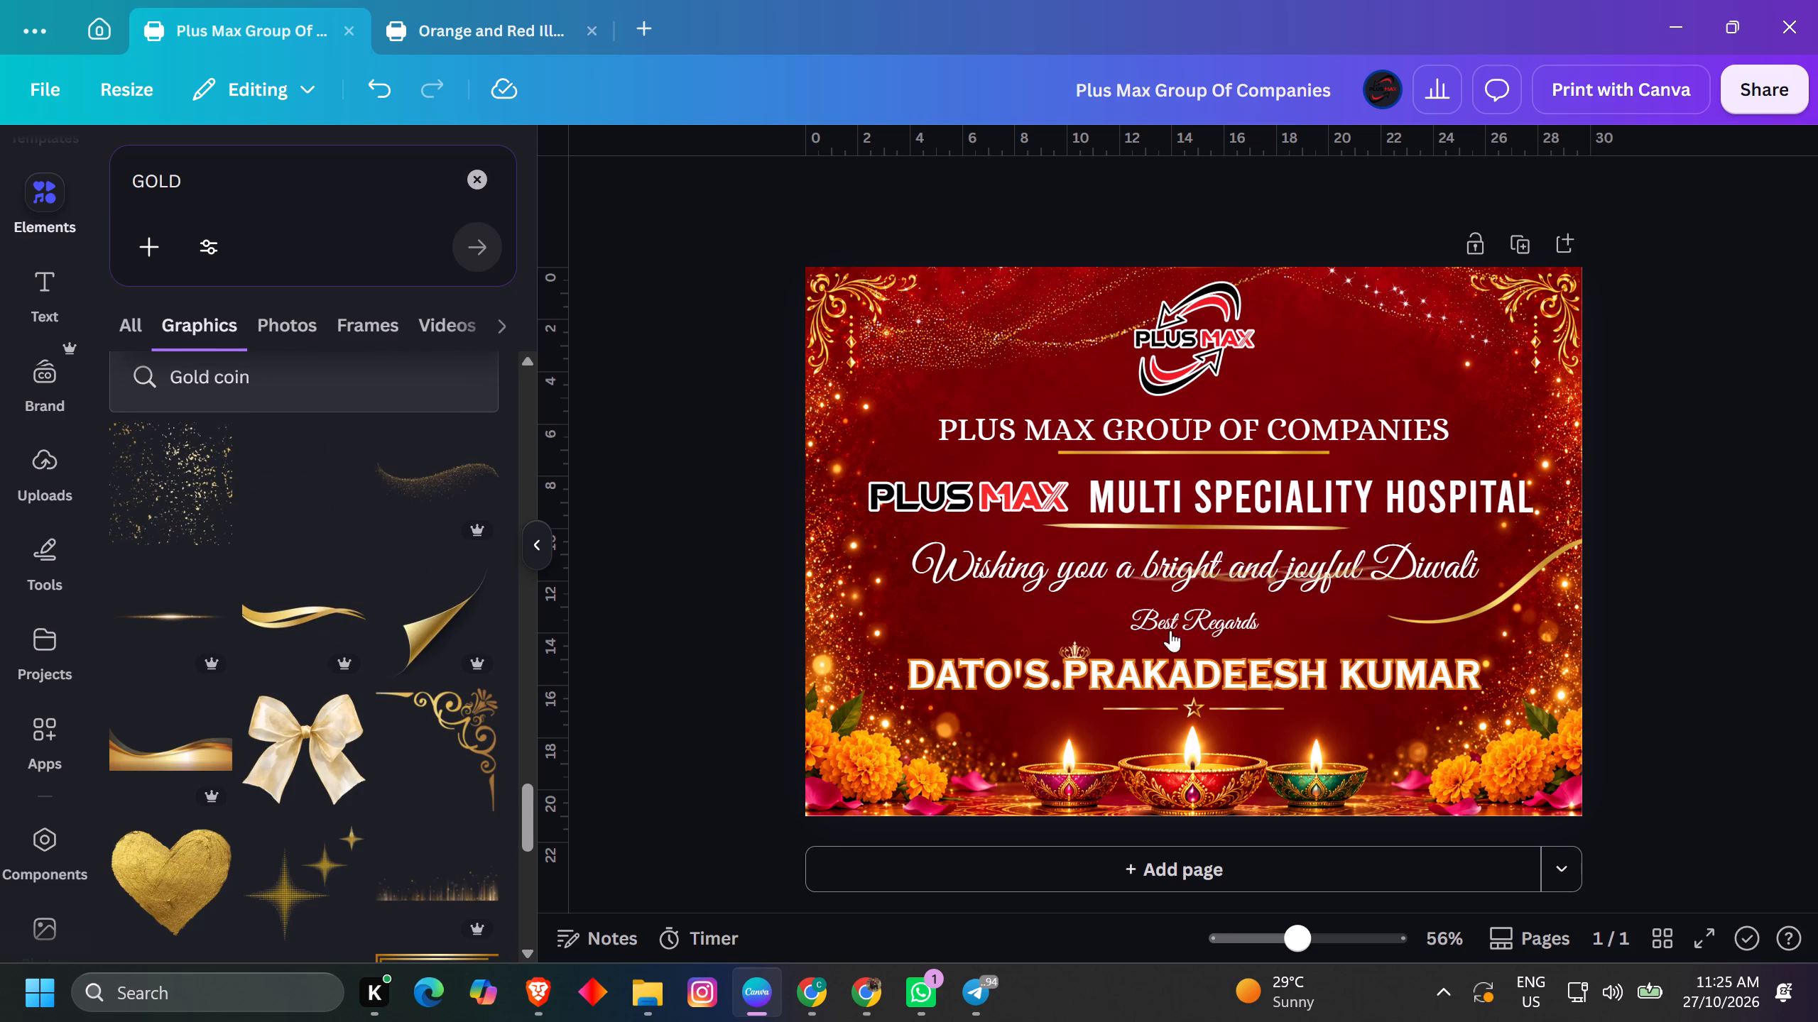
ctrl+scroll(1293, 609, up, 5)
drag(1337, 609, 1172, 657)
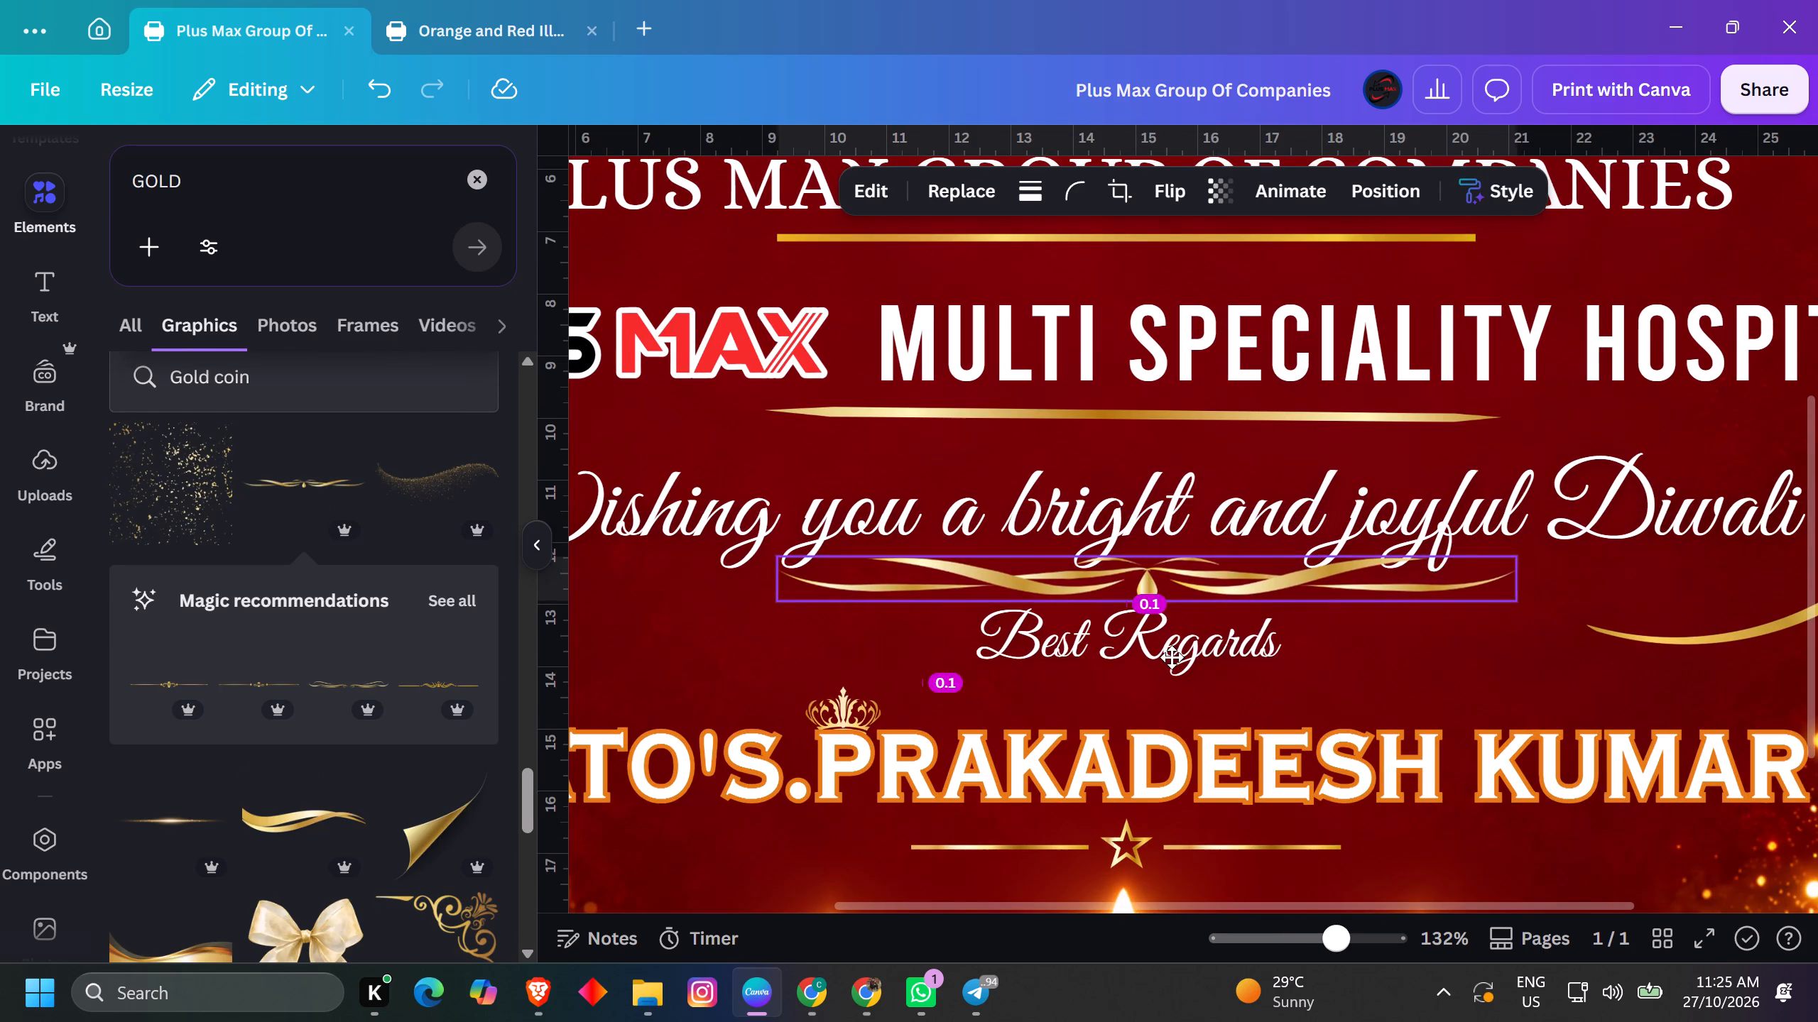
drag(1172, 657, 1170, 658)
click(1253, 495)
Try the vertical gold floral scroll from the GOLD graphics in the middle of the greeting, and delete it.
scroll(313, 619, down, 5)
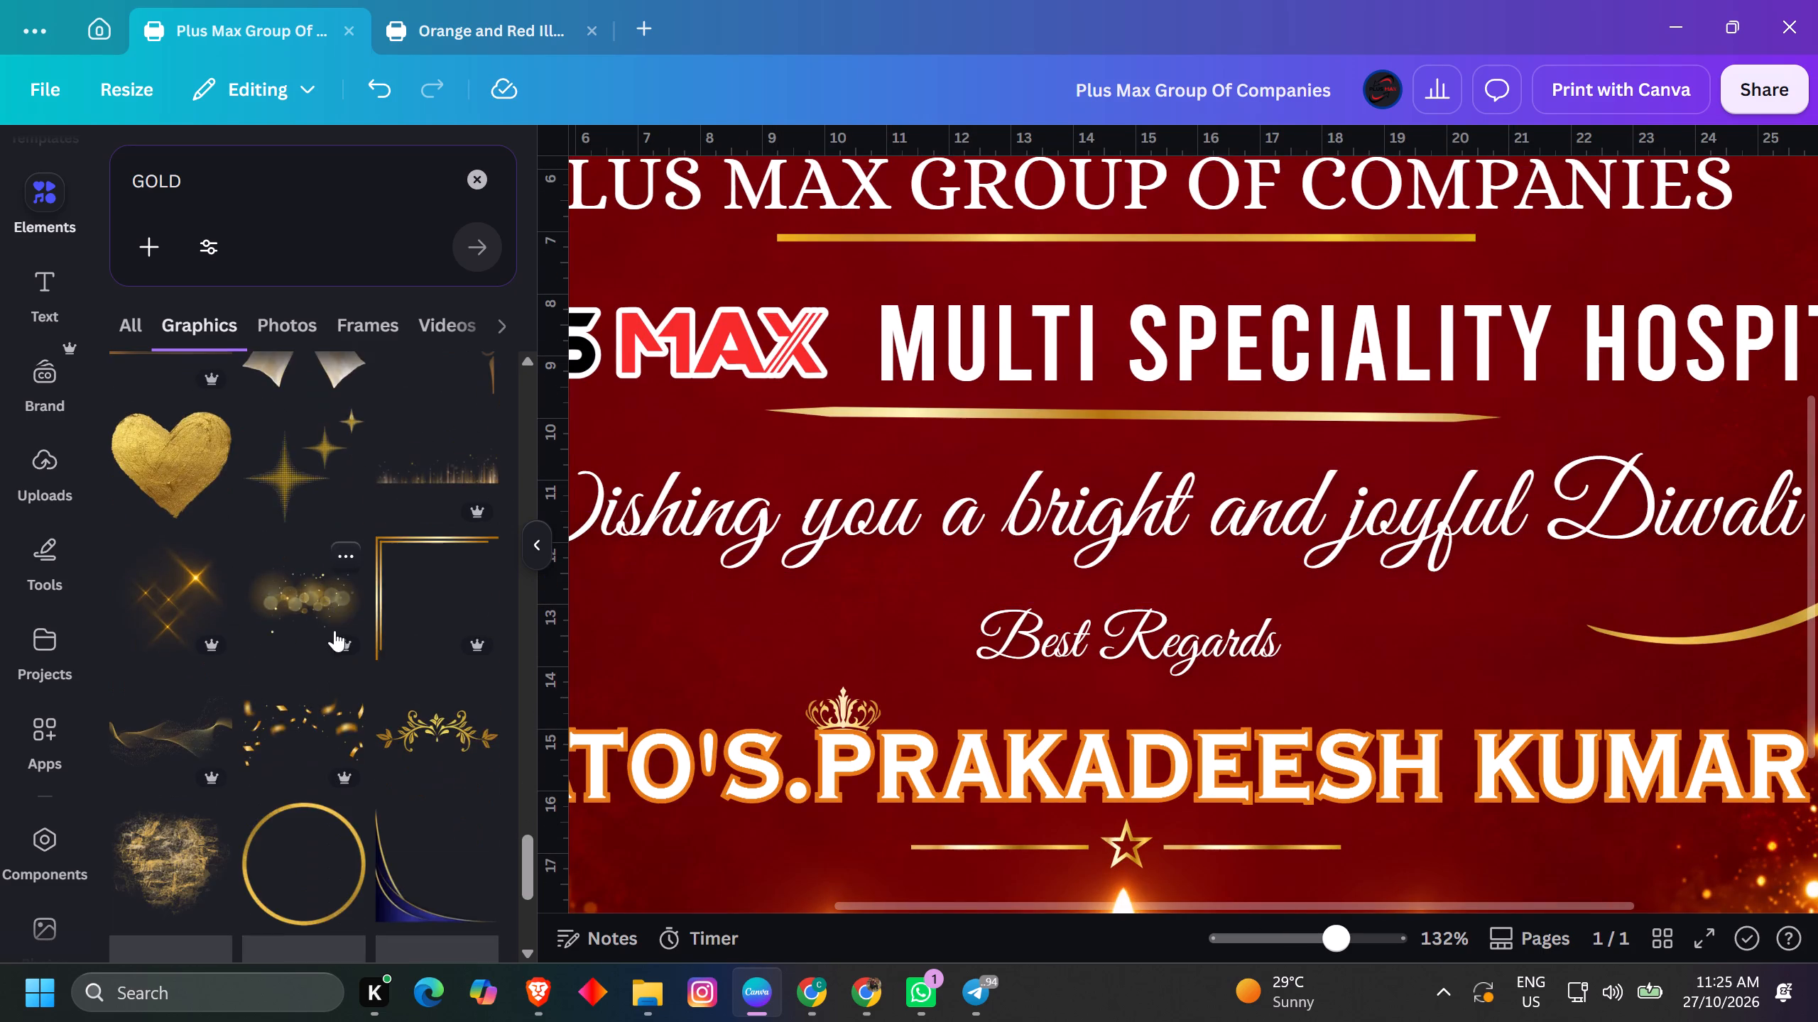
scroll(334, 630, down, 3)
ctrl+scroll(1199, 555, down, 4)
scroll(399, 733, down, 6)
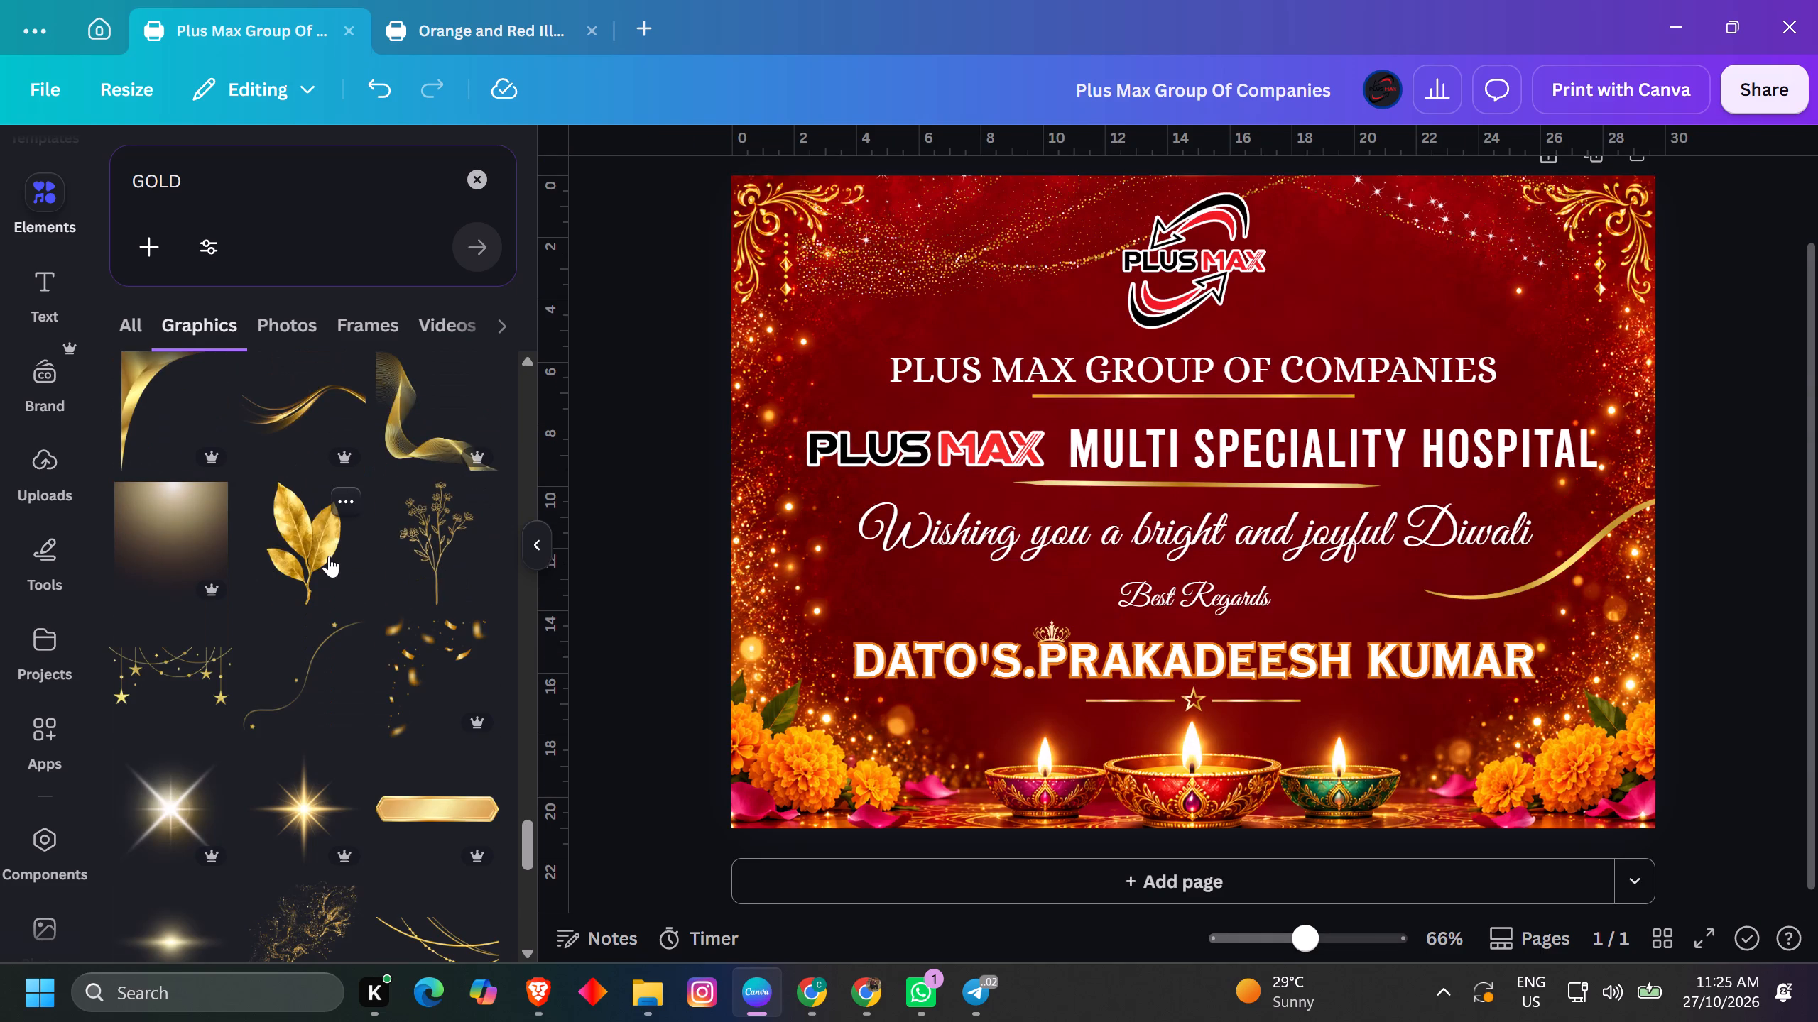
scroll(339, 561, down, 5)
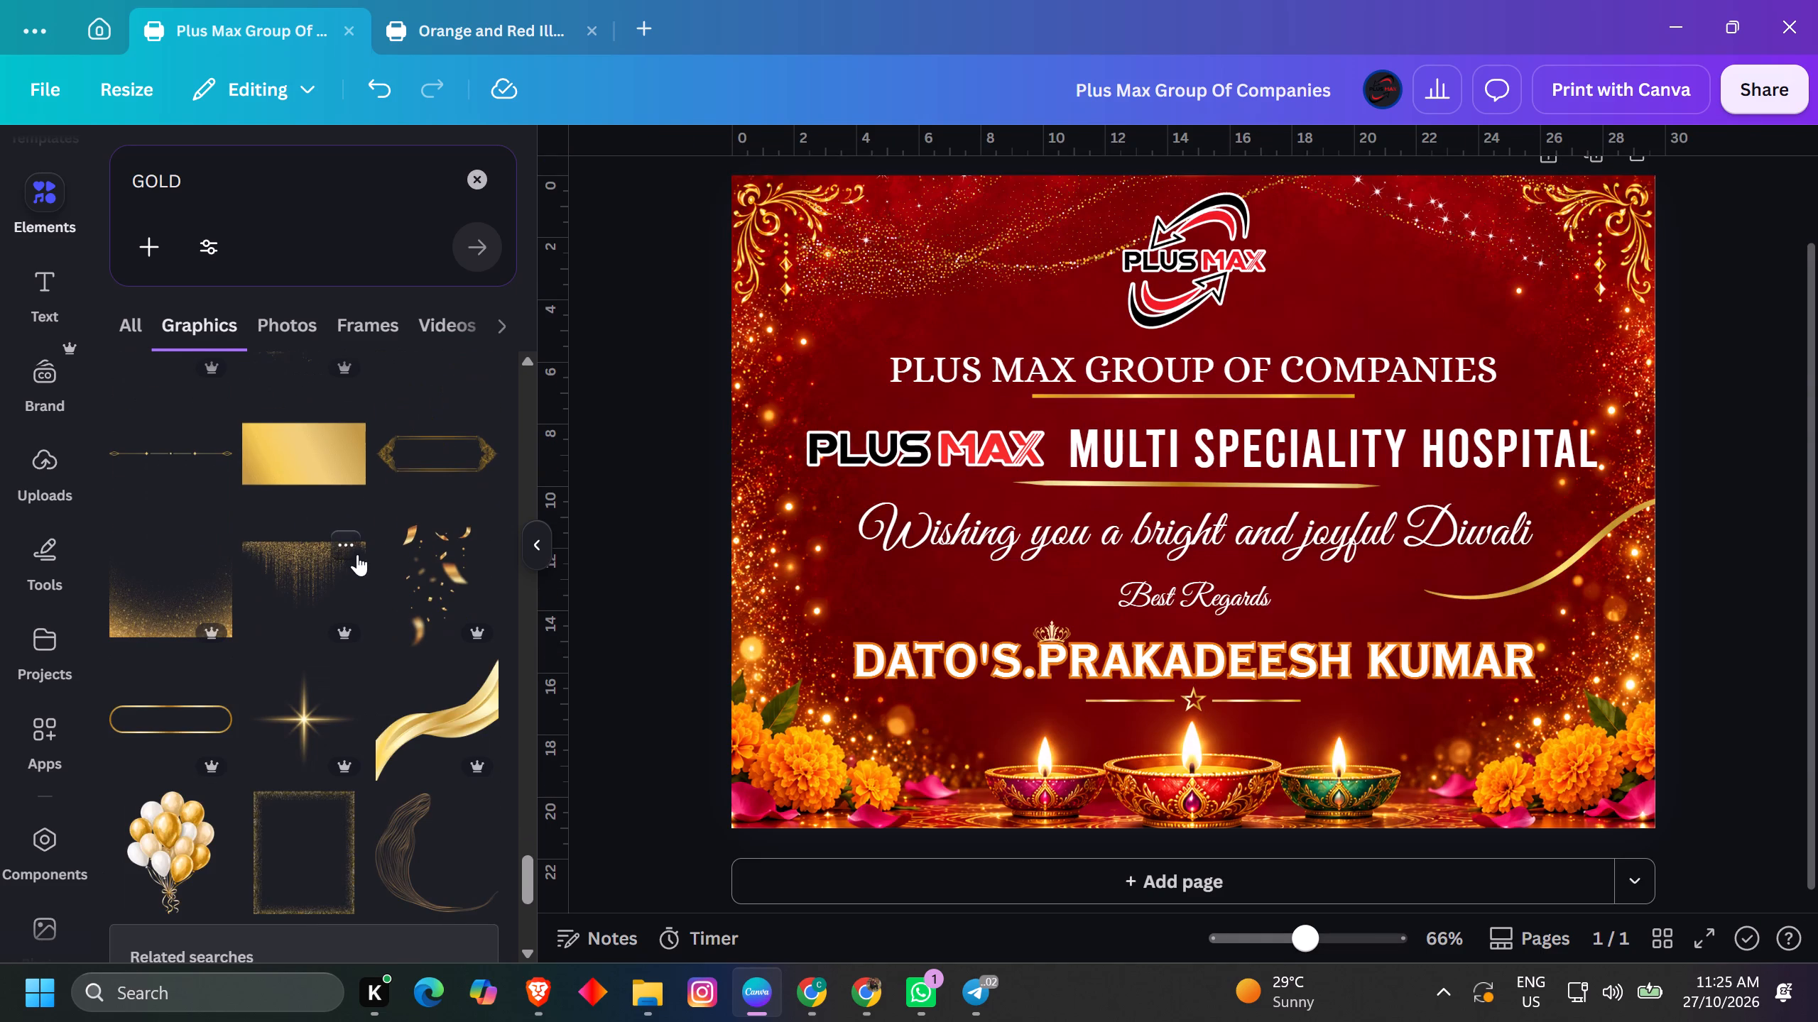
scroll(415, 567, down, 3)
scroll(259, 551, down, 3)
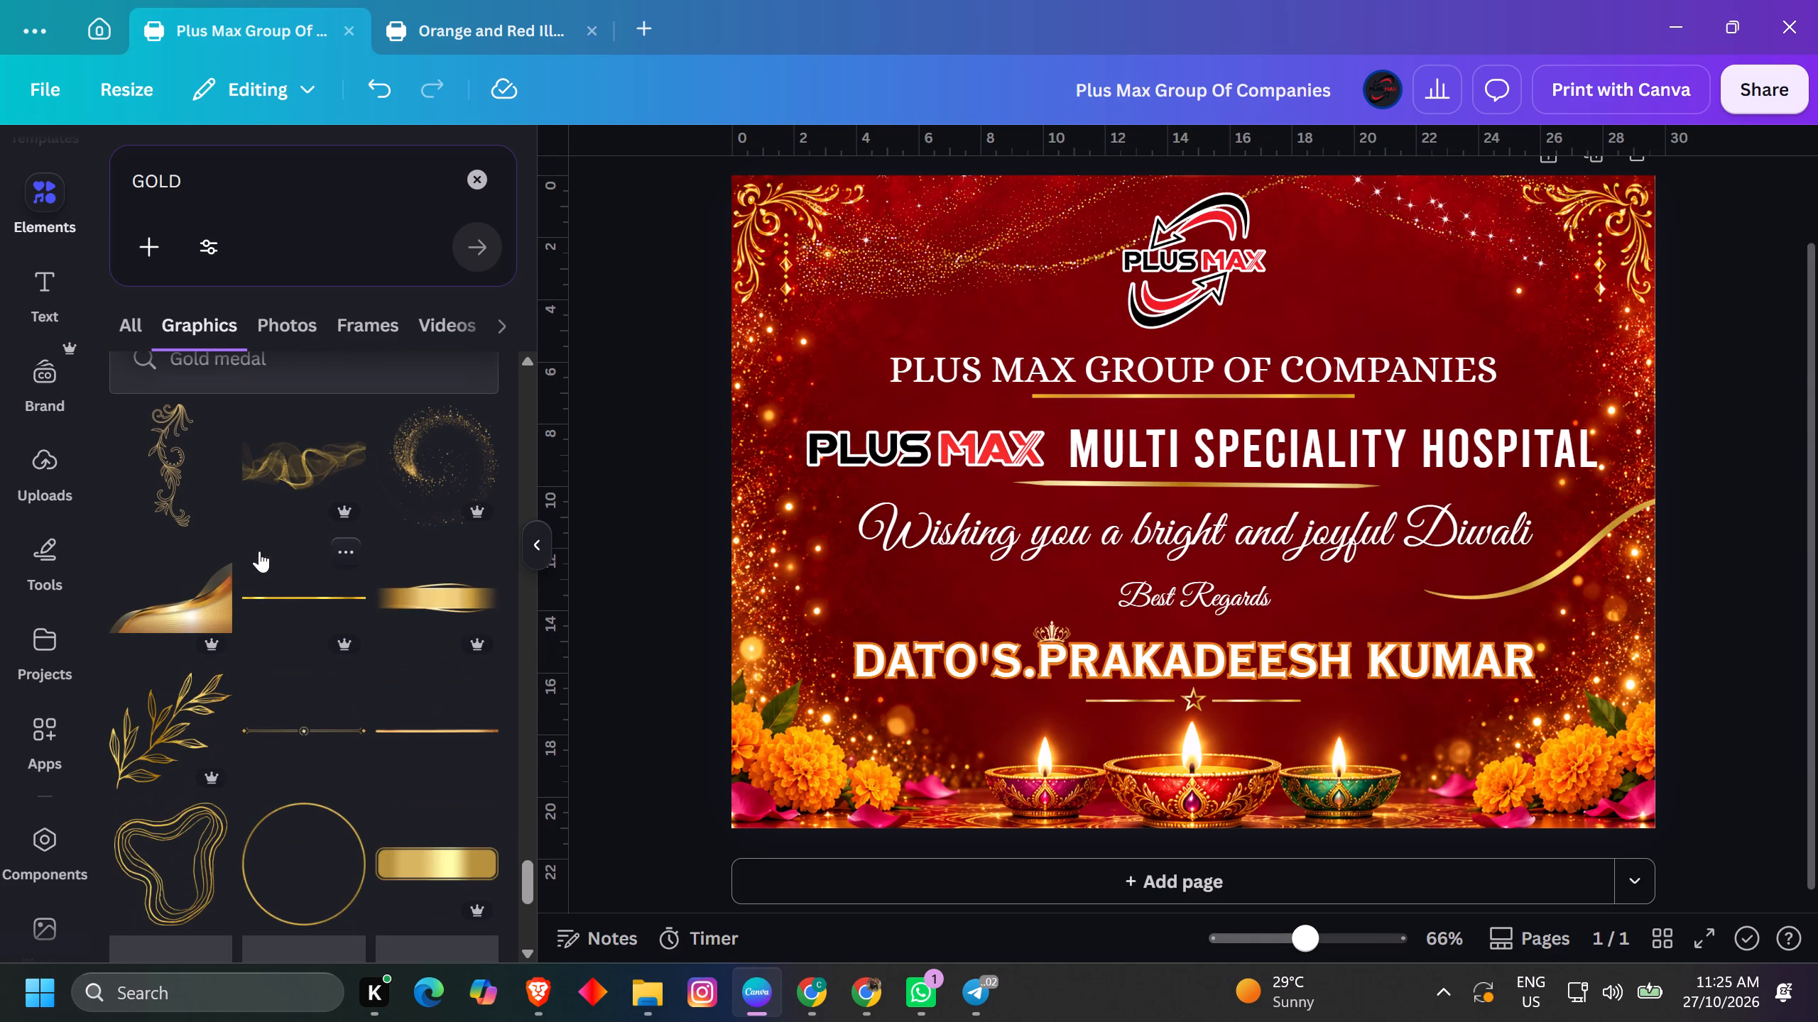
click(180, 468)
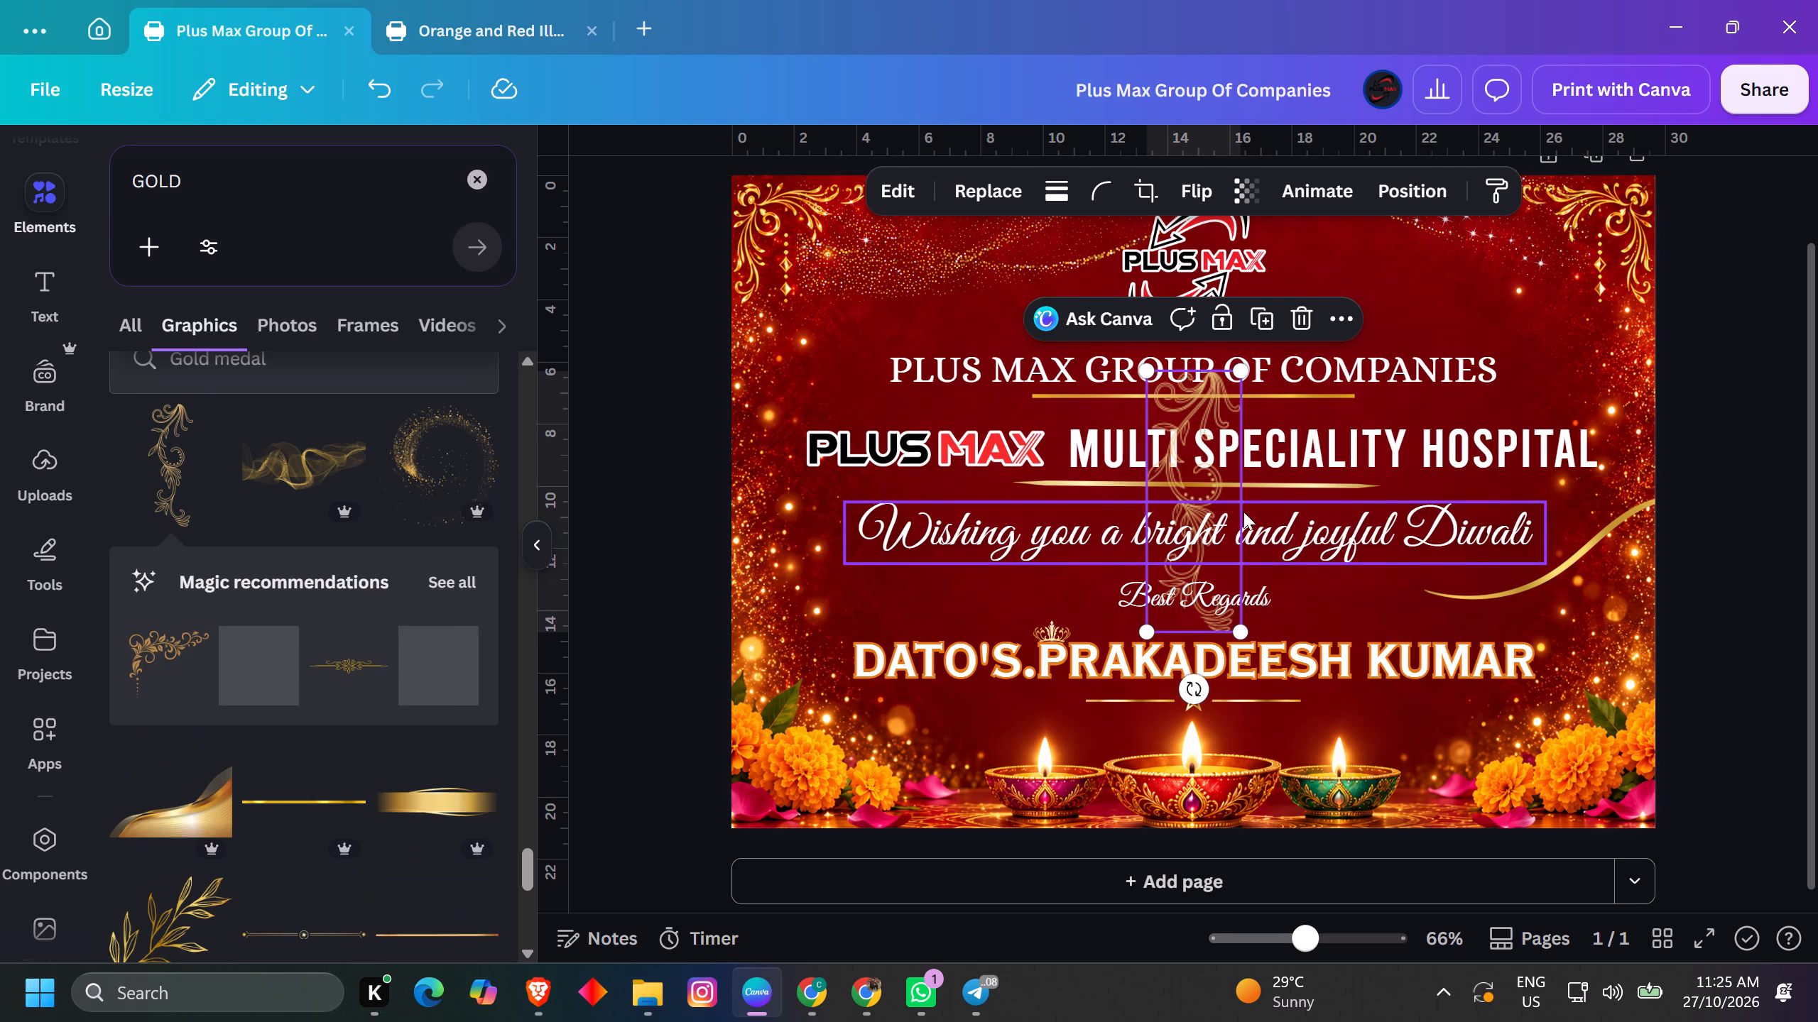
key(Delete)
Add the gold hummingbird from the GOLD graphics, shrink it, and place it at the end of the PLUS MAX GROUP OF COMPANIES line.
scroll(246, 594, down, 3)
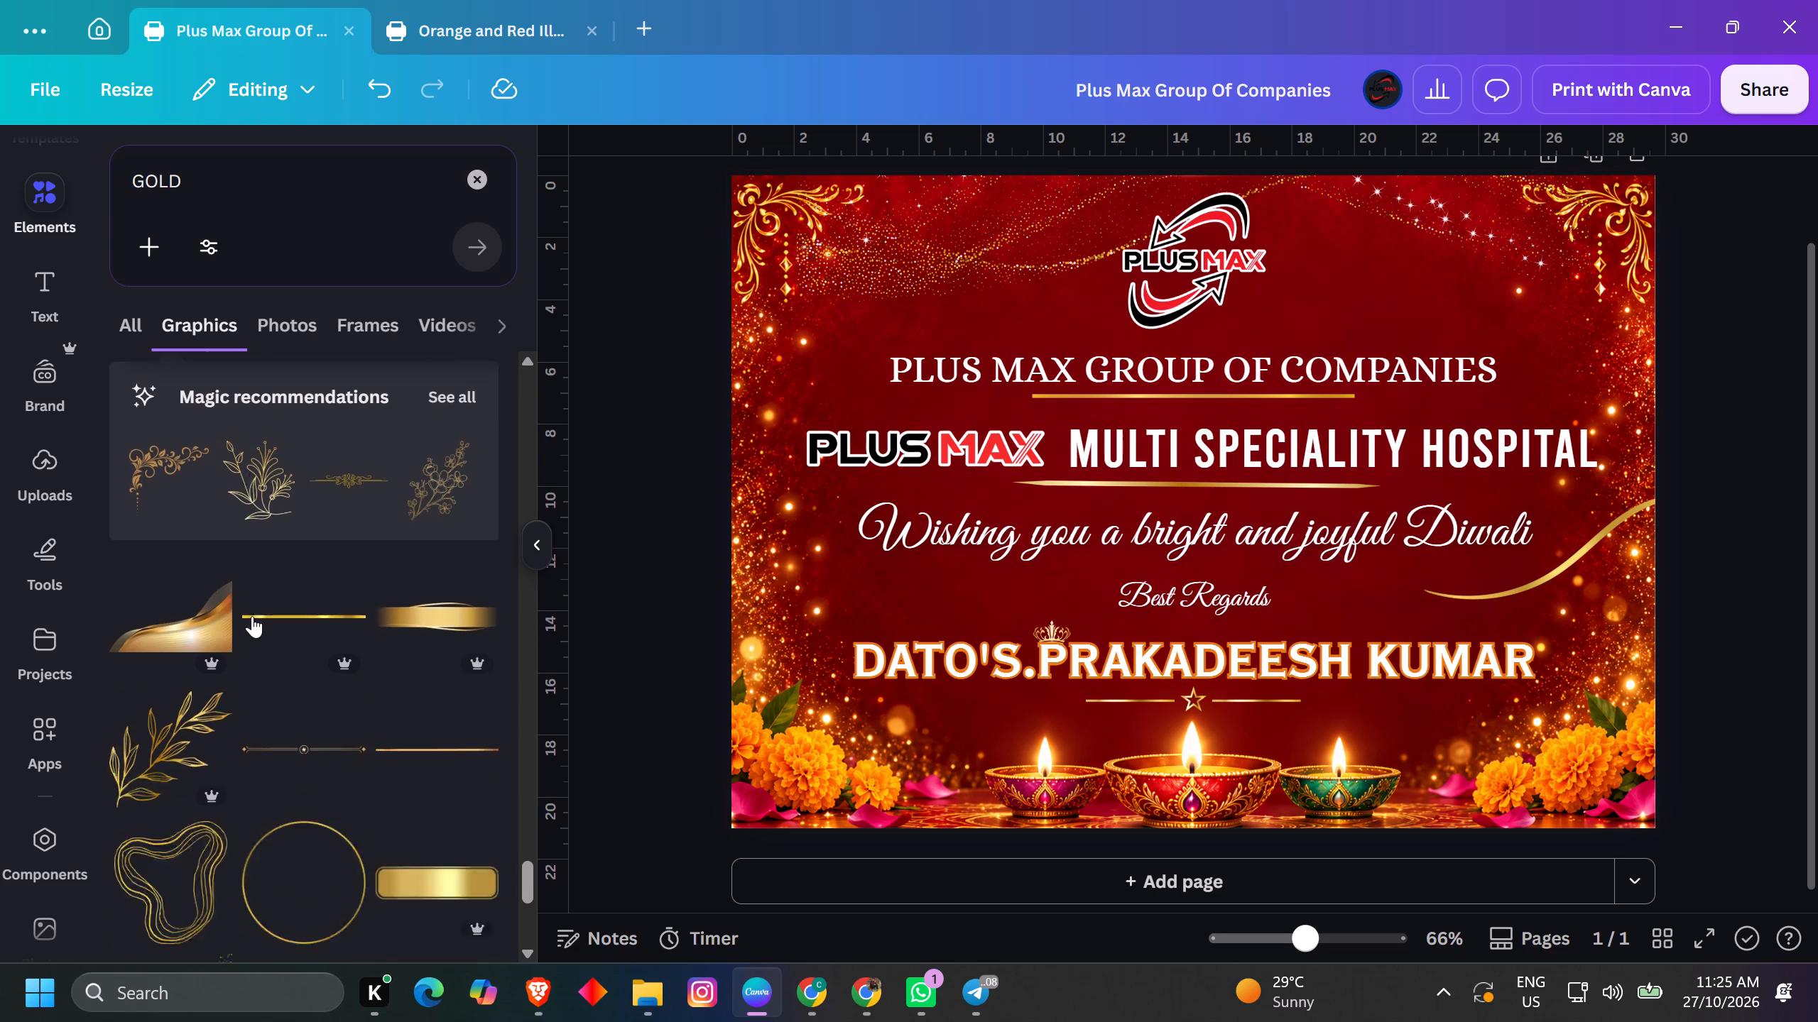
scroll(192, 539, down, 5)
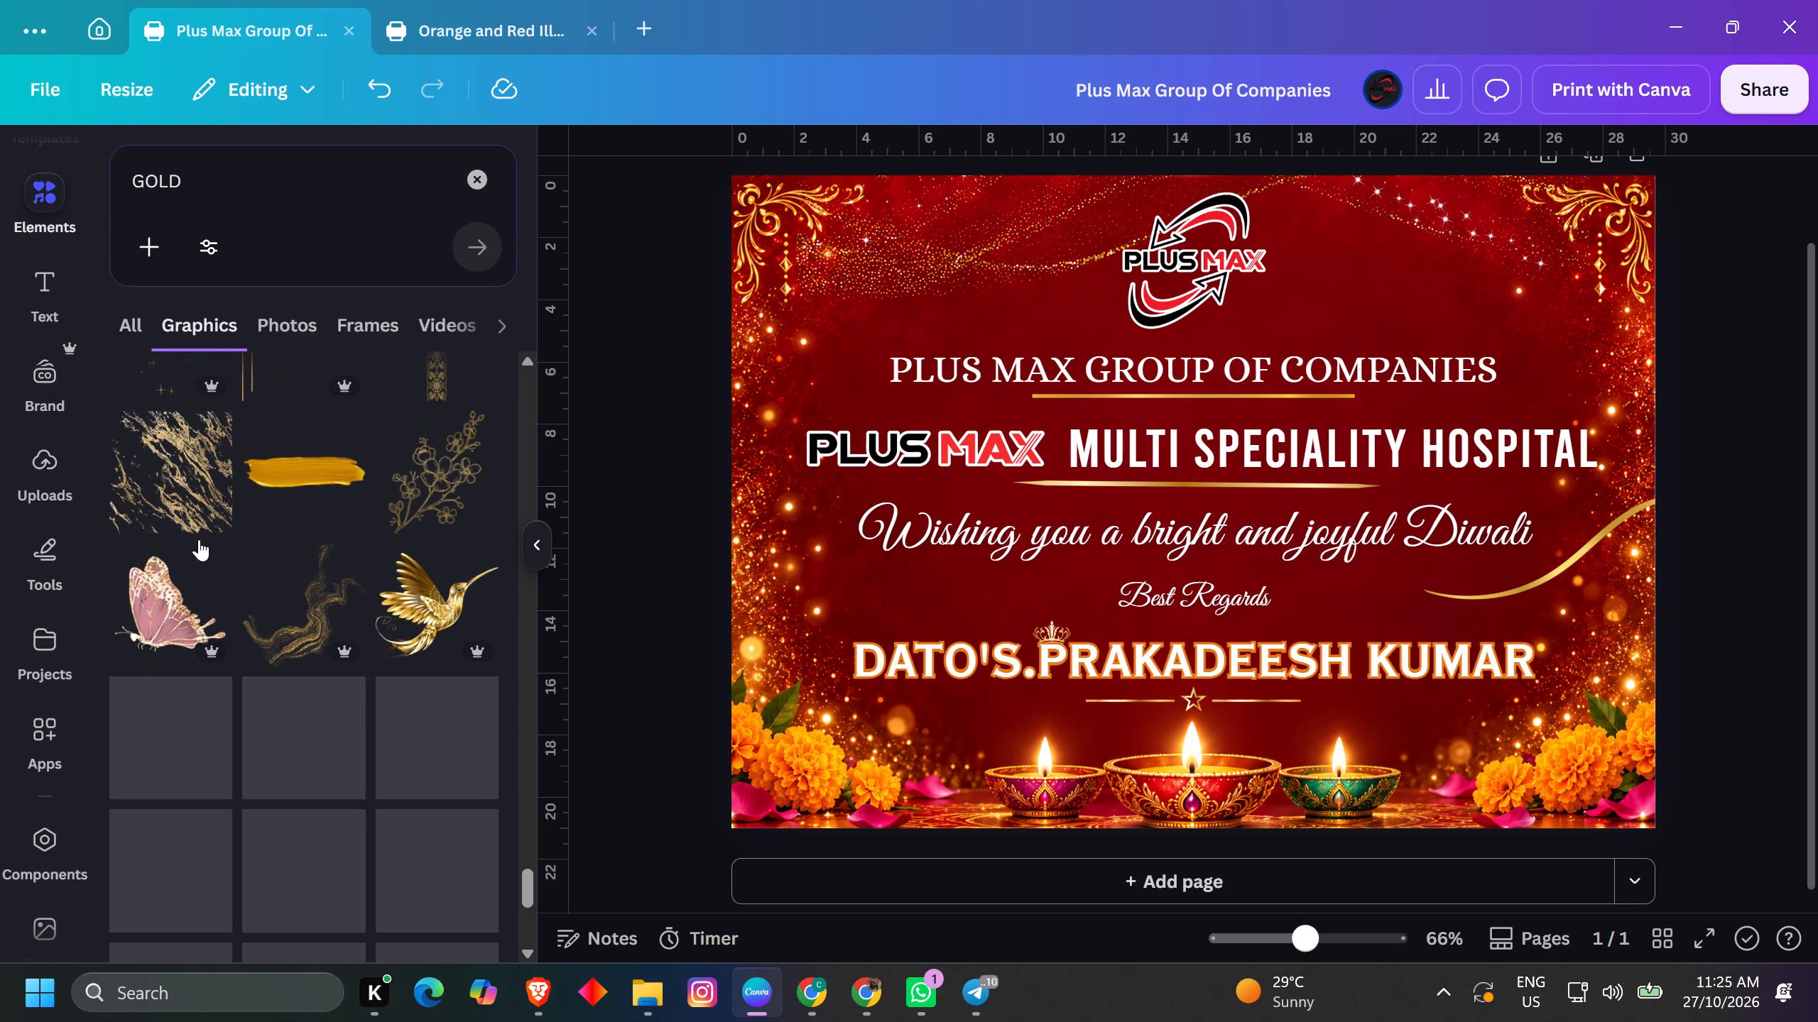
drag(417, 609, 1432, 402)
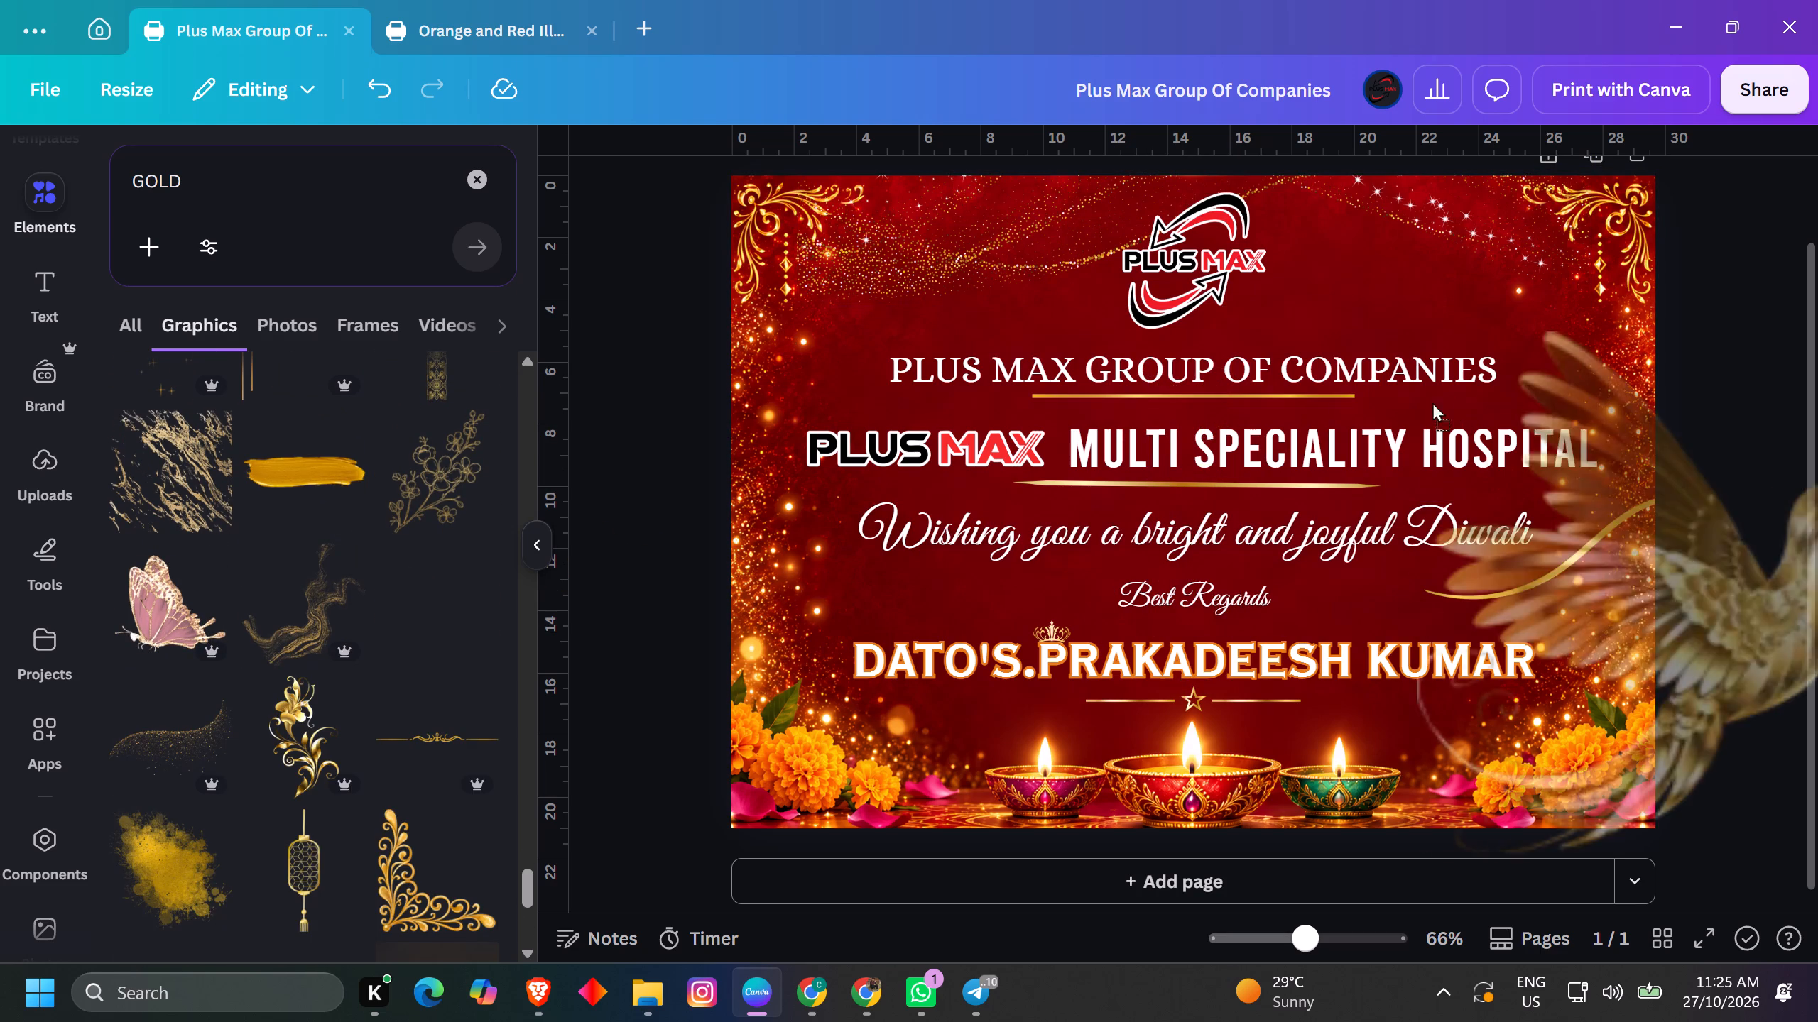
drag(1432, 402, 1177, 372)
drag(1754, 307, 1346, 802)
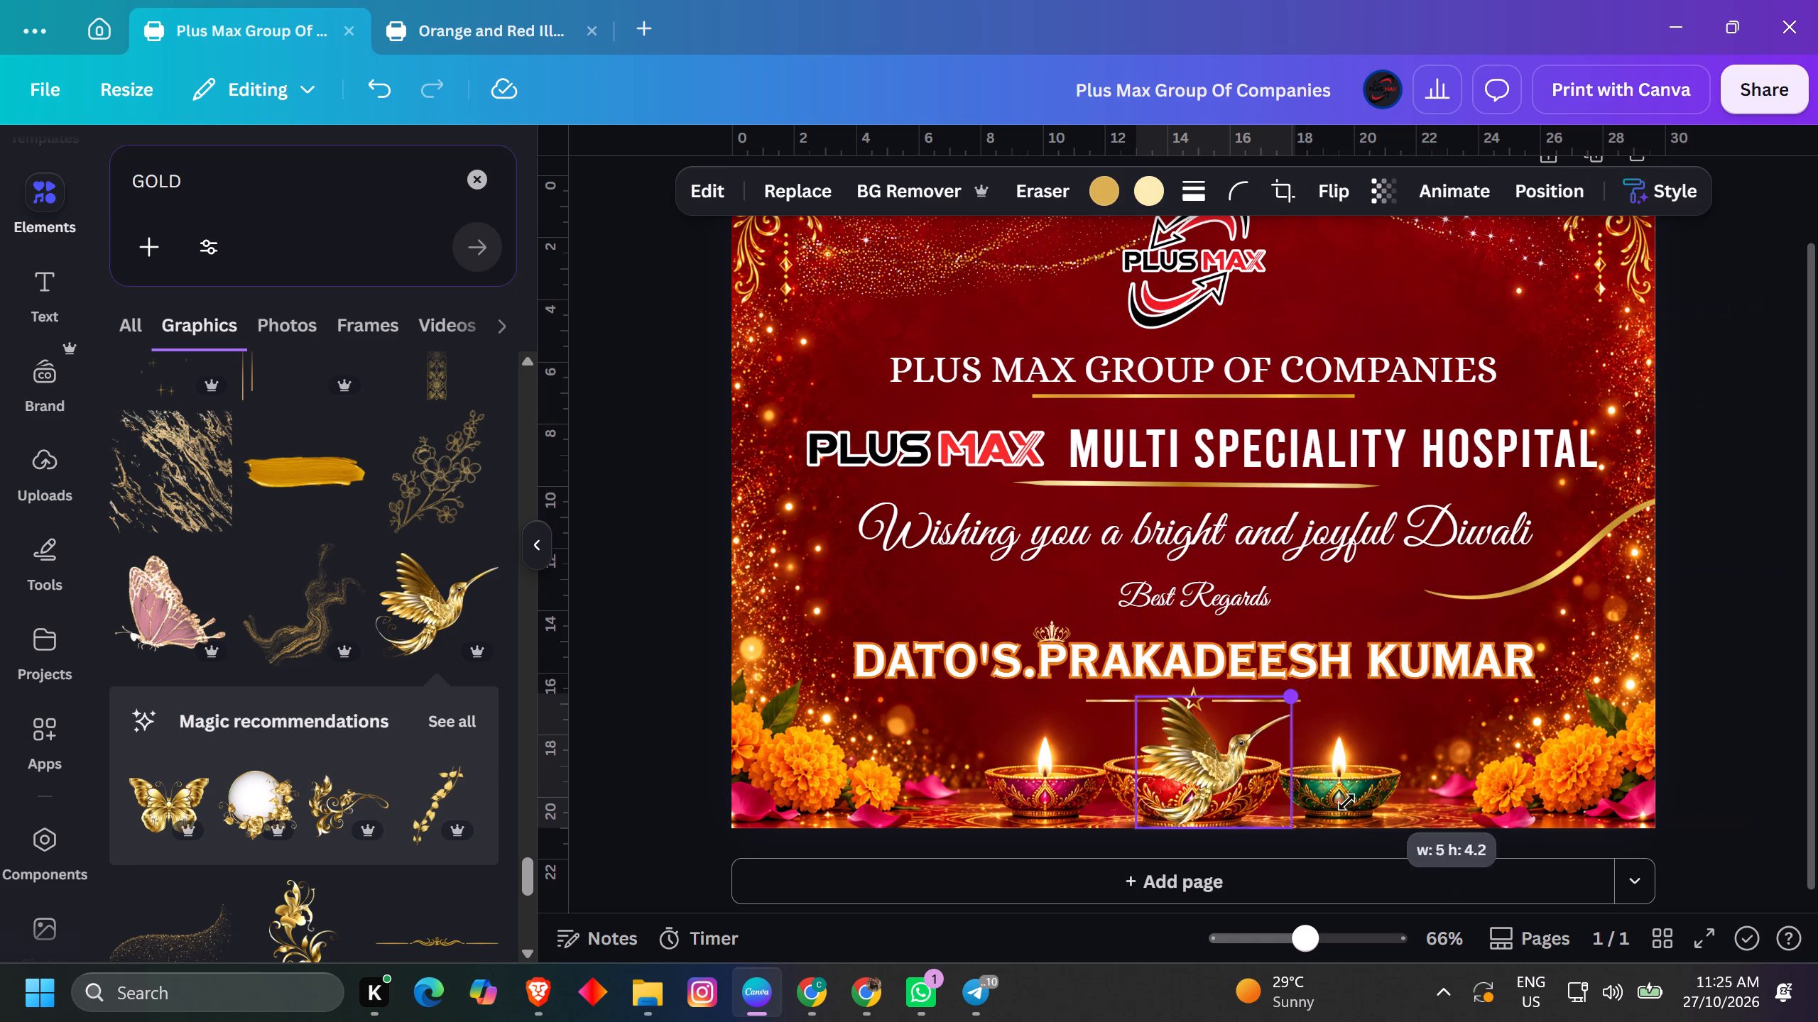
drag(1346, 802, 1278, 869)
drag(1180, 813, 1299, 322)
click(1737, 400)
ctrl+scroll(1737, 400, up, 5)
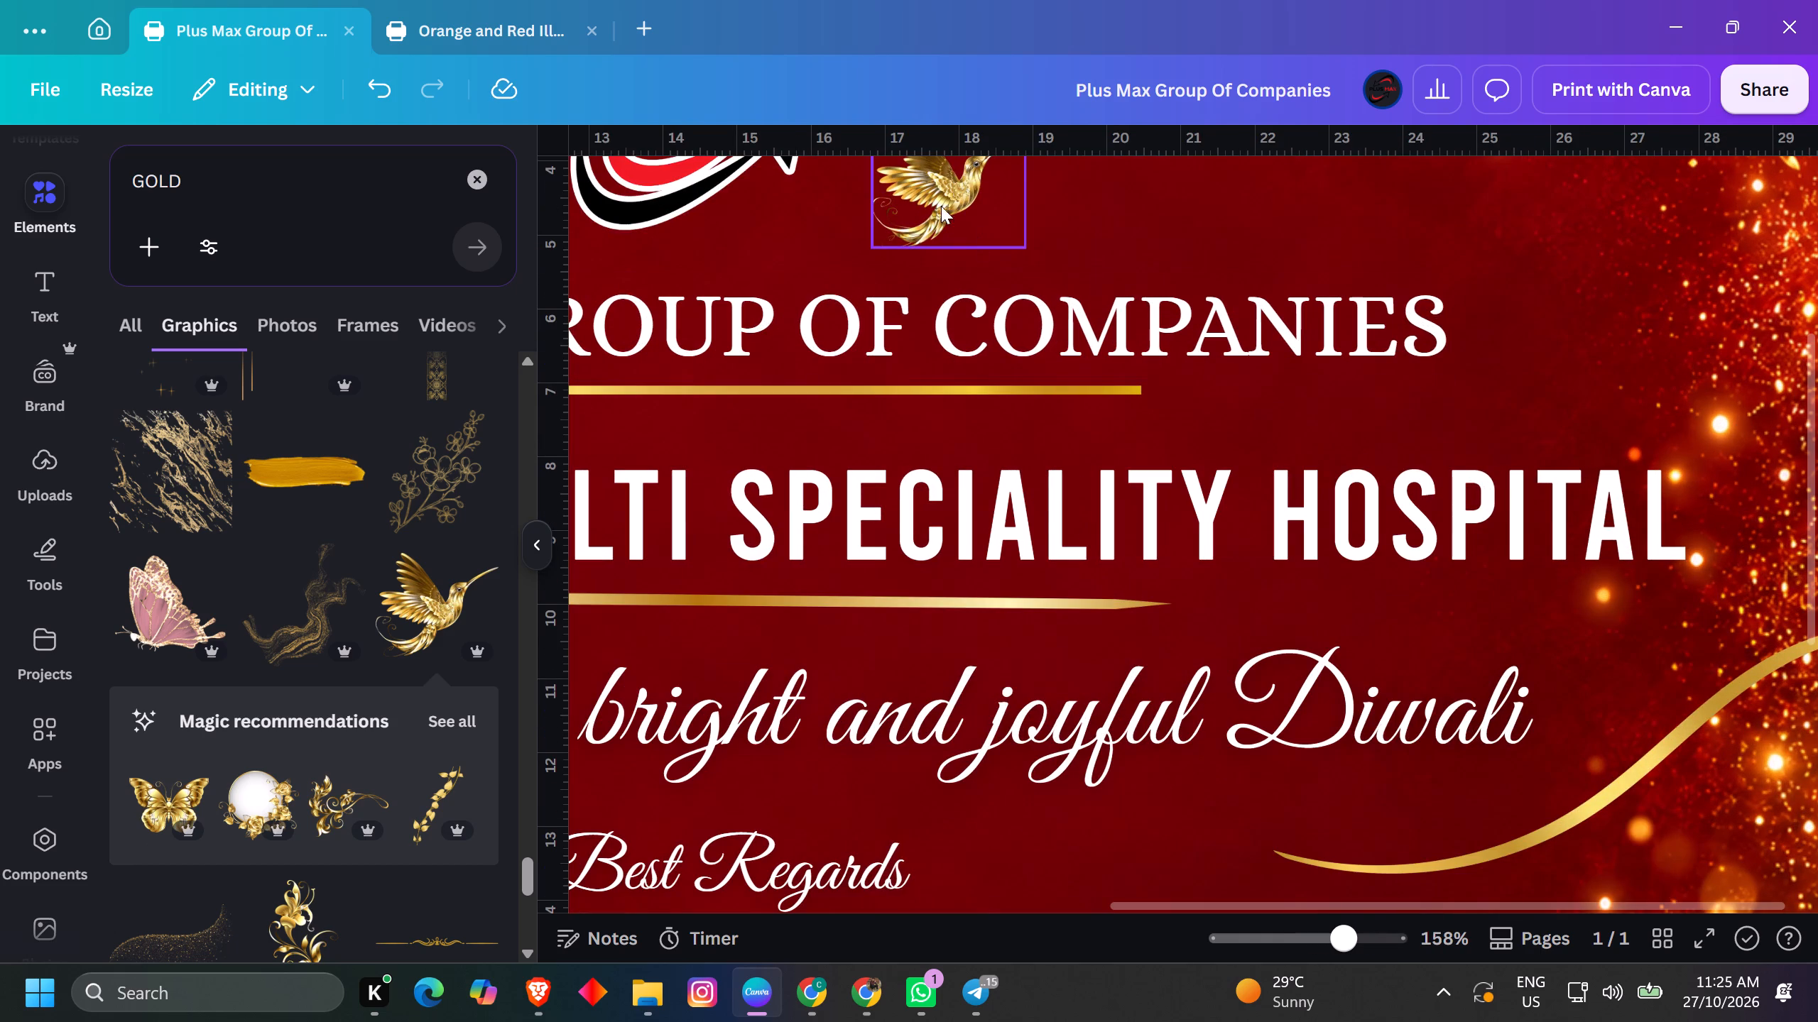
drag(941, 206, 1523, 358)
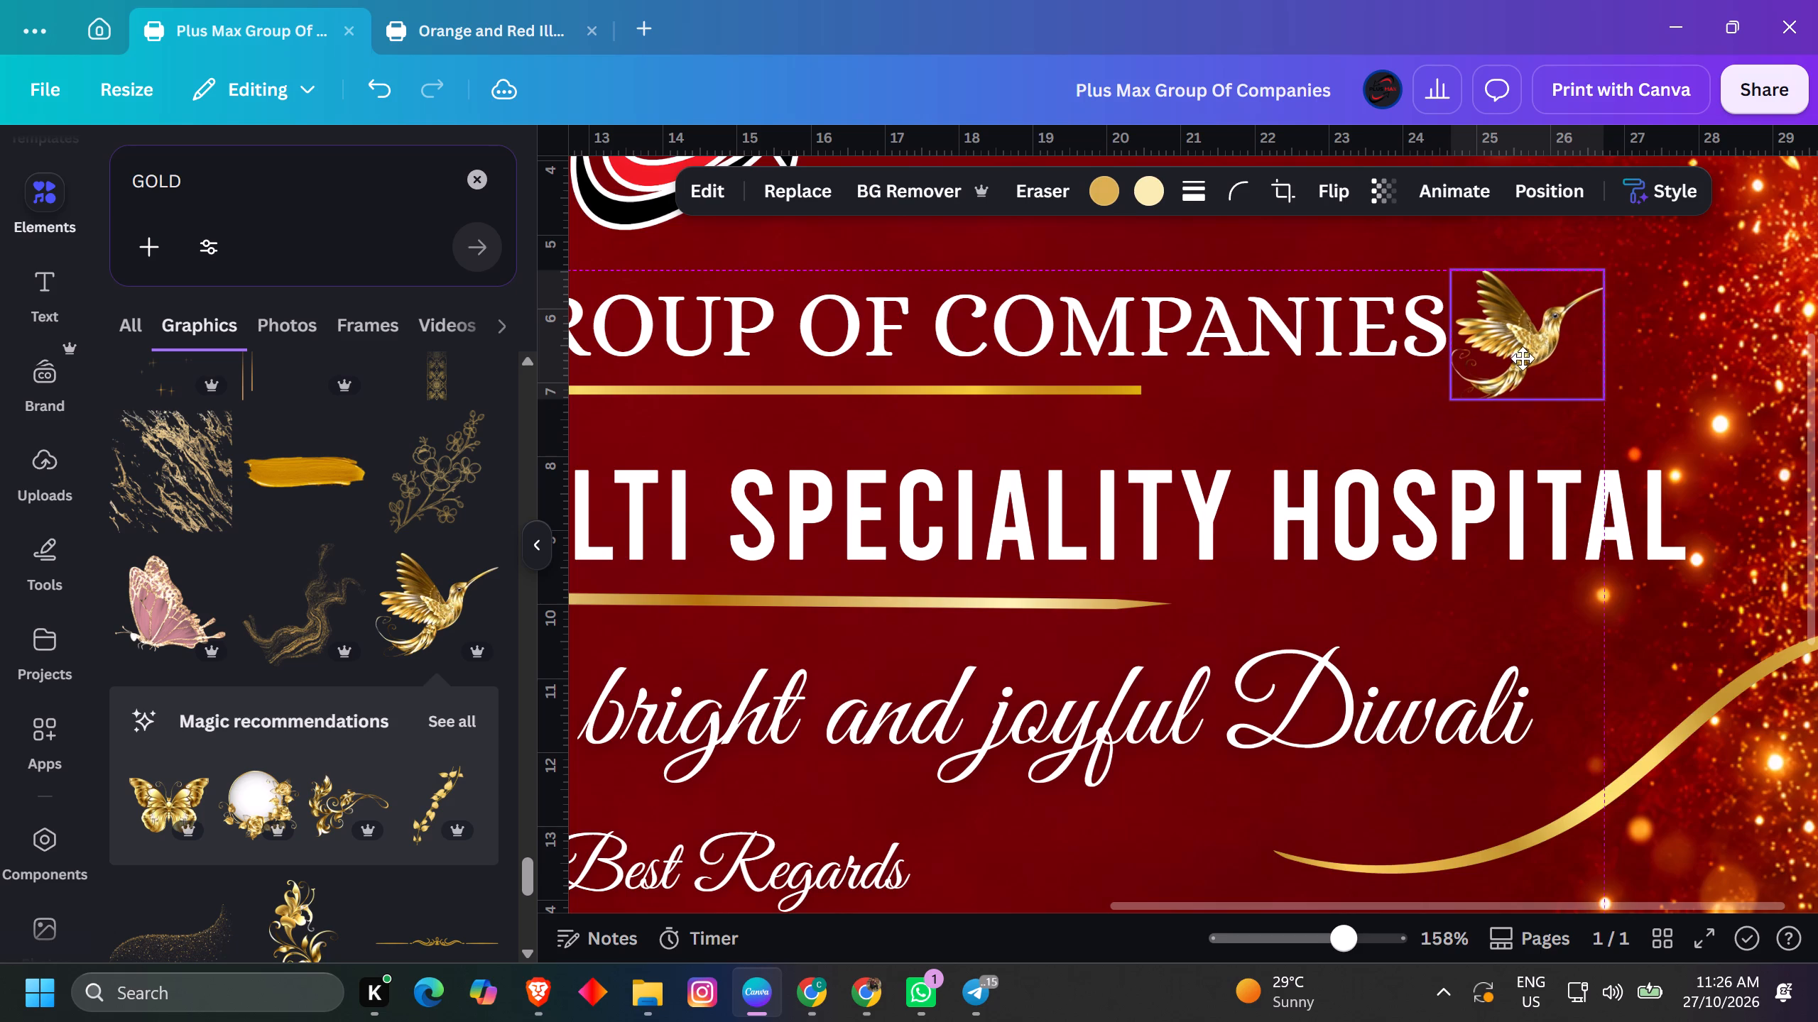
drag(1523, 358, 1524, 358)
ctrl+scroll(1707, 402, down, 5)
click(1729, 393)
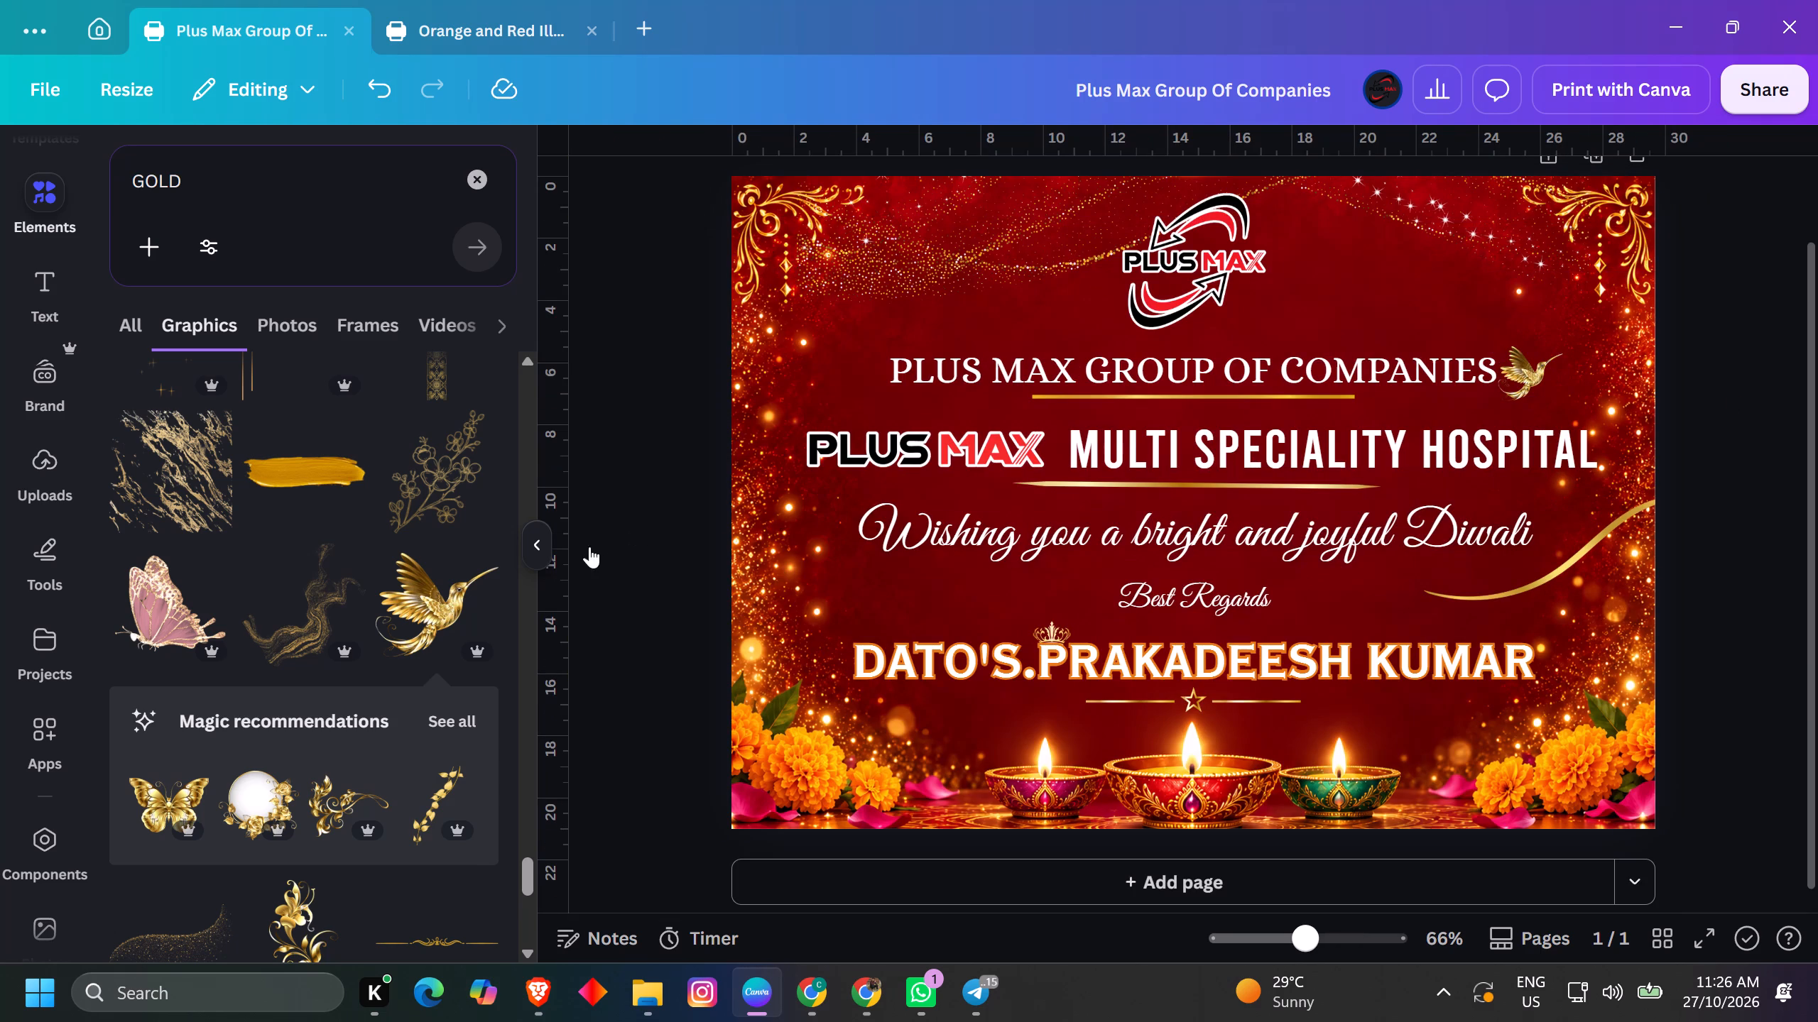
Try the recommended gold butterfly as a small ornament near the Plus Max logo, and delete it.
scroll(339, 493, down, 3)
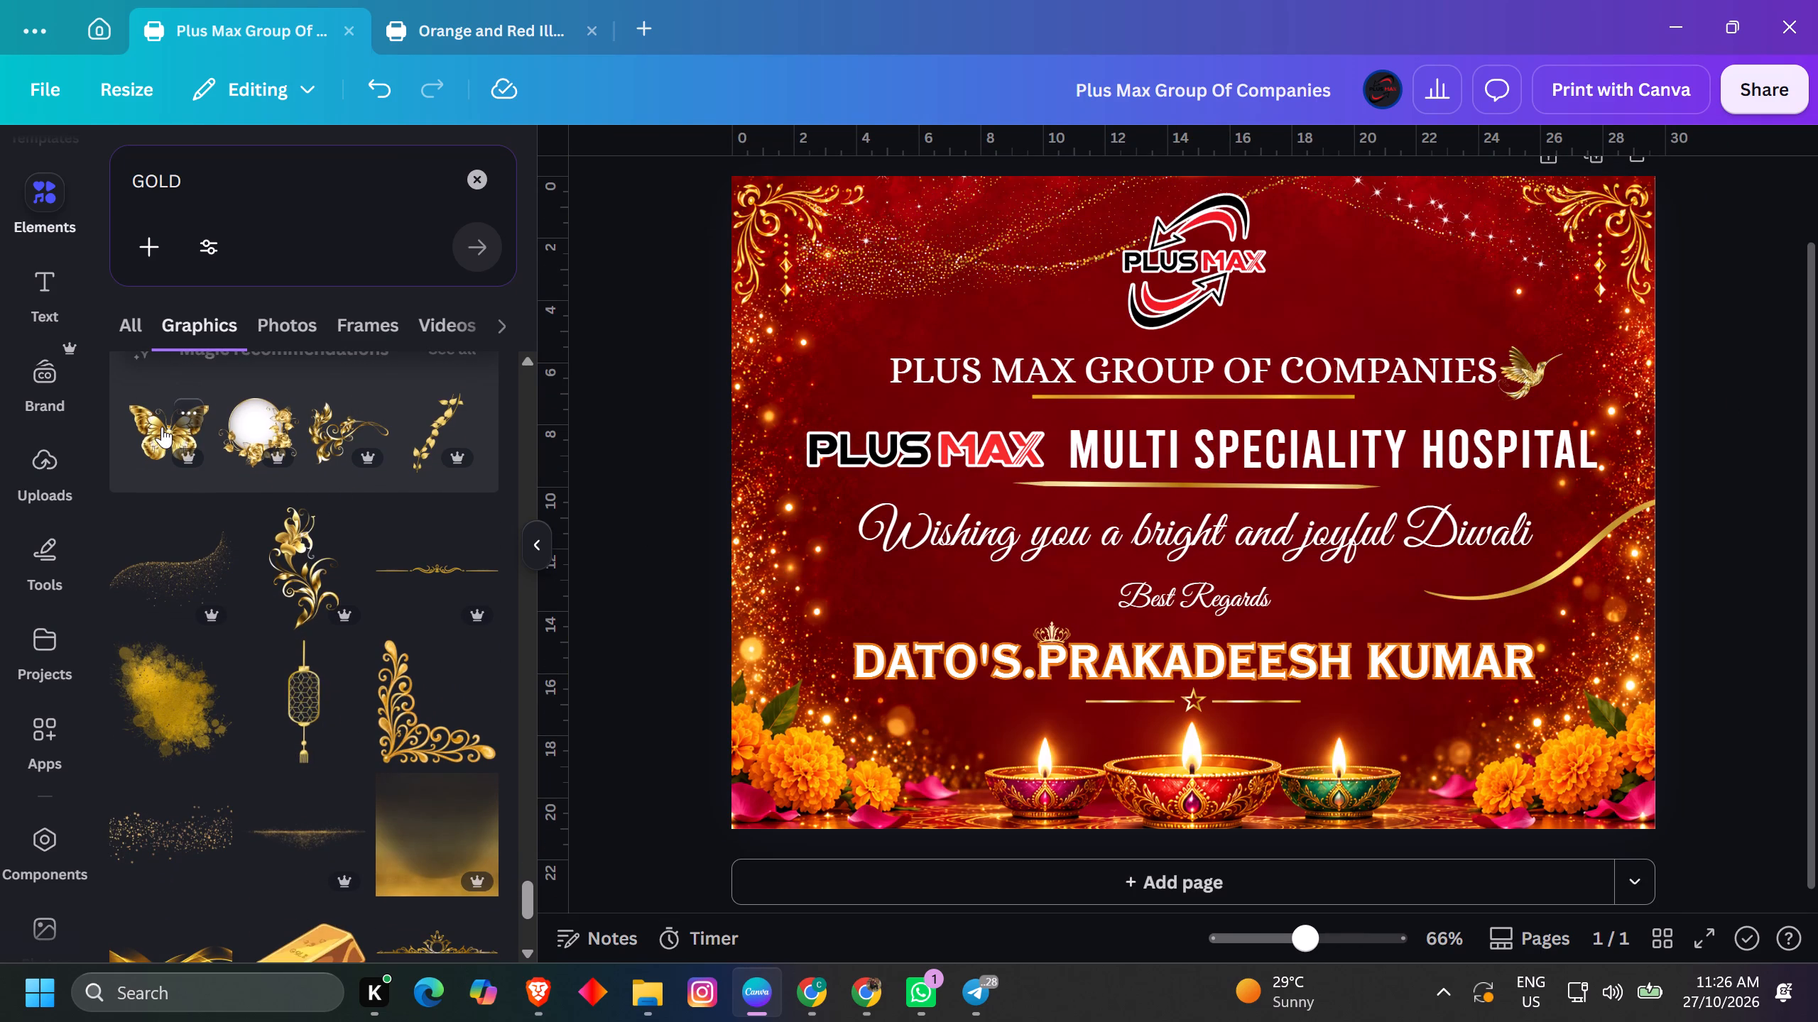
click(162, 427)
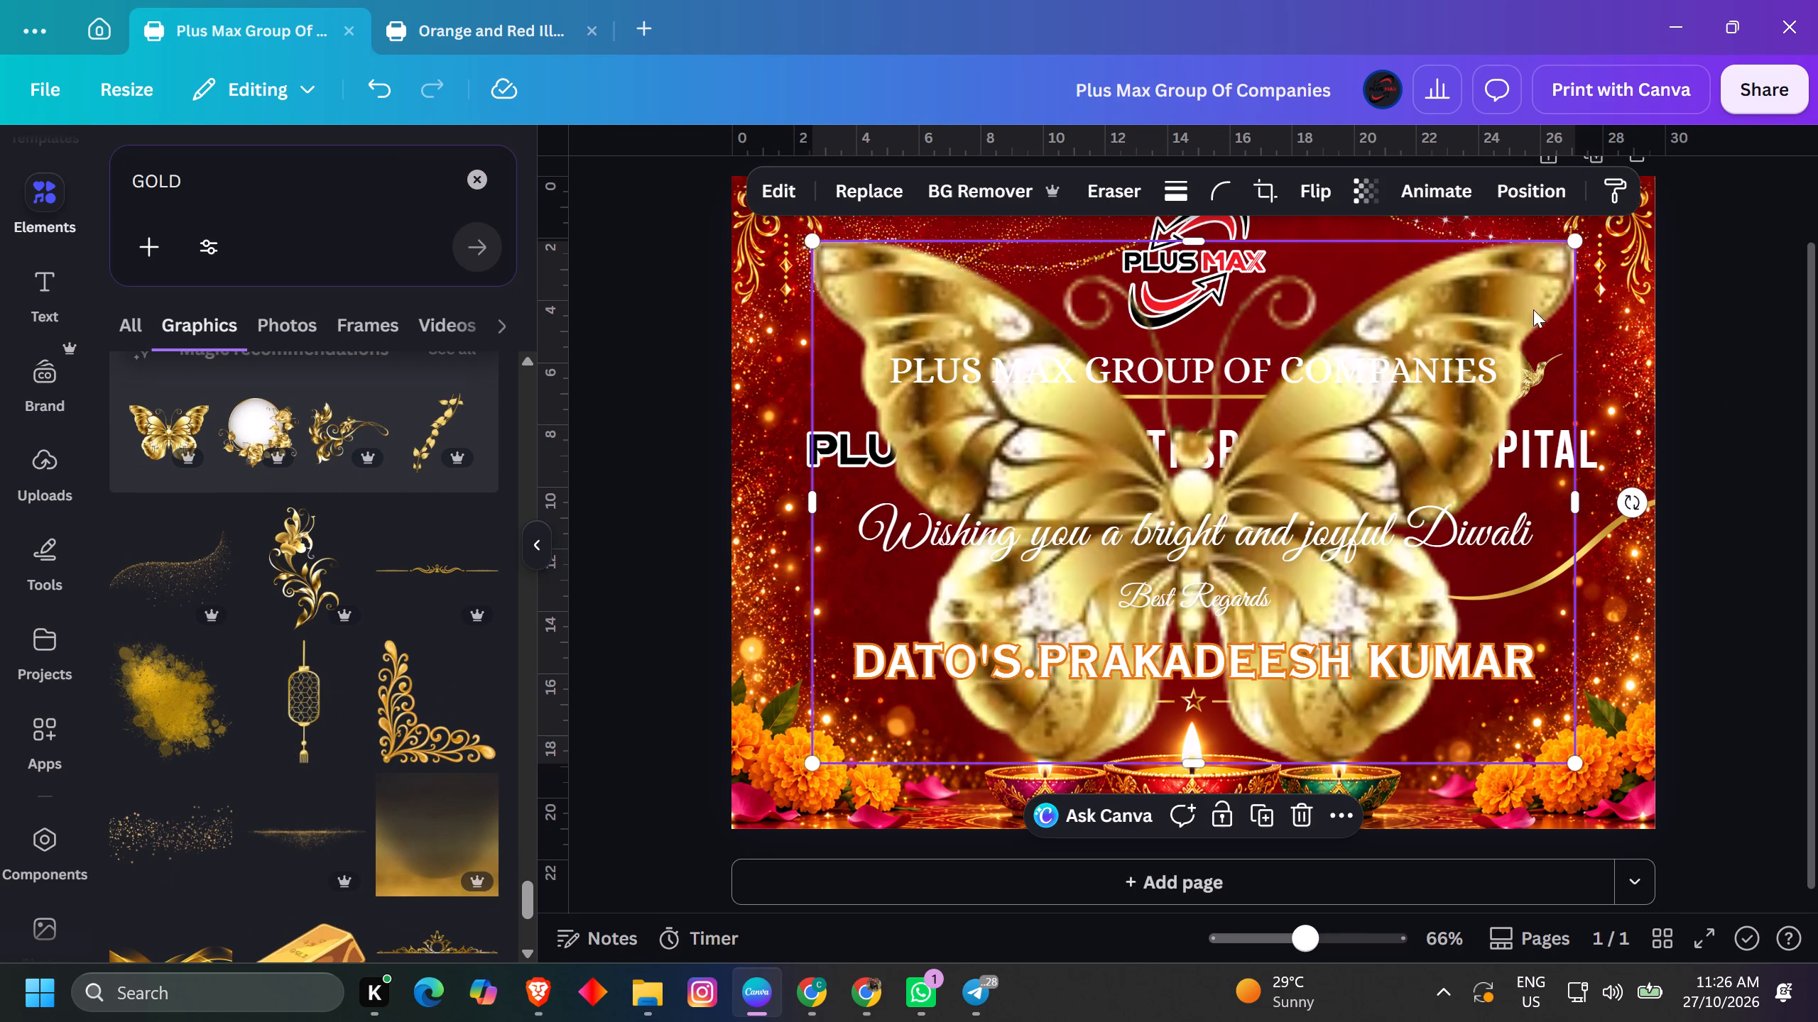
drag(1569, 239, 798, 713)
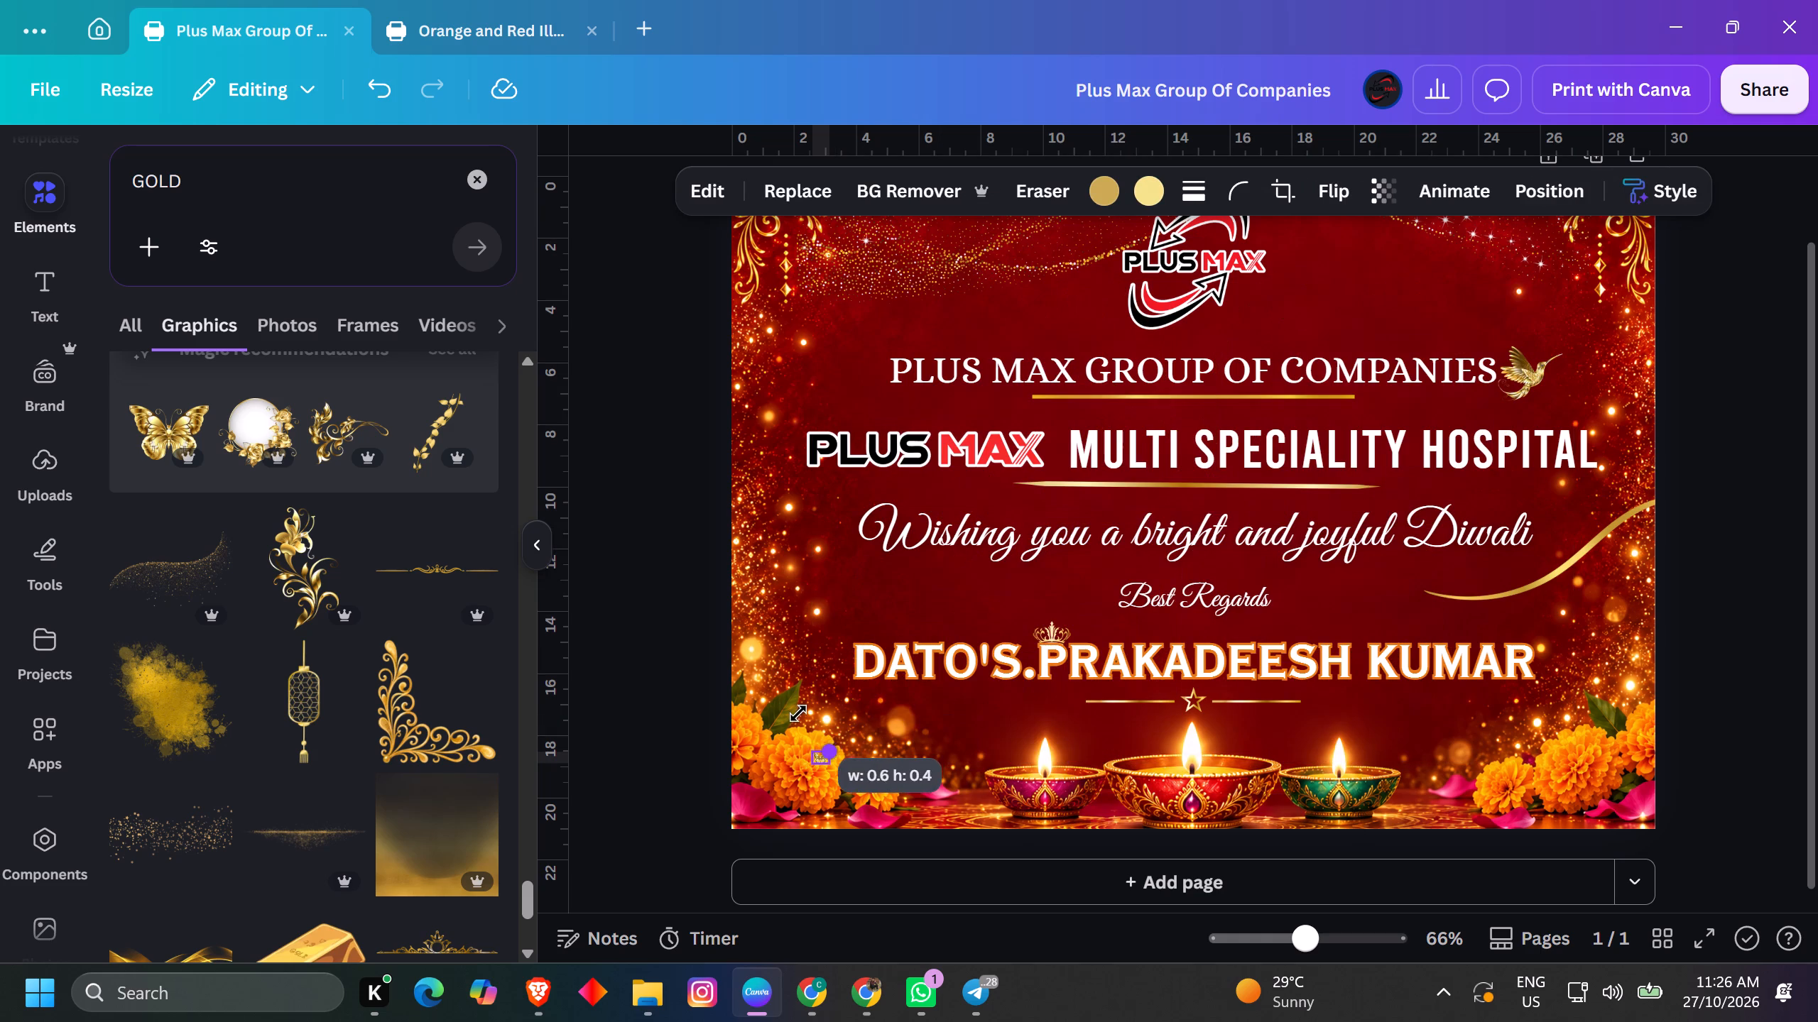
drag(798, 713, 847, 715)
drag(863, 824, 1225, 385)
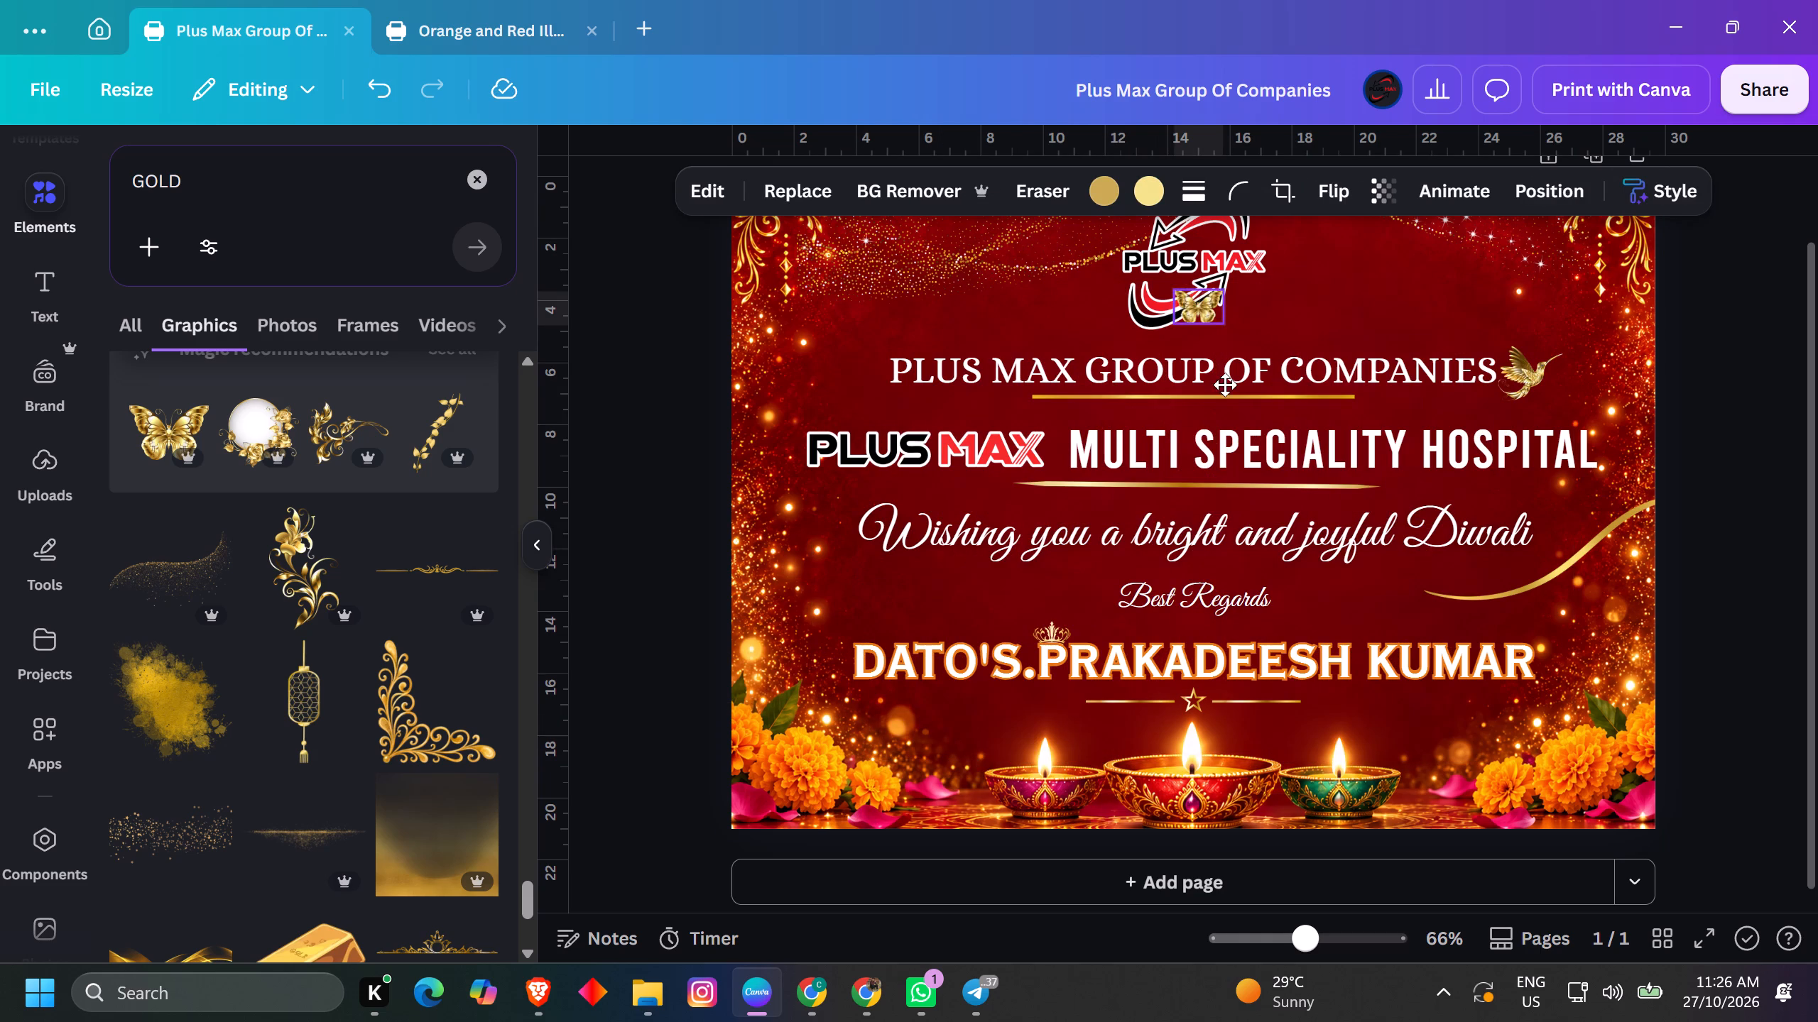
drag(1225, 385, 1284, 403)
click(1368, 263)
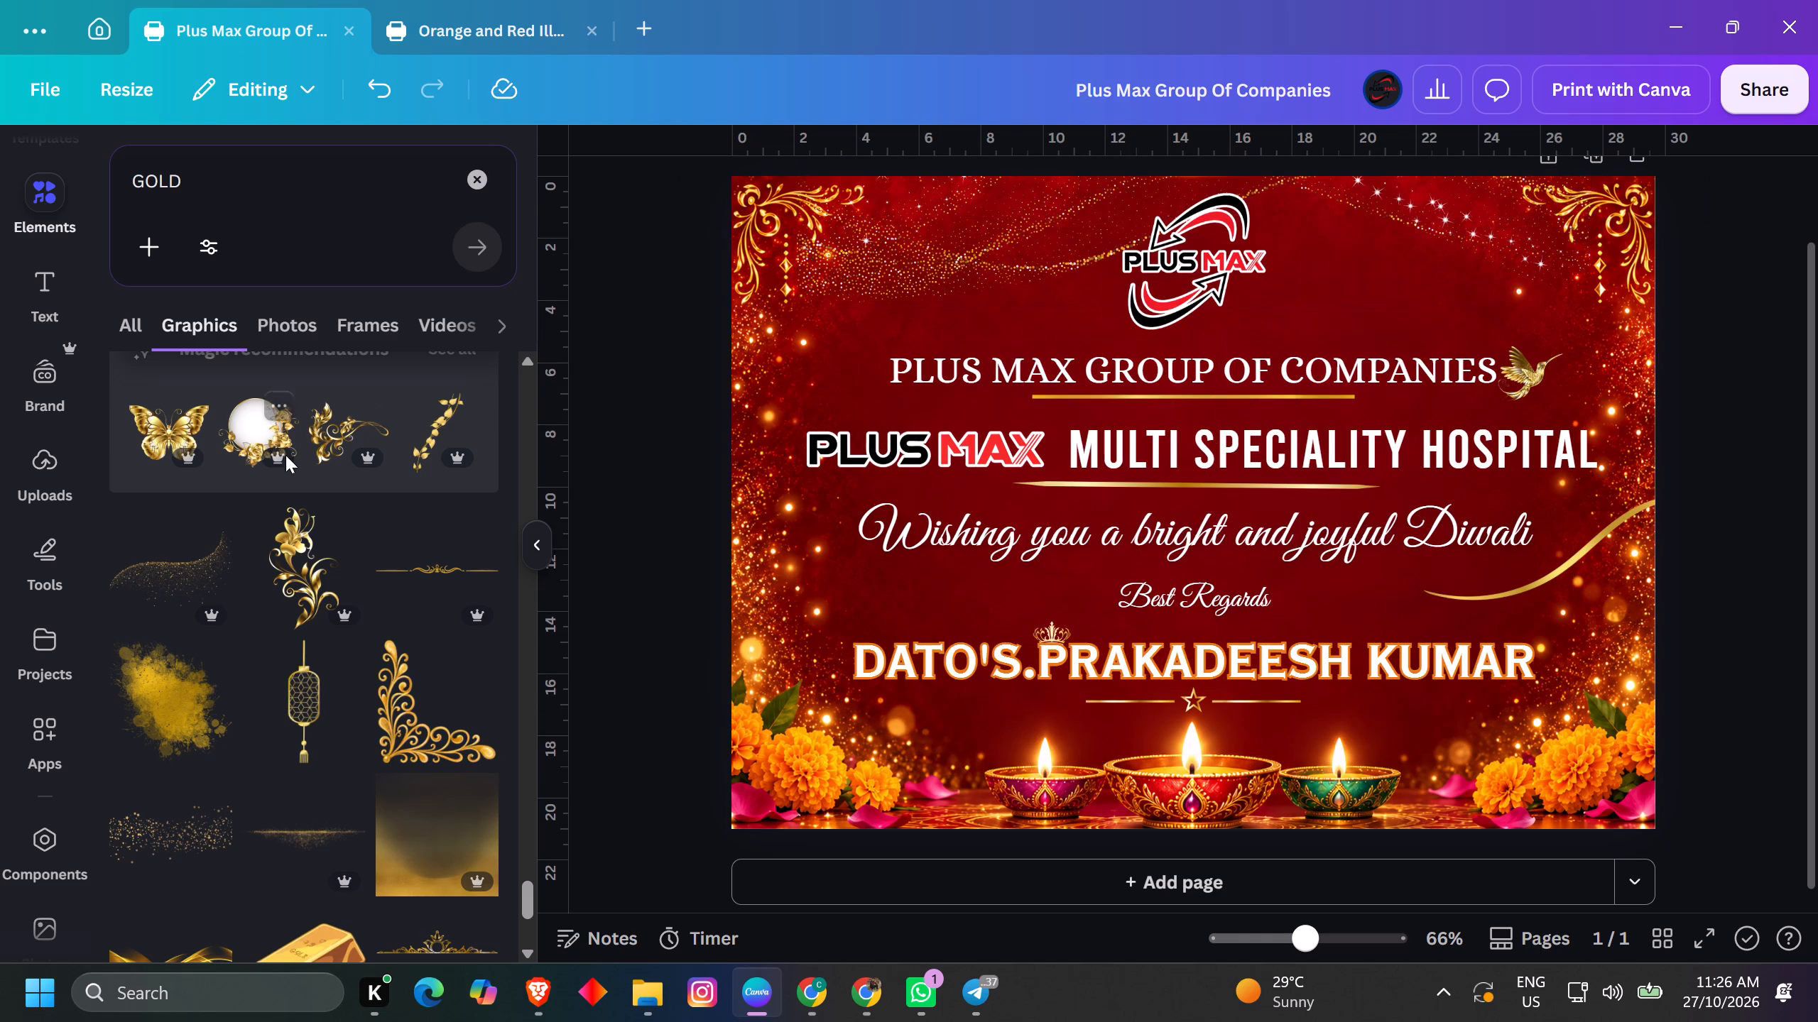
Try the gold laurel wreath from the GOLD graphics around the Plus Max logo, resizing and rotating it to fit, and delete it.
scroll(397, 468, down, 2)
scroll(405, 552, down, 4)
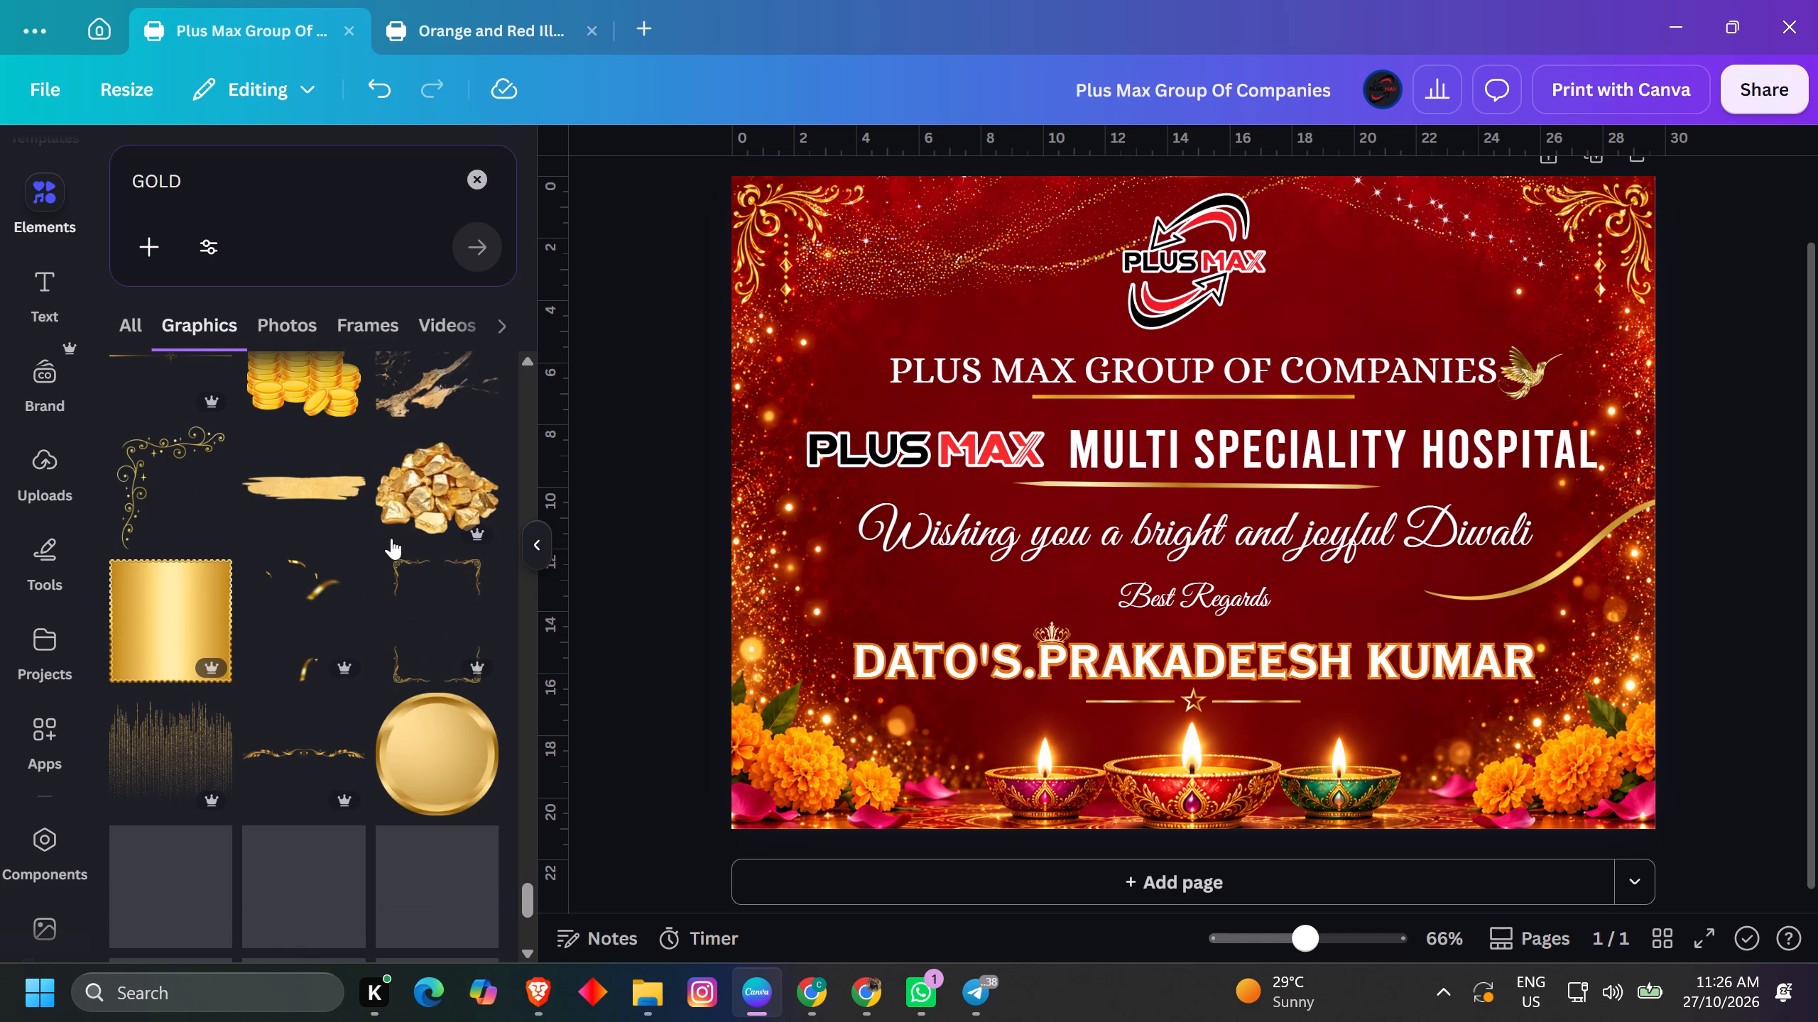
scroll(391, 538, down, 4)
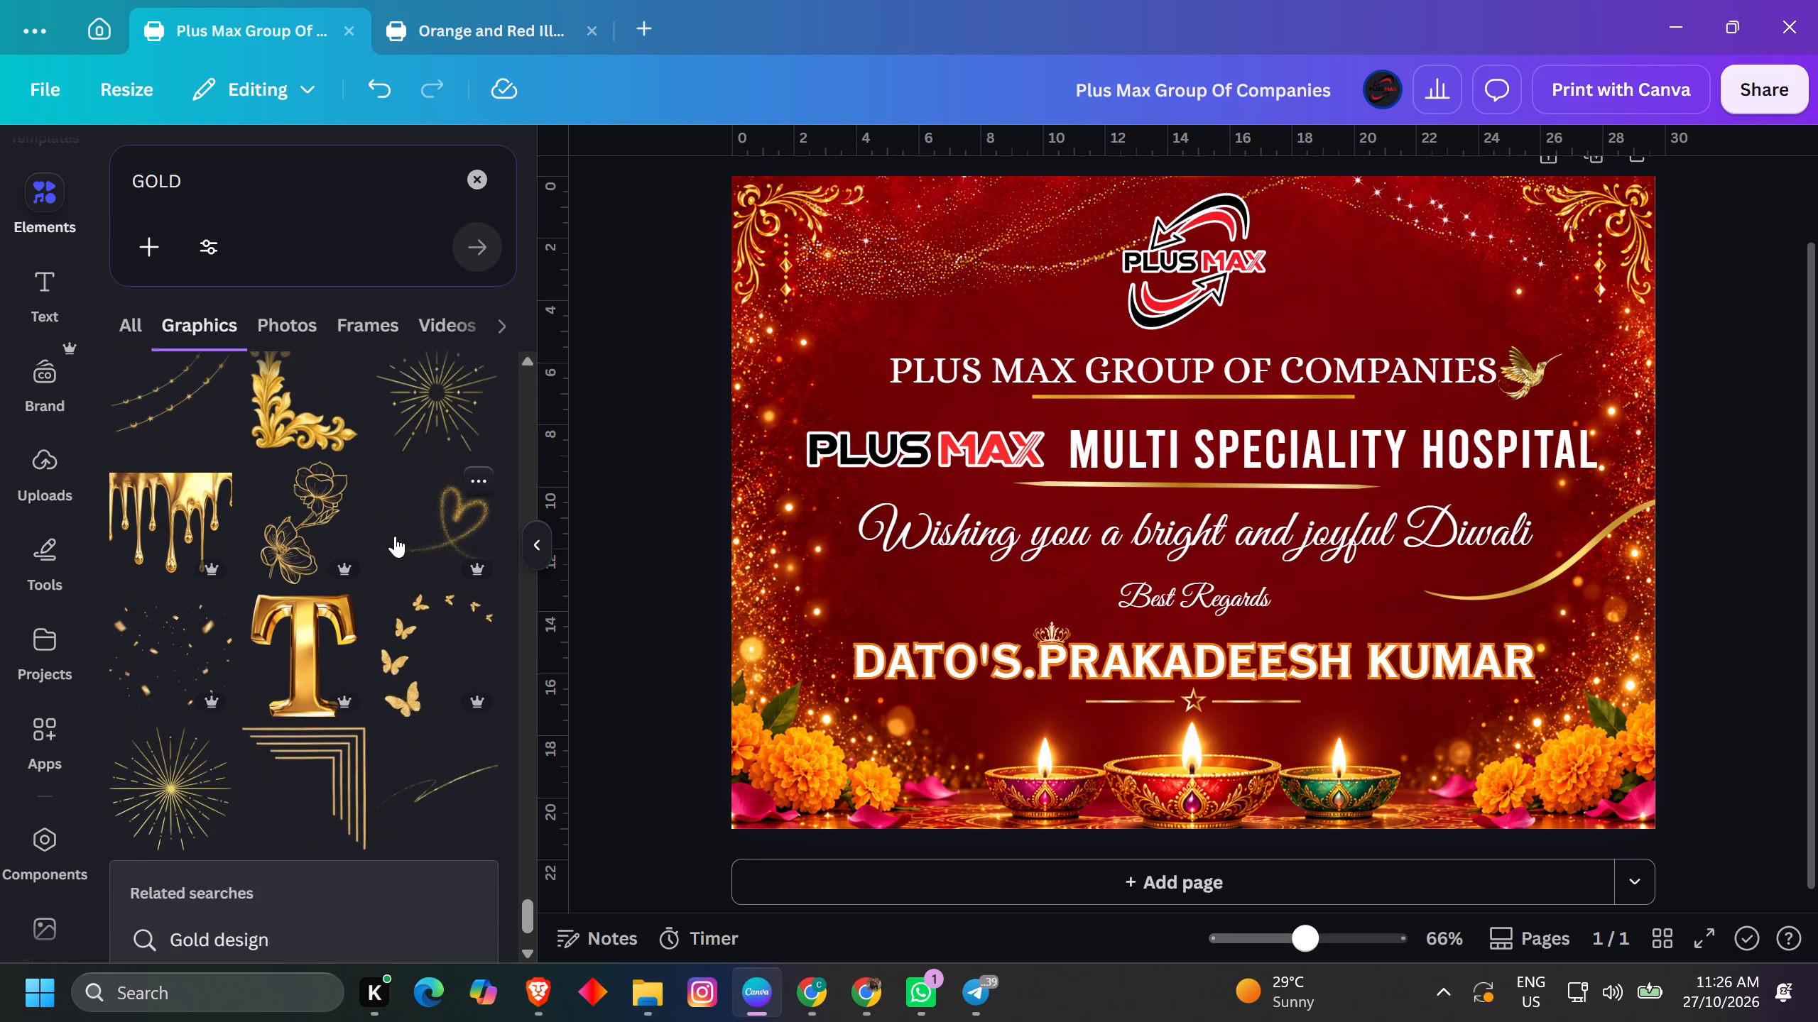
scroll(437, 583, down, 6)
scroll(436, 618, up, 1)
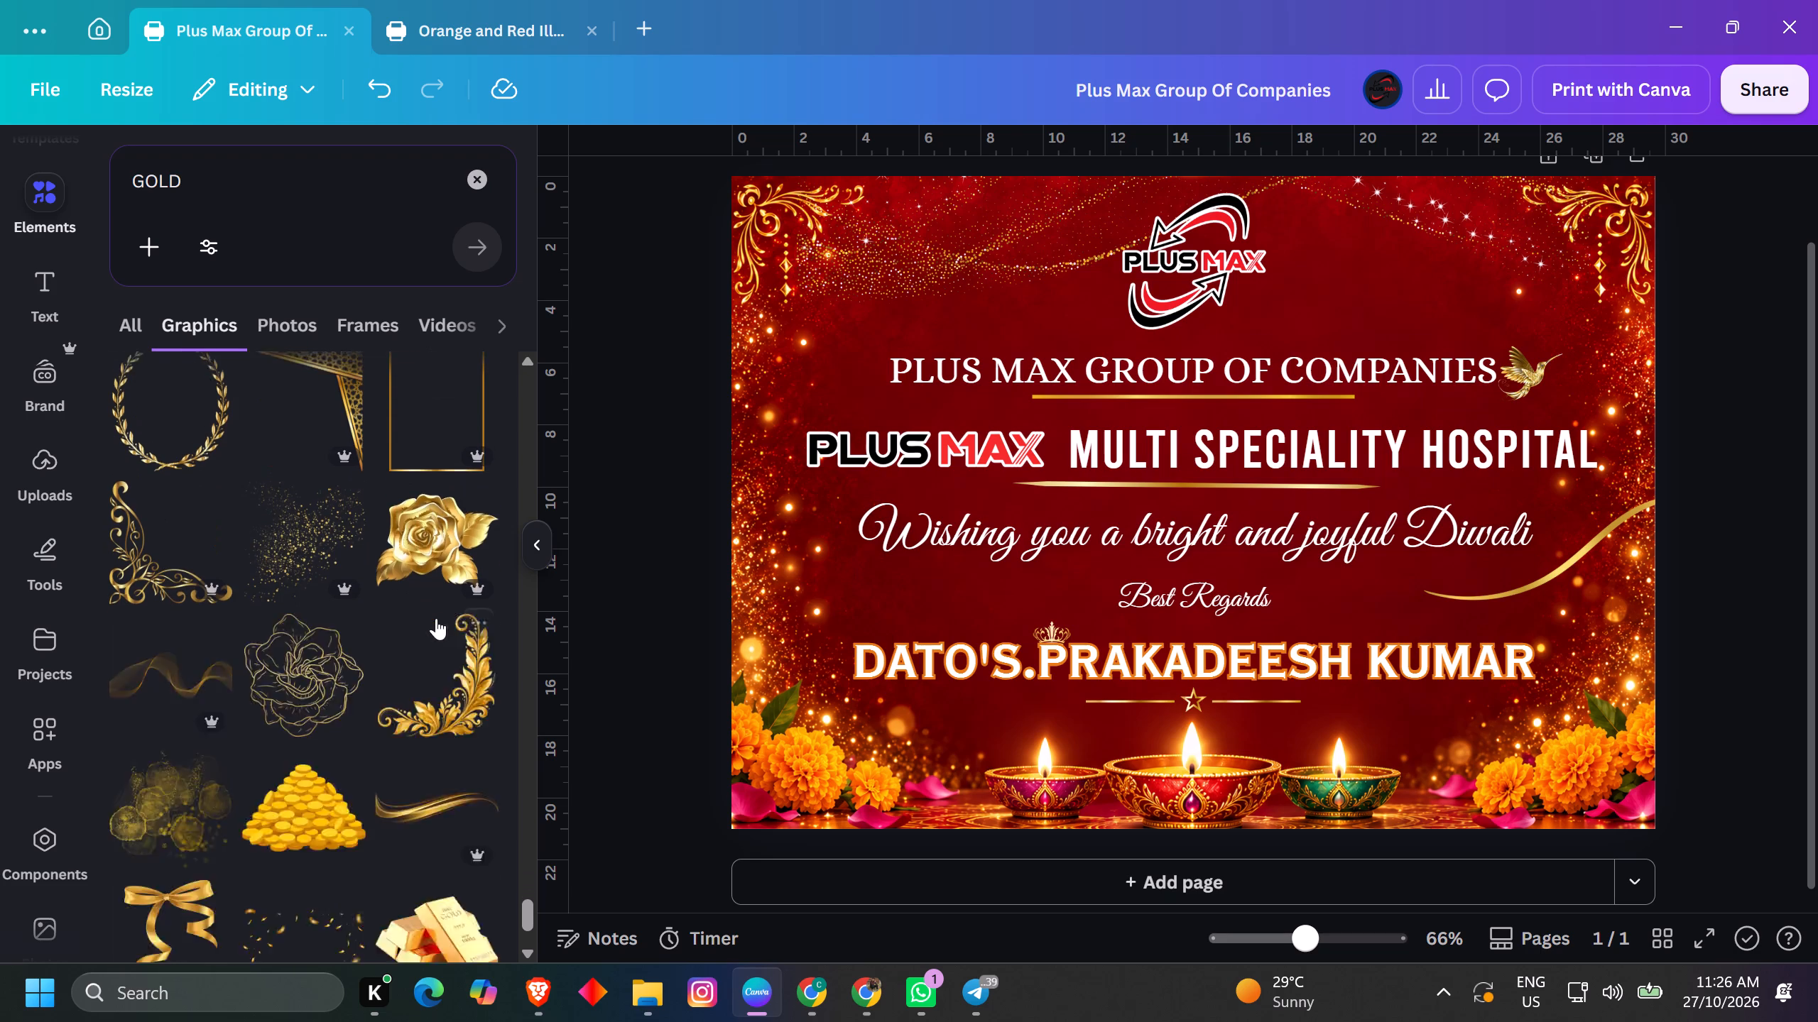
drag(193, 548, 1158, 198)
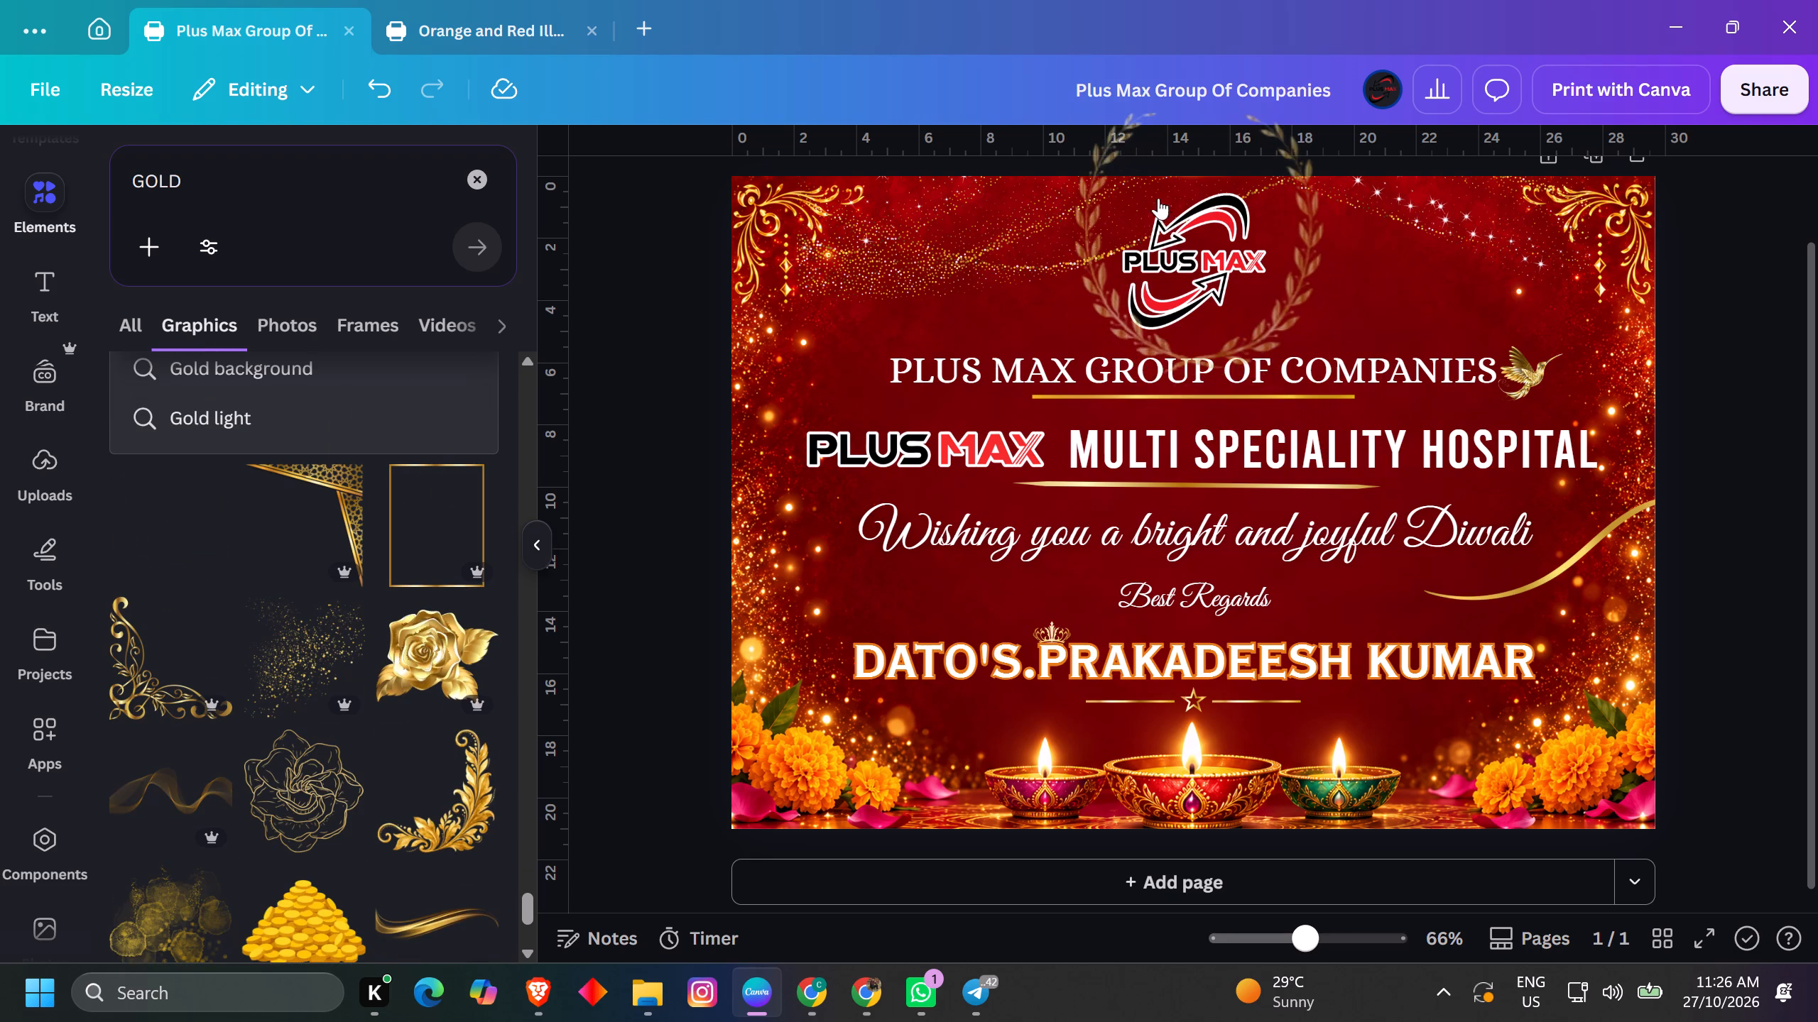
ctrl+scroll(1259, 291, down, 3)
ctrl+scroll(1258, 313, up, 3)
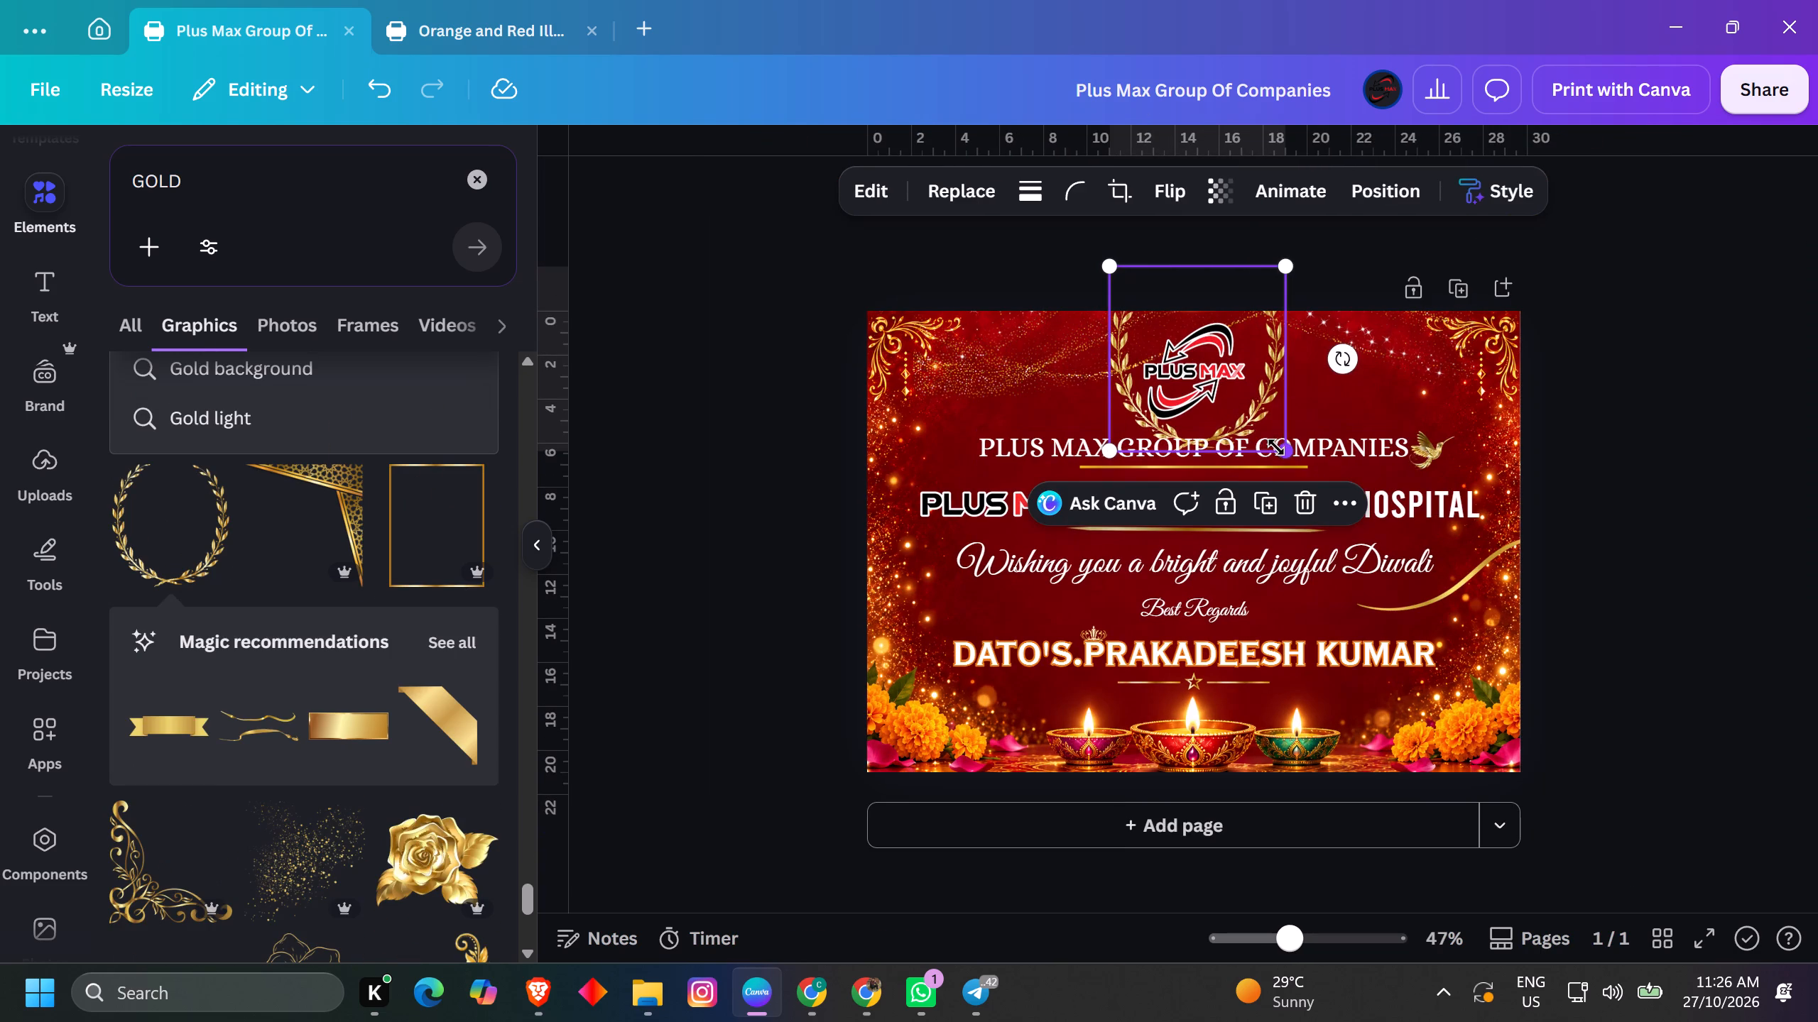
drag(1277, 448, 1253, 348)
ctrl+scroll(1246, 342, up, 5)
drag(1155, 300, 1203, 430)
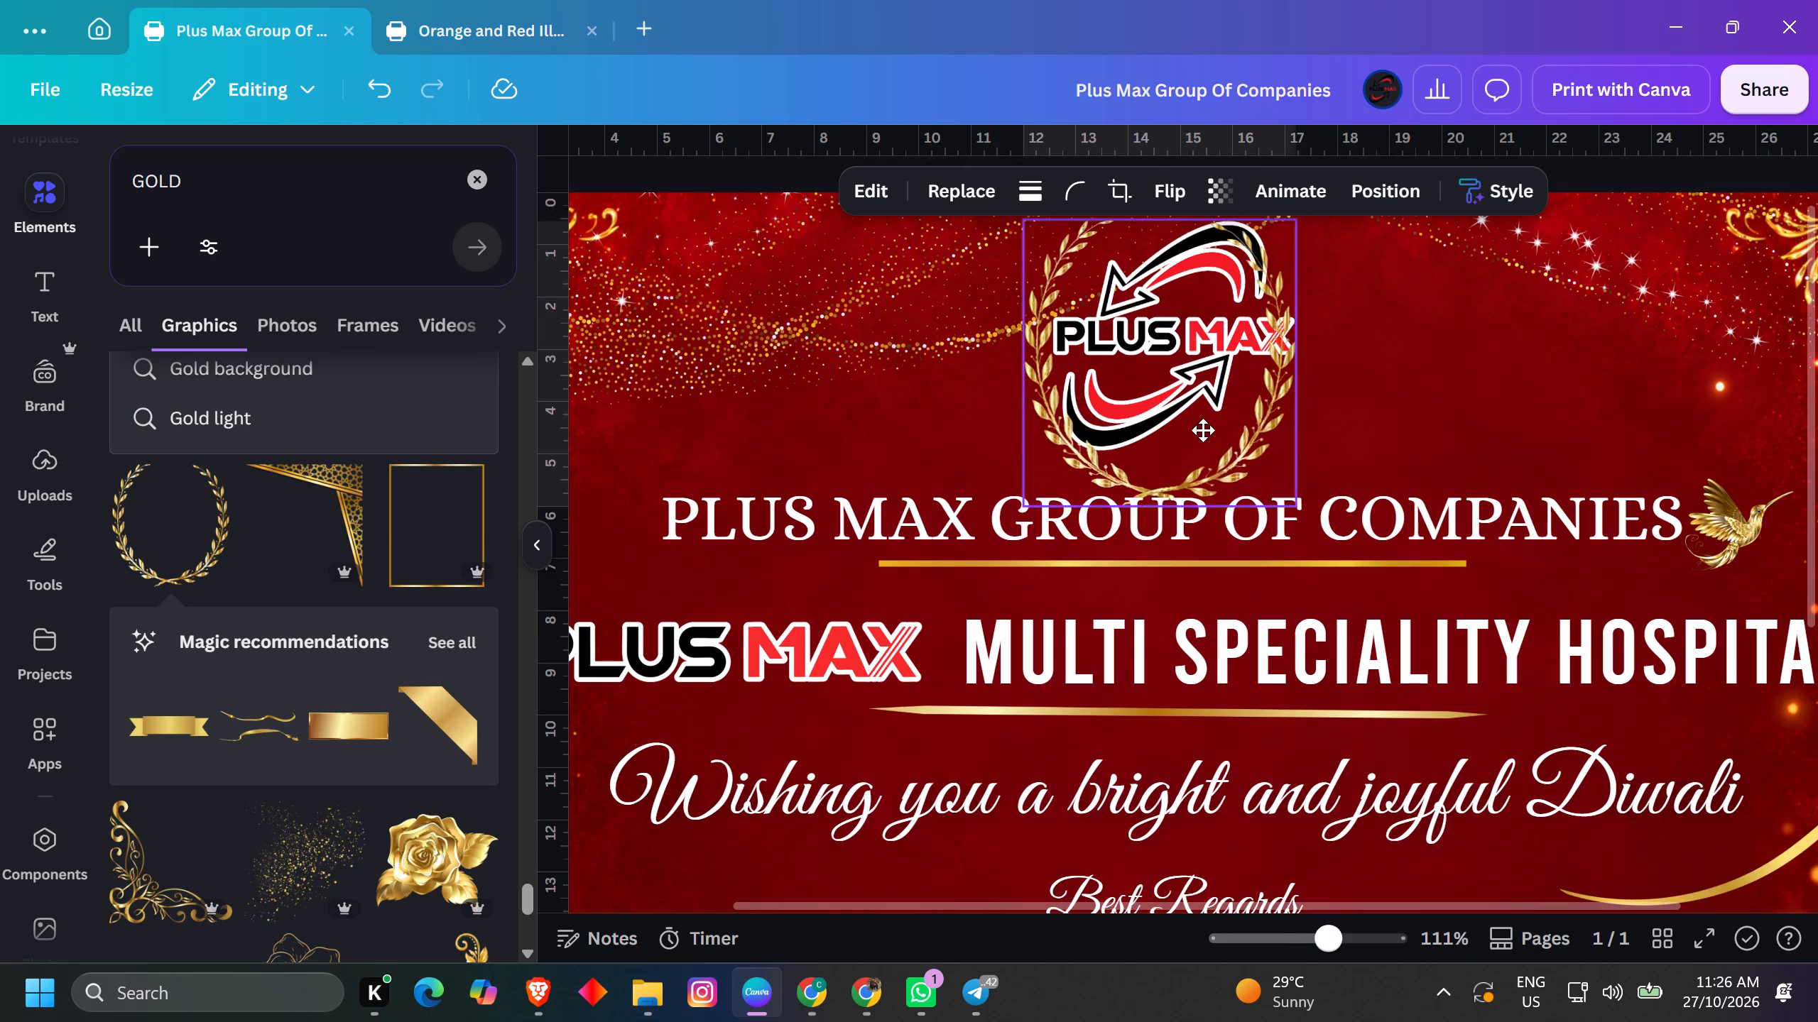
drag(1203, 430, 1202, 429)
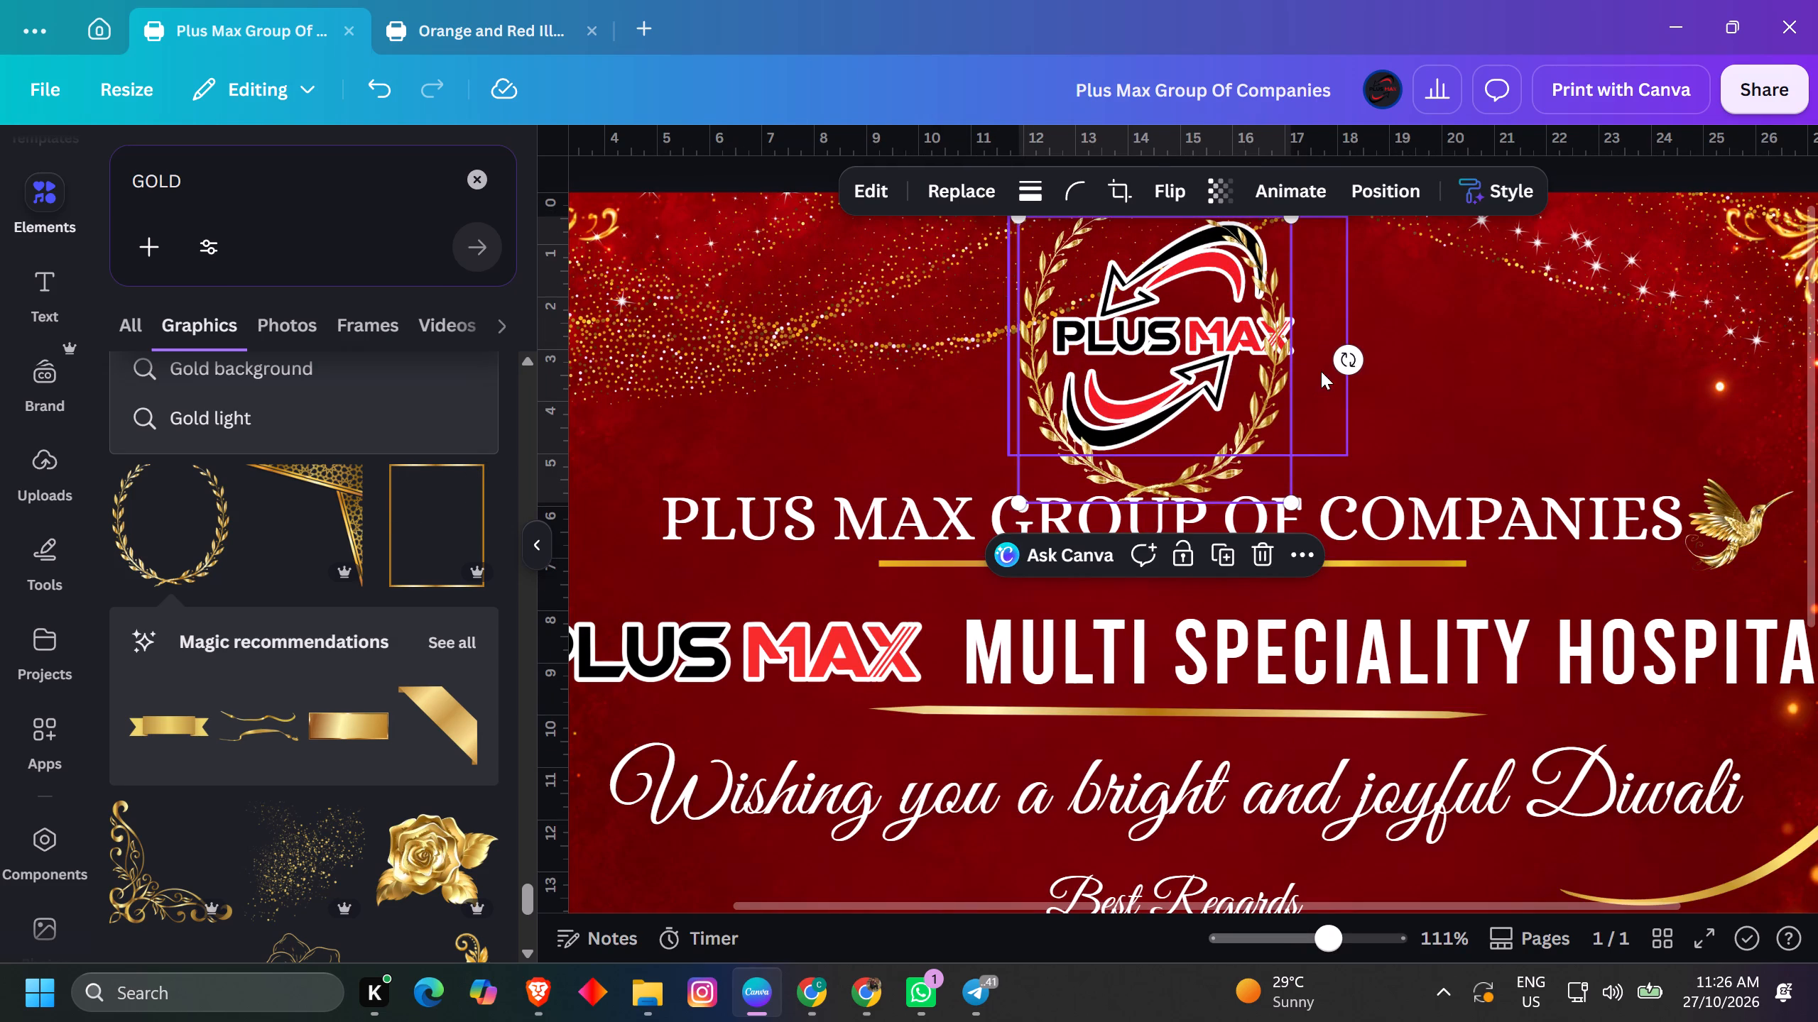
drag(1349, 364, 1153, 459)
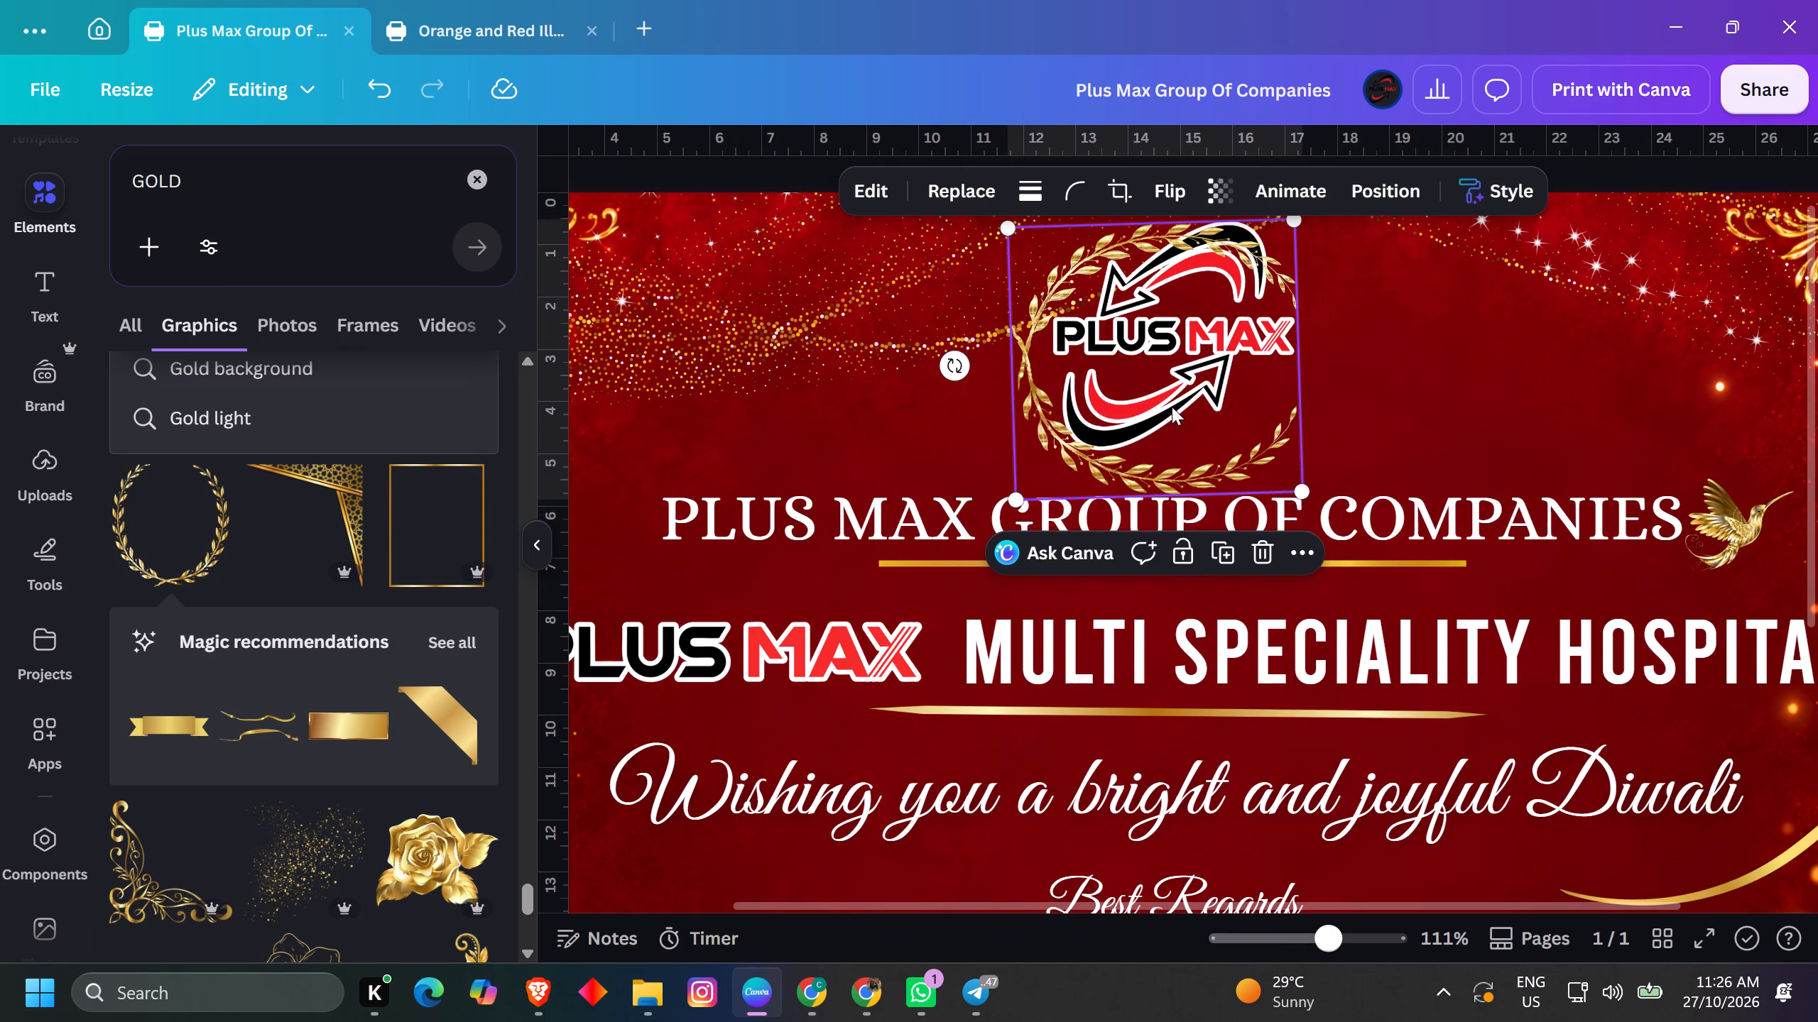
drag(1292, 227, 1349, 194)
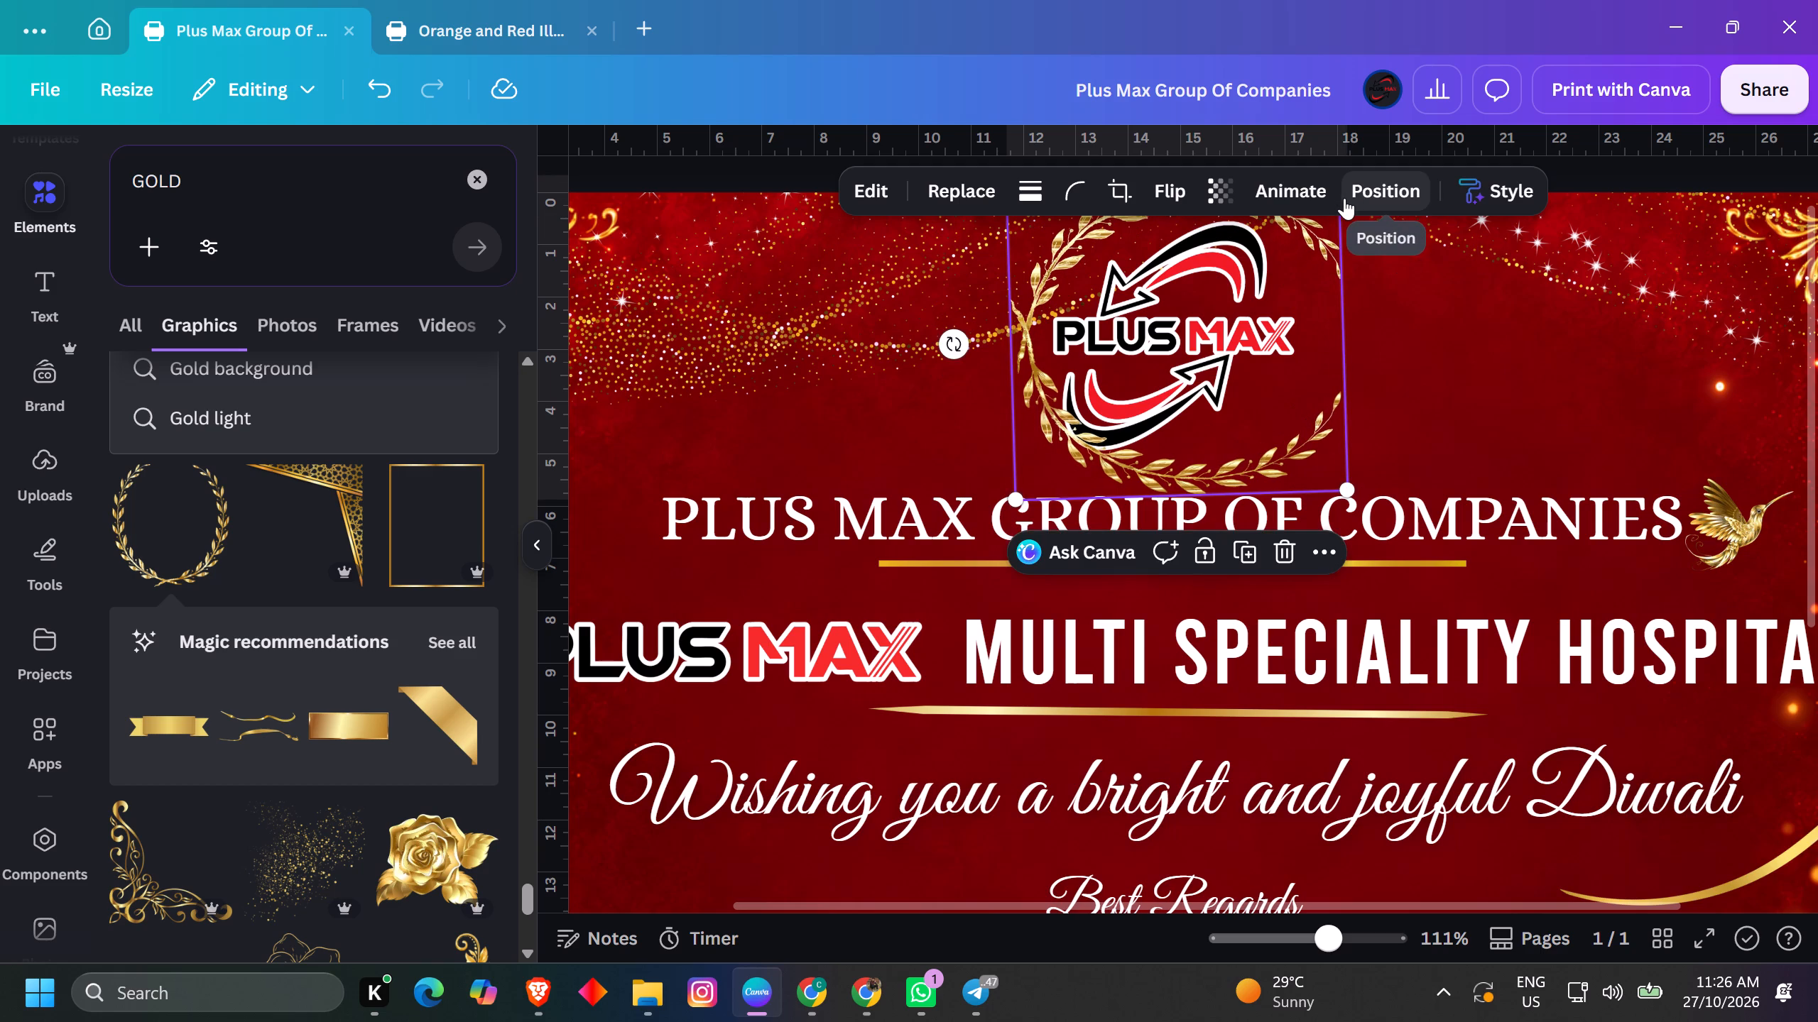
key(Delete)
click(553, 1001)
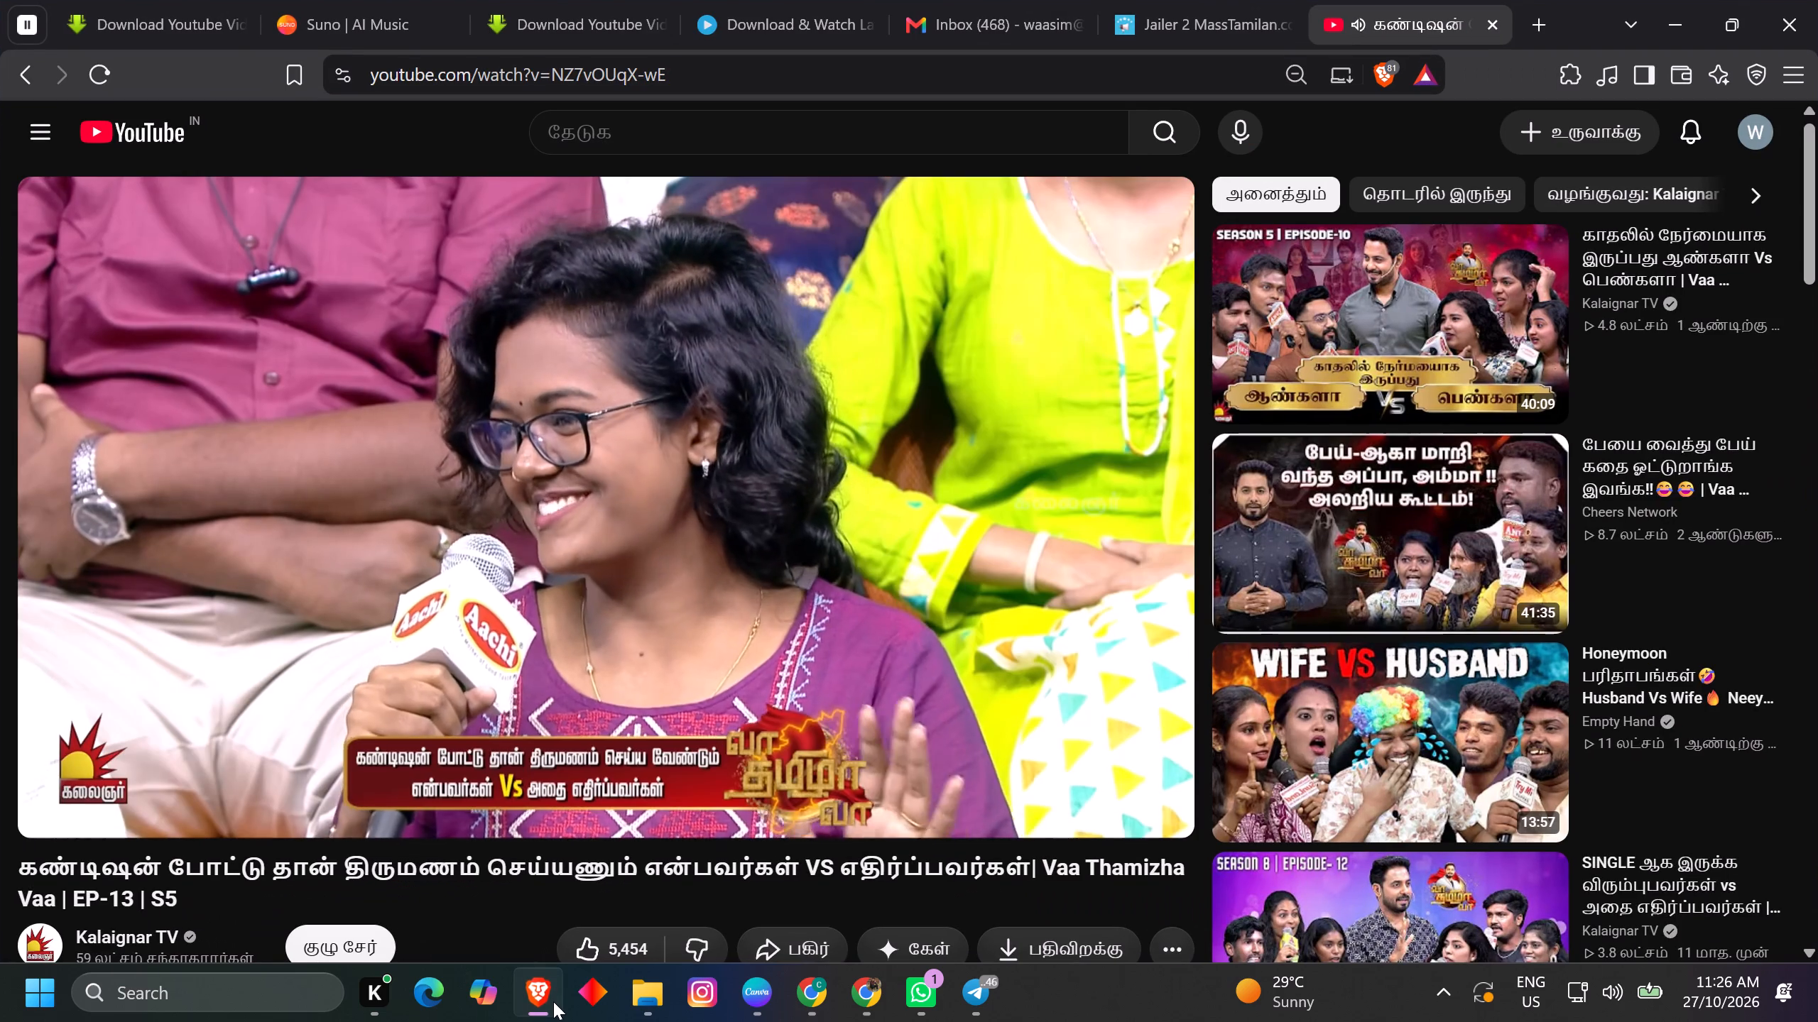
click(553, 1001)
Add the gold hanging lanterns from the GOLD graphics, shrink them, and hang them at the page's top edge beside the upper-left corner ornament.
scroll(358, 666, down, 3)
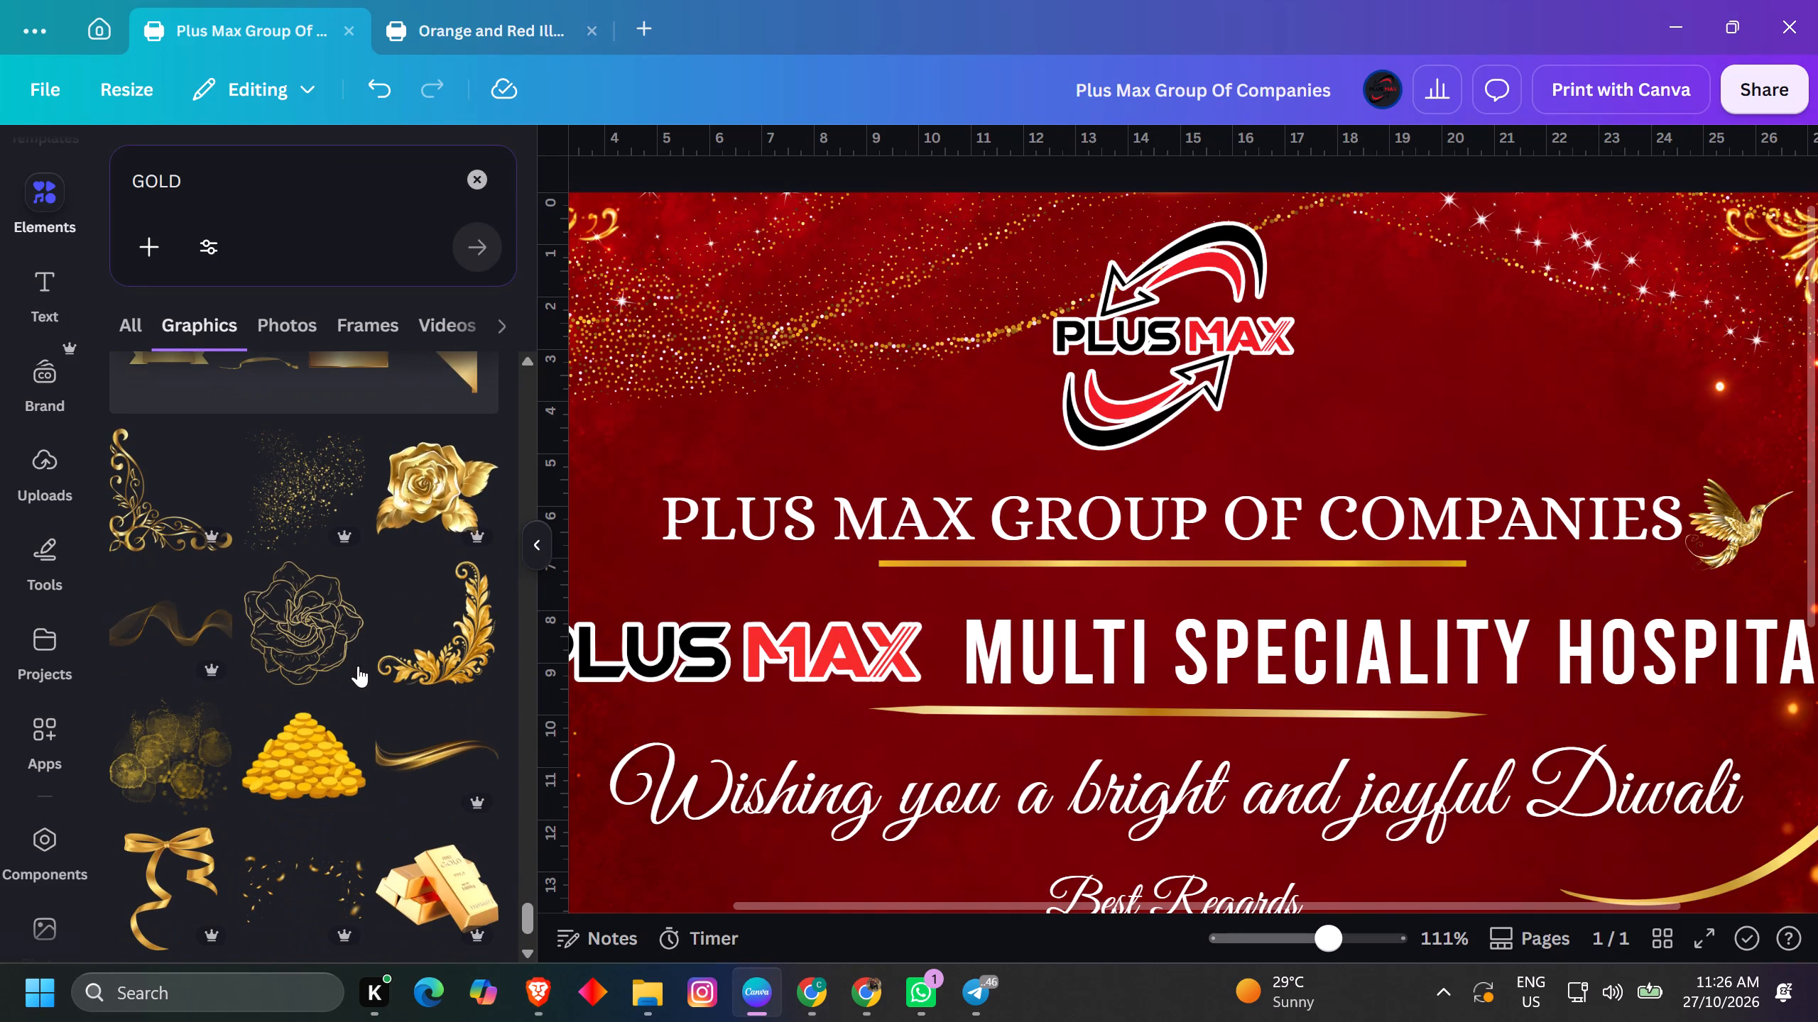
ctrl+scroll(1133, 637, down, 2)
ctrl+scroll(947, 671, down, 2)
scroll(366, 734, down, 3)
scroll(417, 680, down, 1)
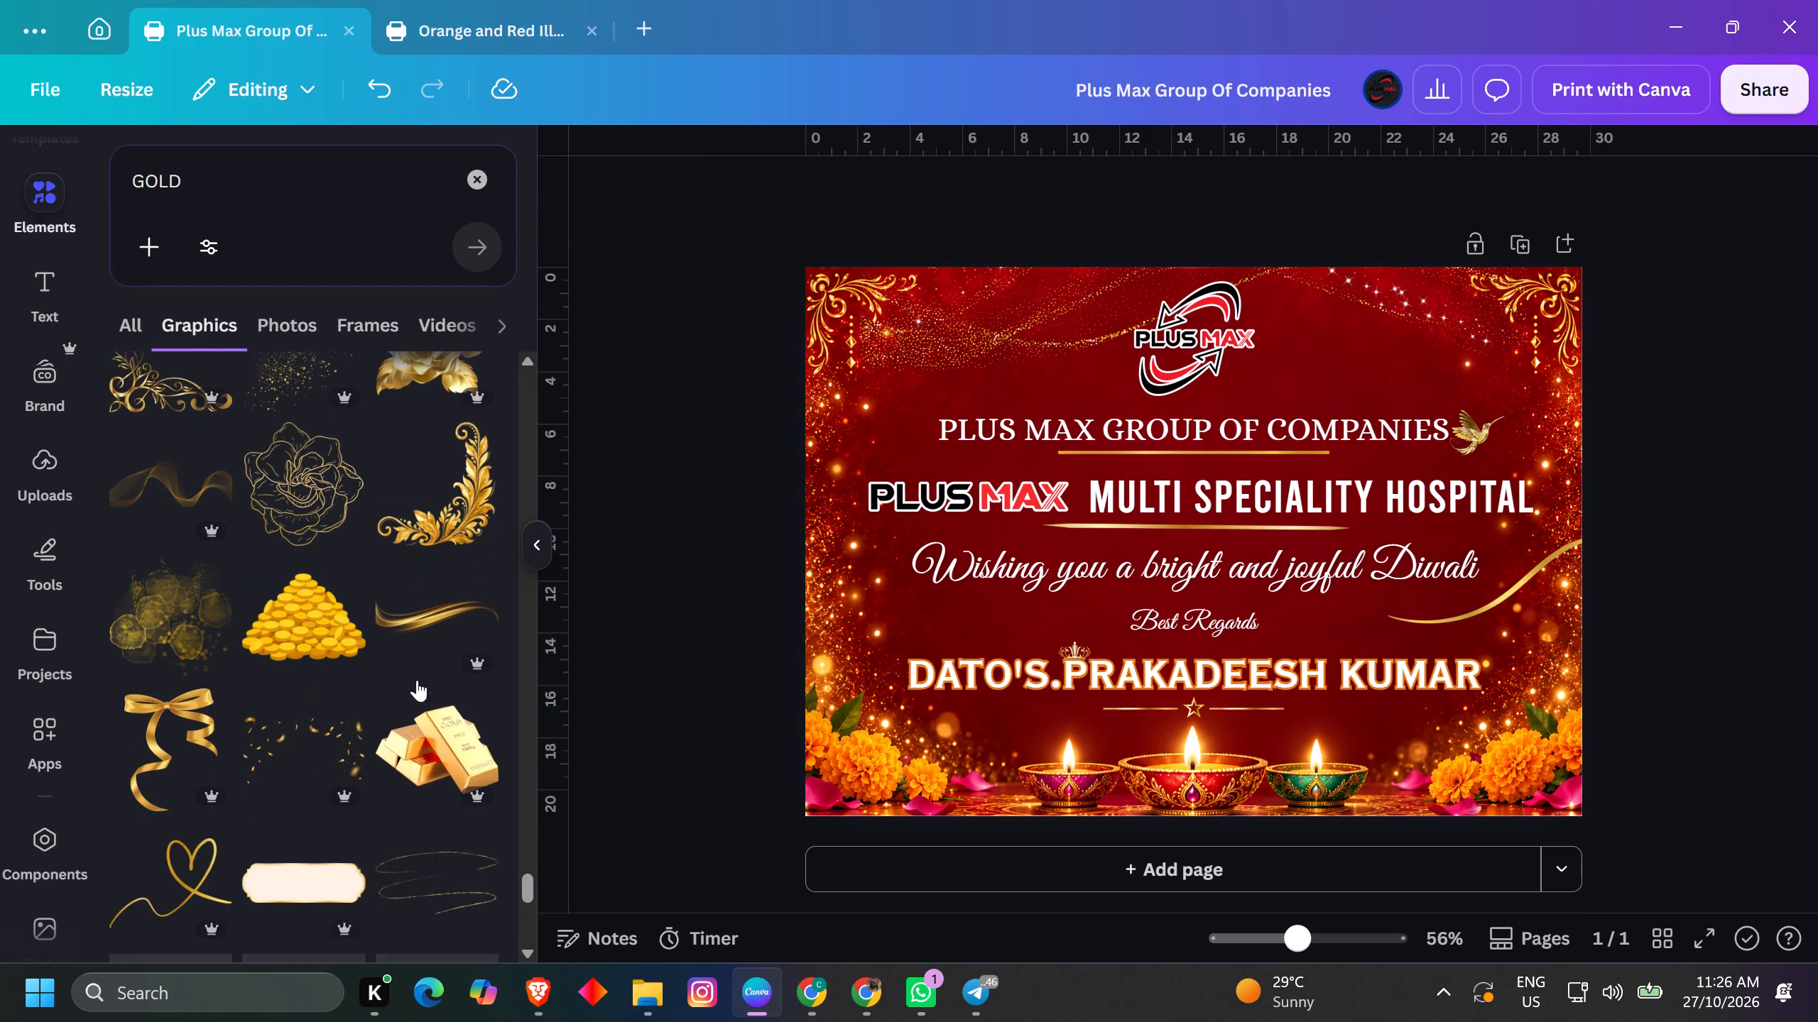
scroll(417, 680, down, 3)
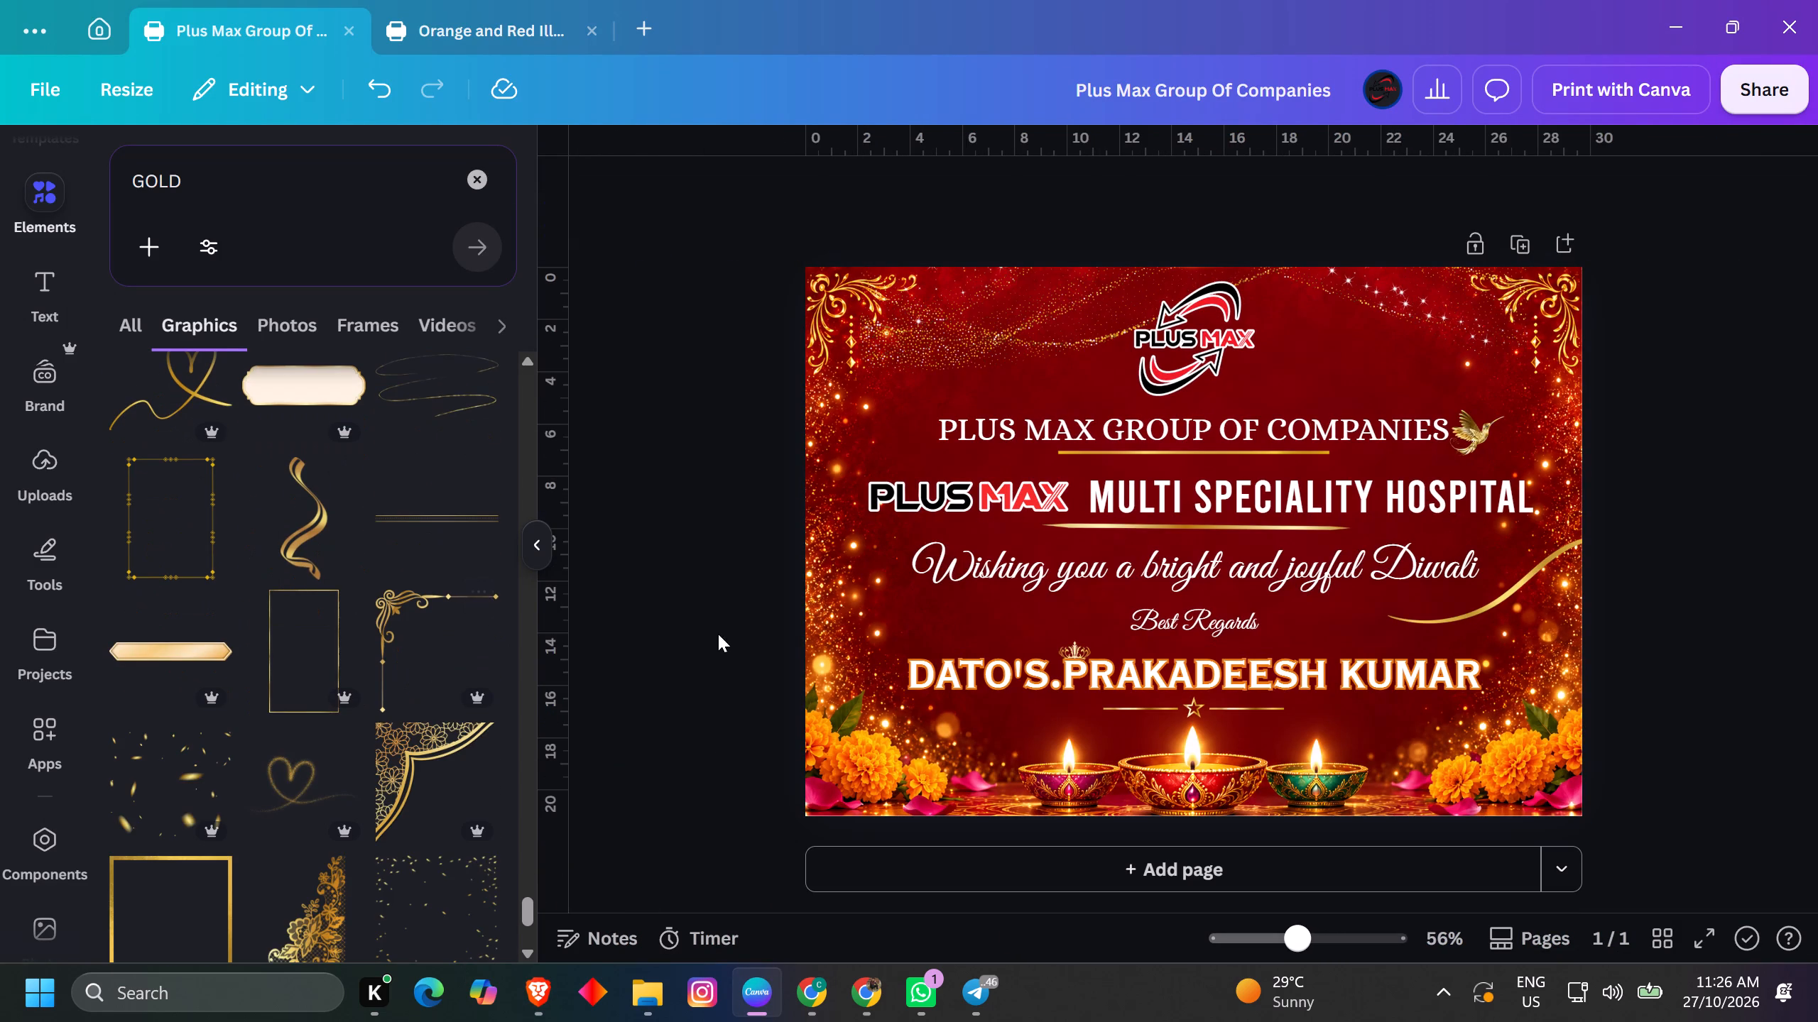
scroll(273, 785, down, 3)
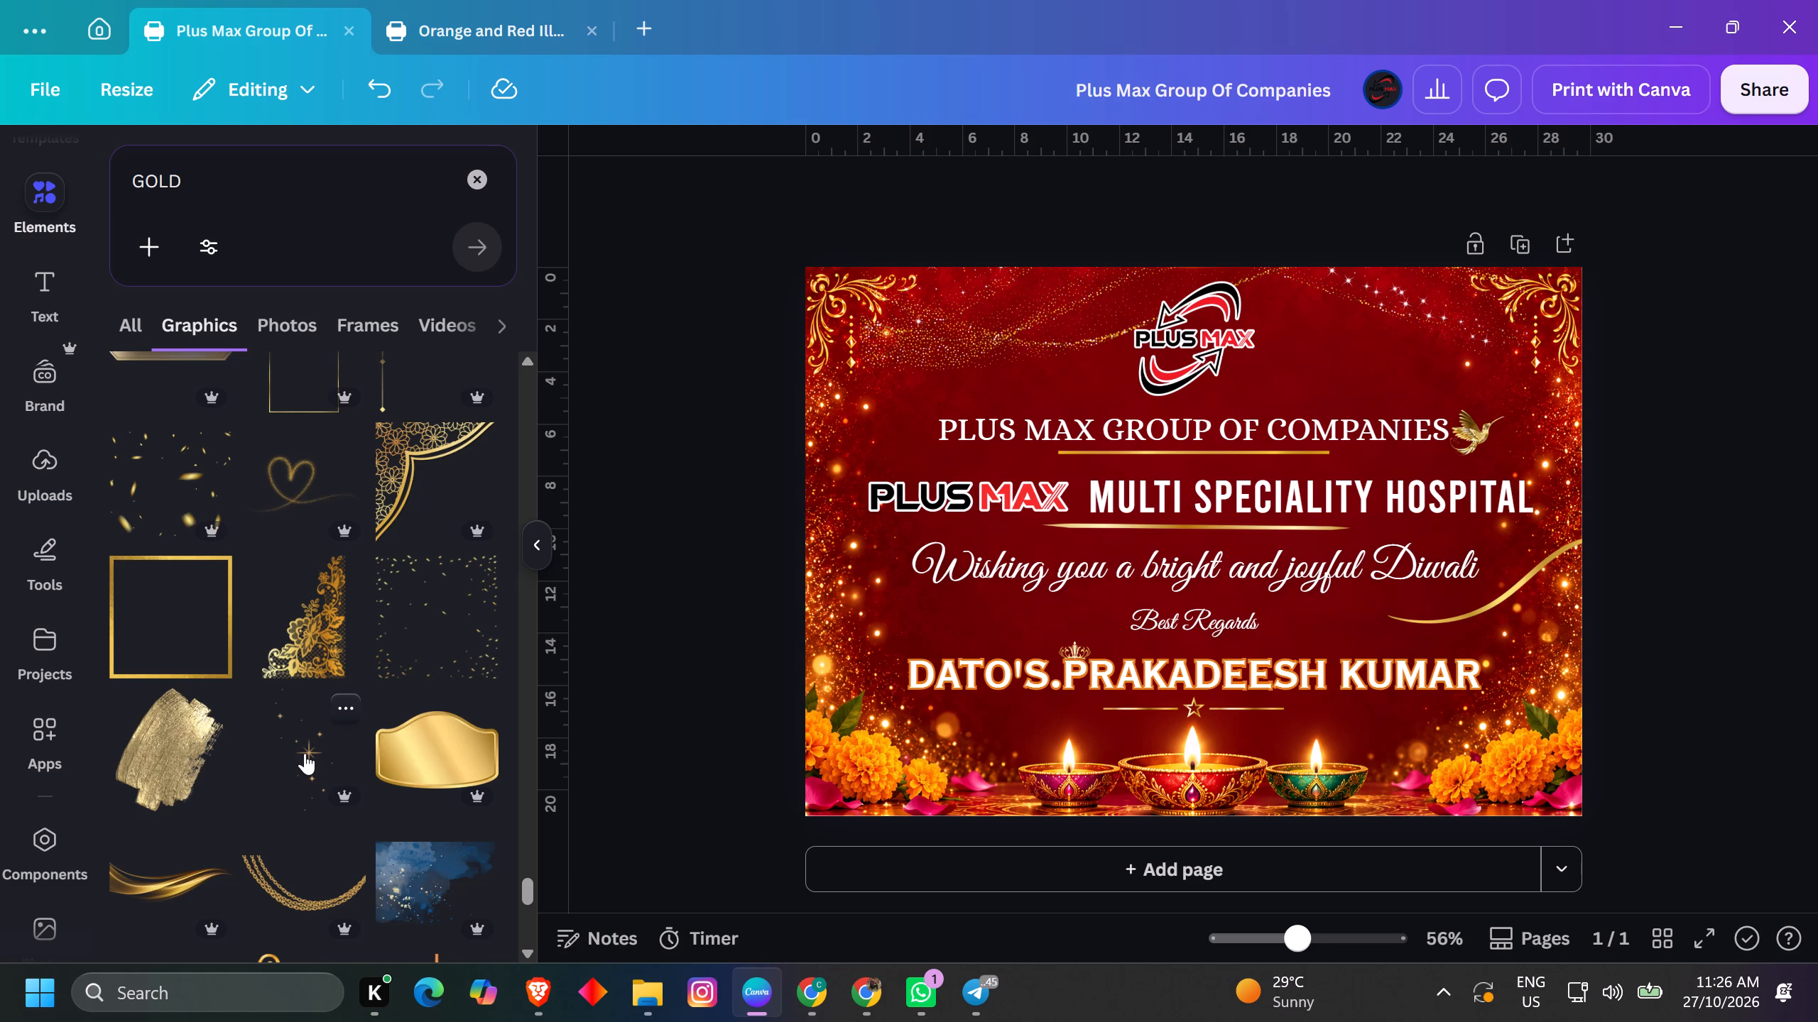
scroll(307, 753, down, 4)
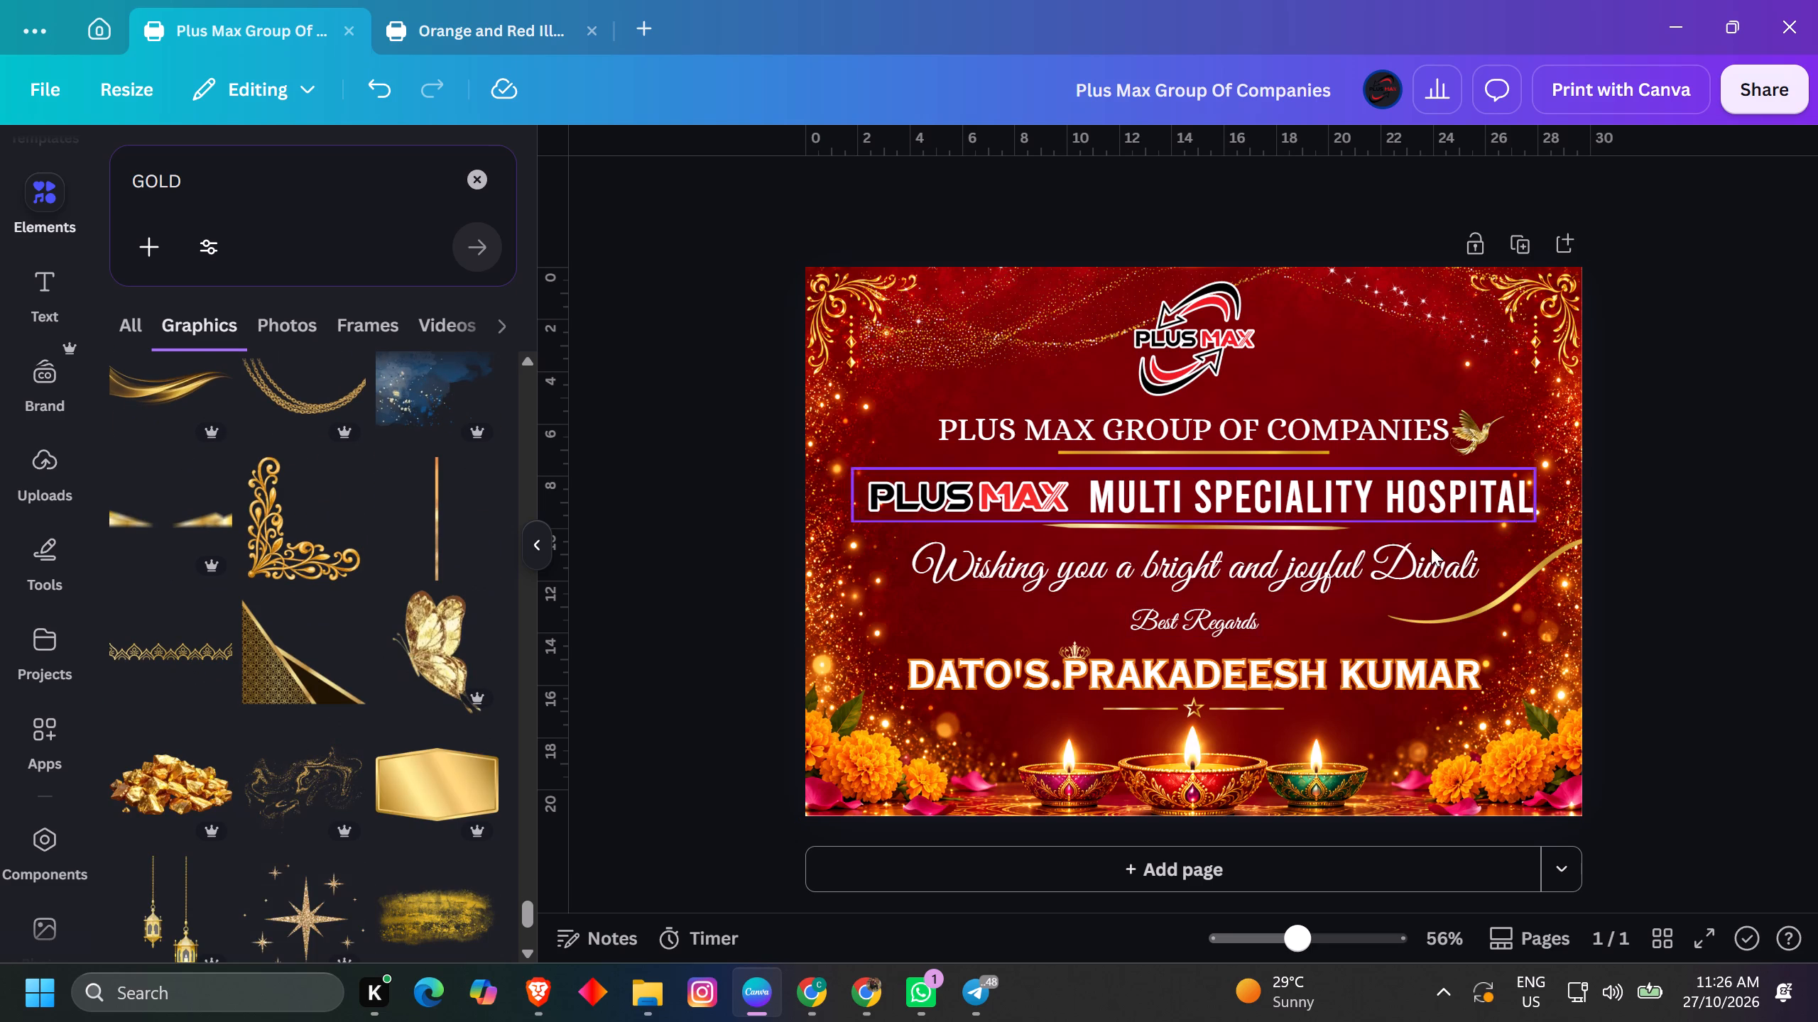
scroll(418, 579, down, 4)
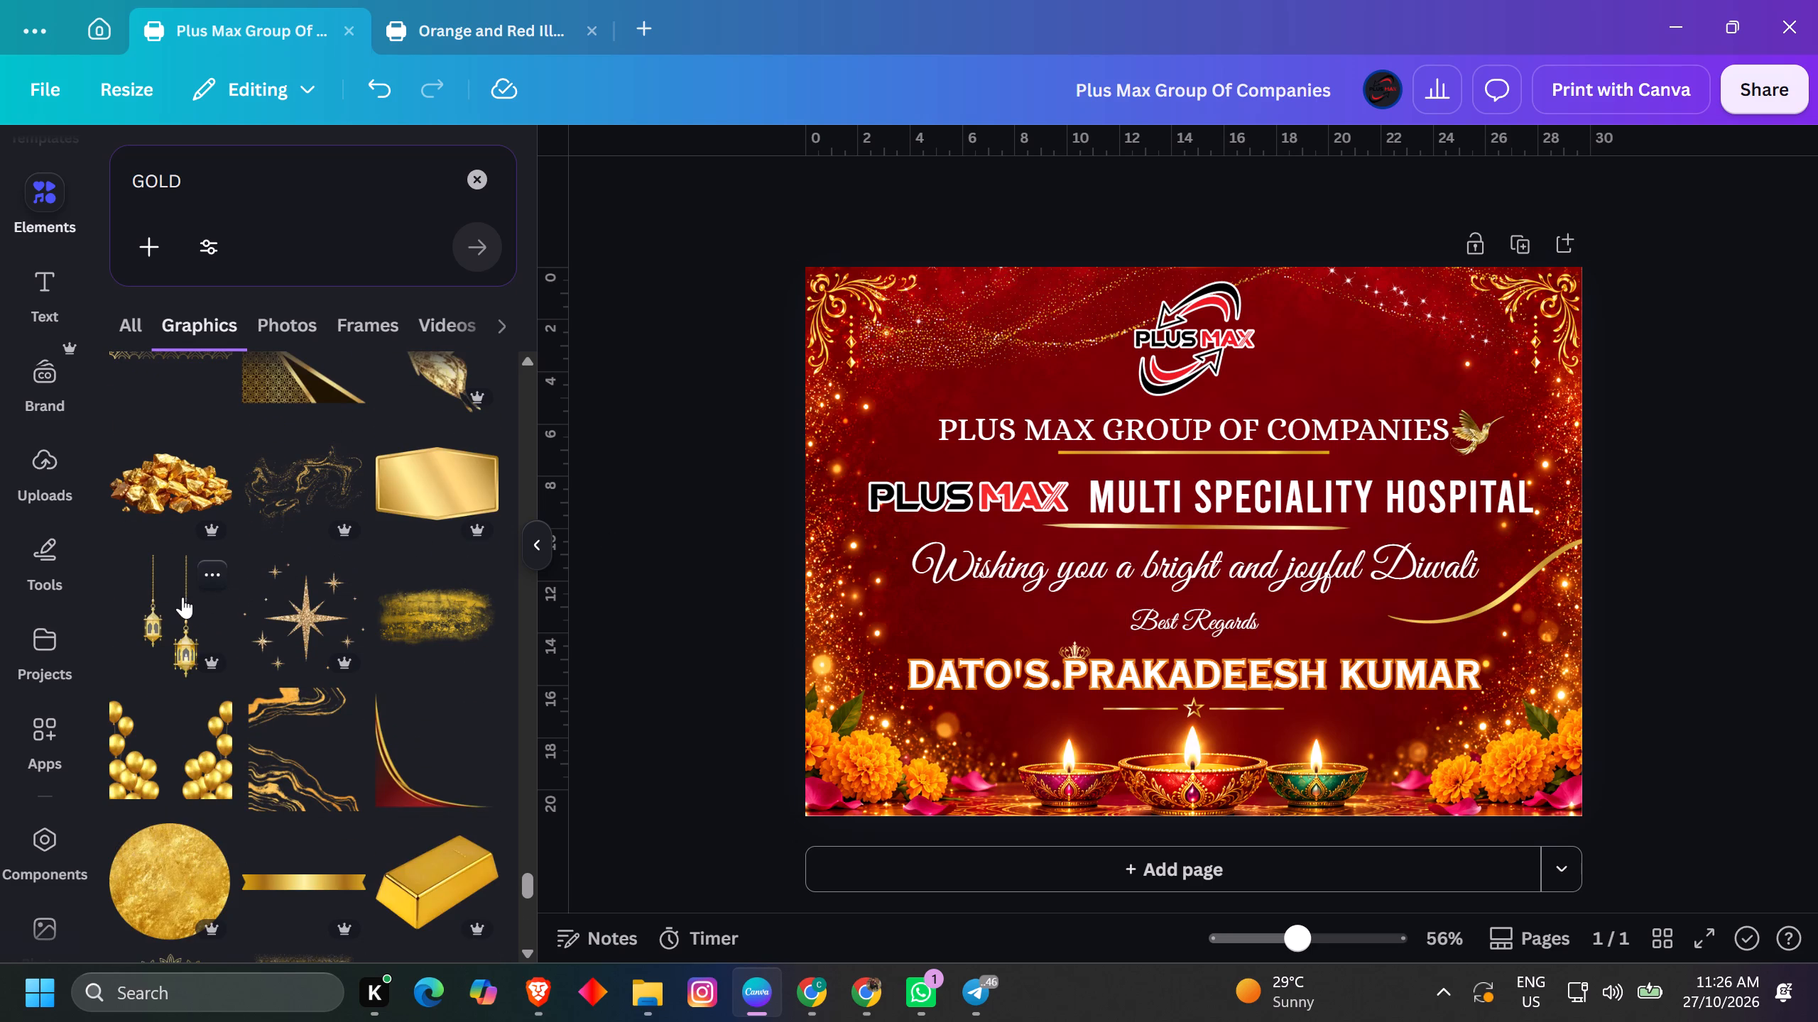
drag(183, 598, 381, 465)
click(190, 608)
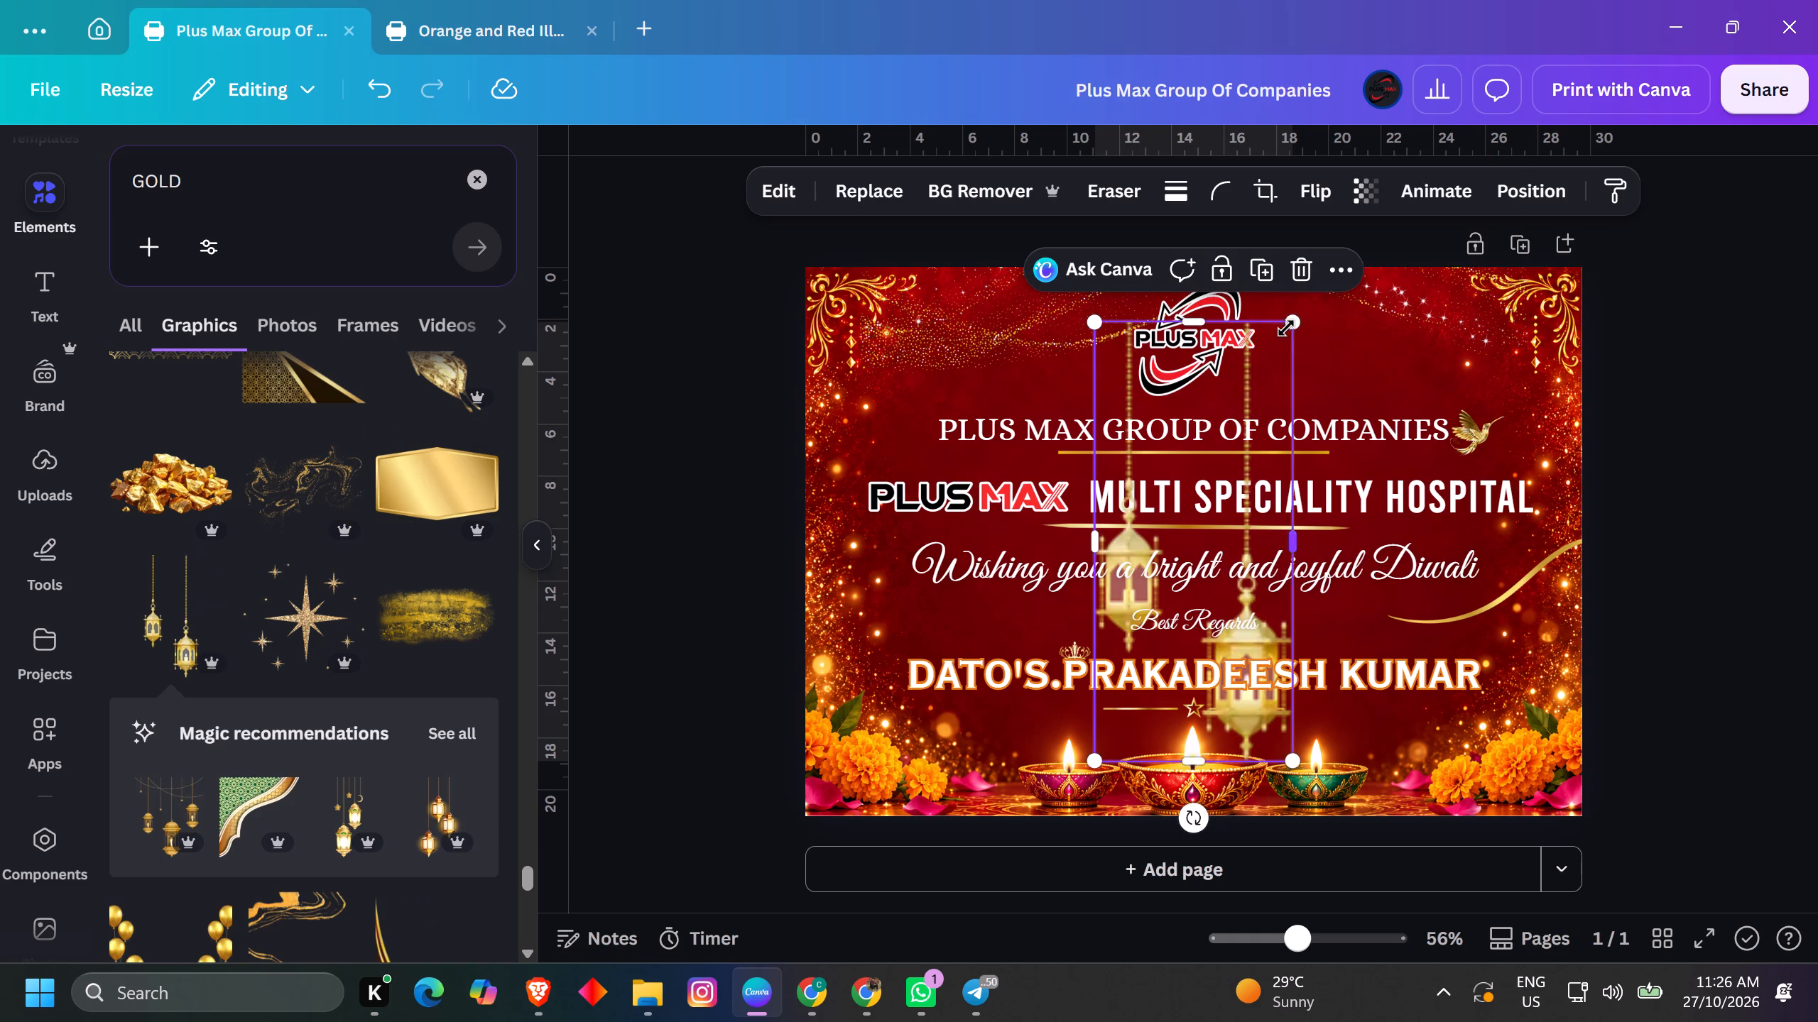
drag(1292, 324, 1258, 676)
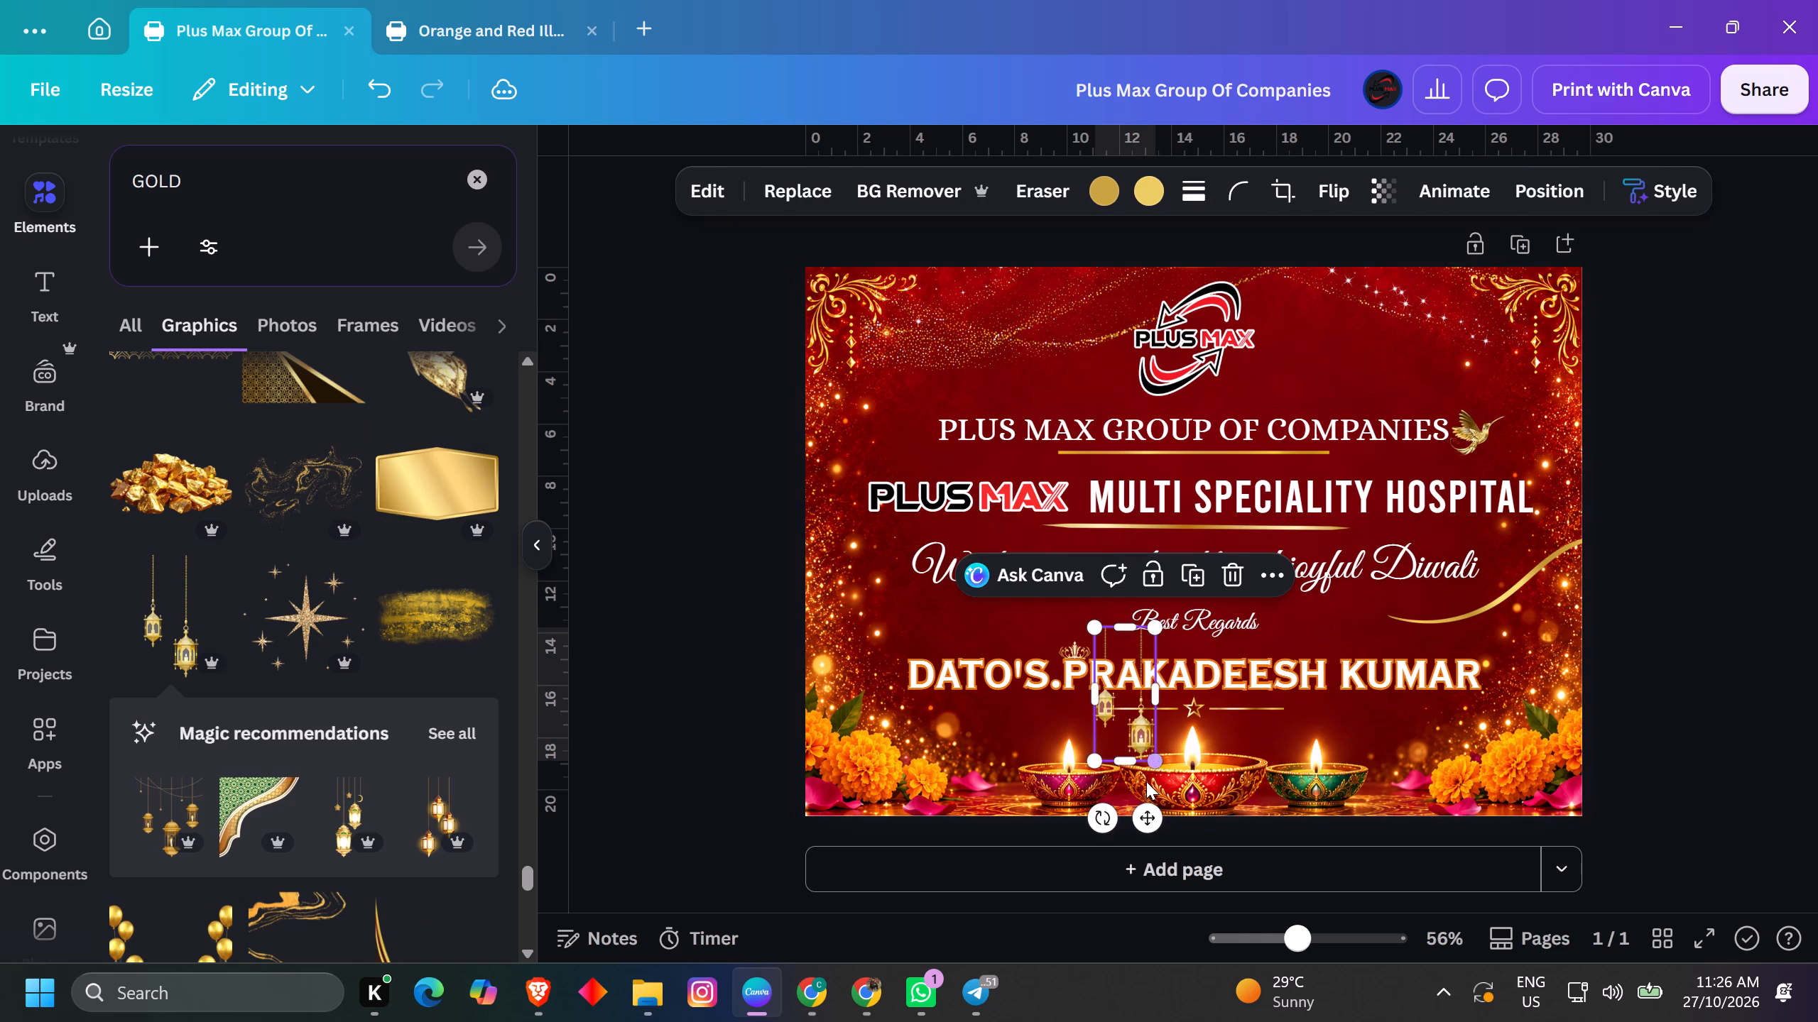
drag(1144, 820, 930, 461)
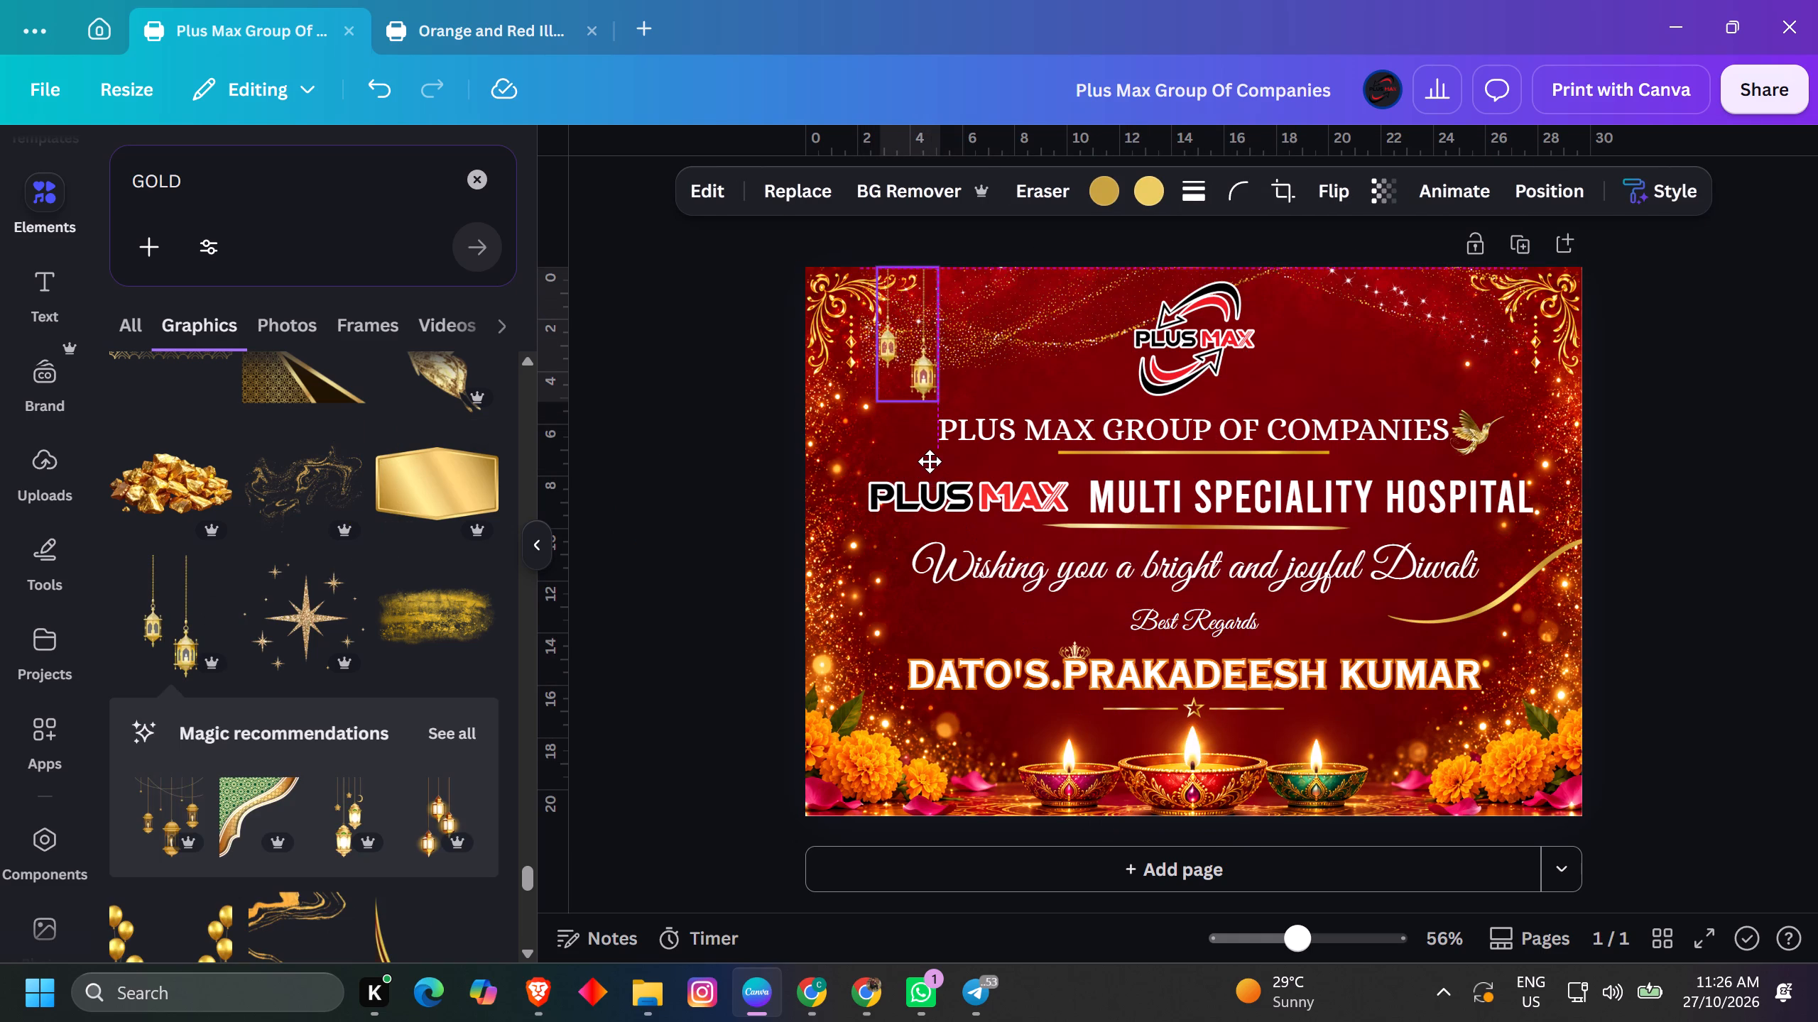
drag(930, 461, 951, 463)
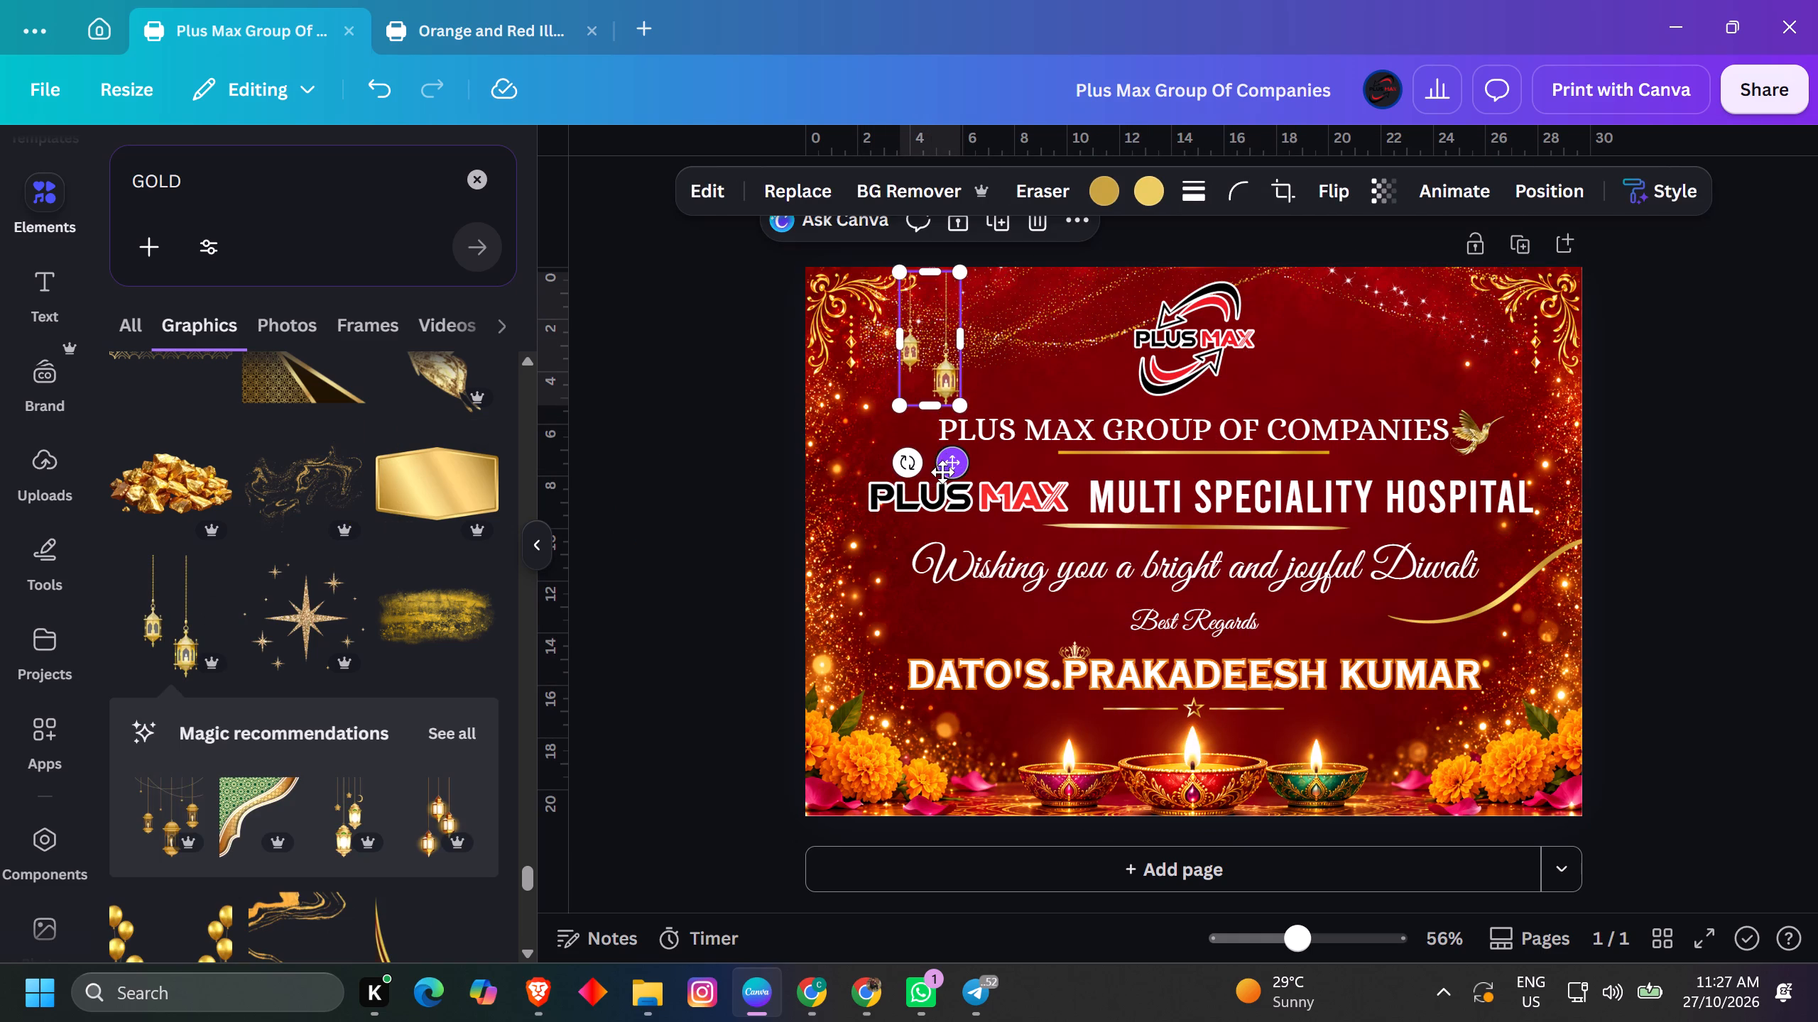
Duplicate the hanging lanterns and place the copy at the same height beside the upper-right corner ornament.
alt+shift+drag(946, 470, 1459, 516)
click(1768, 420)
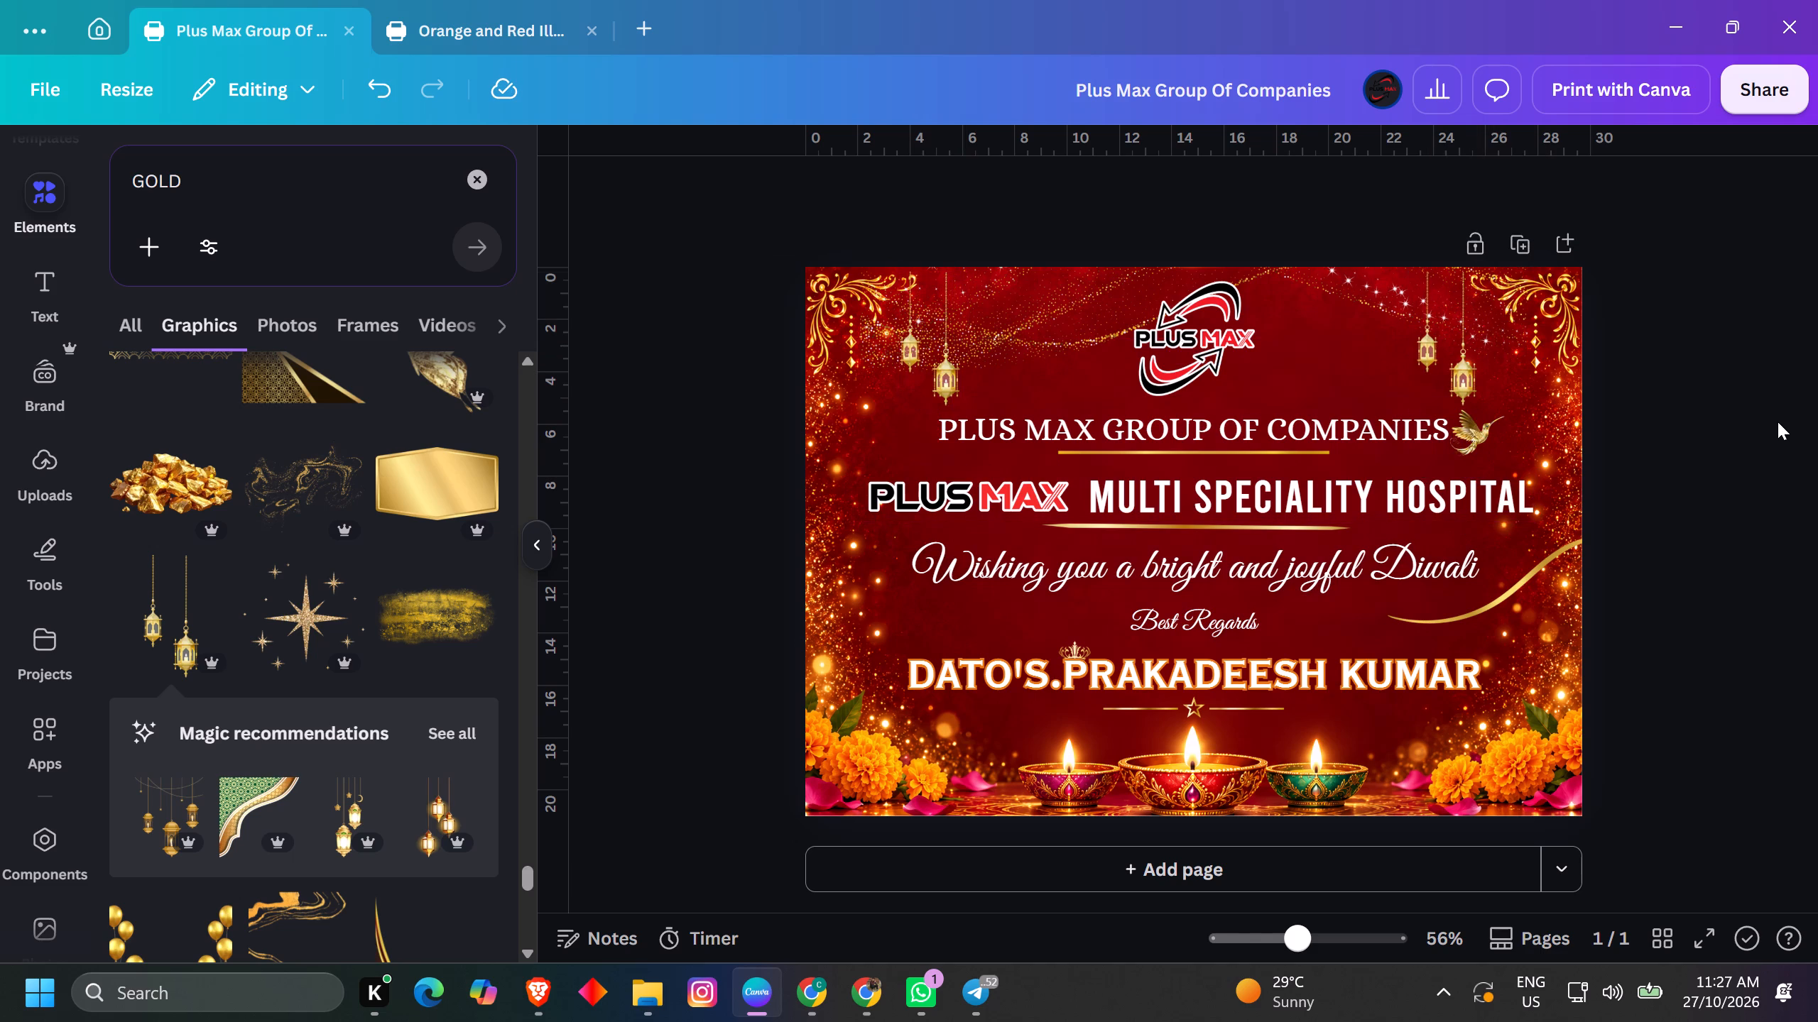
Unlock and delete the gold glitter wave behind the Plus Max logo.
ctrl+scroll(1808, 426, up, 4)
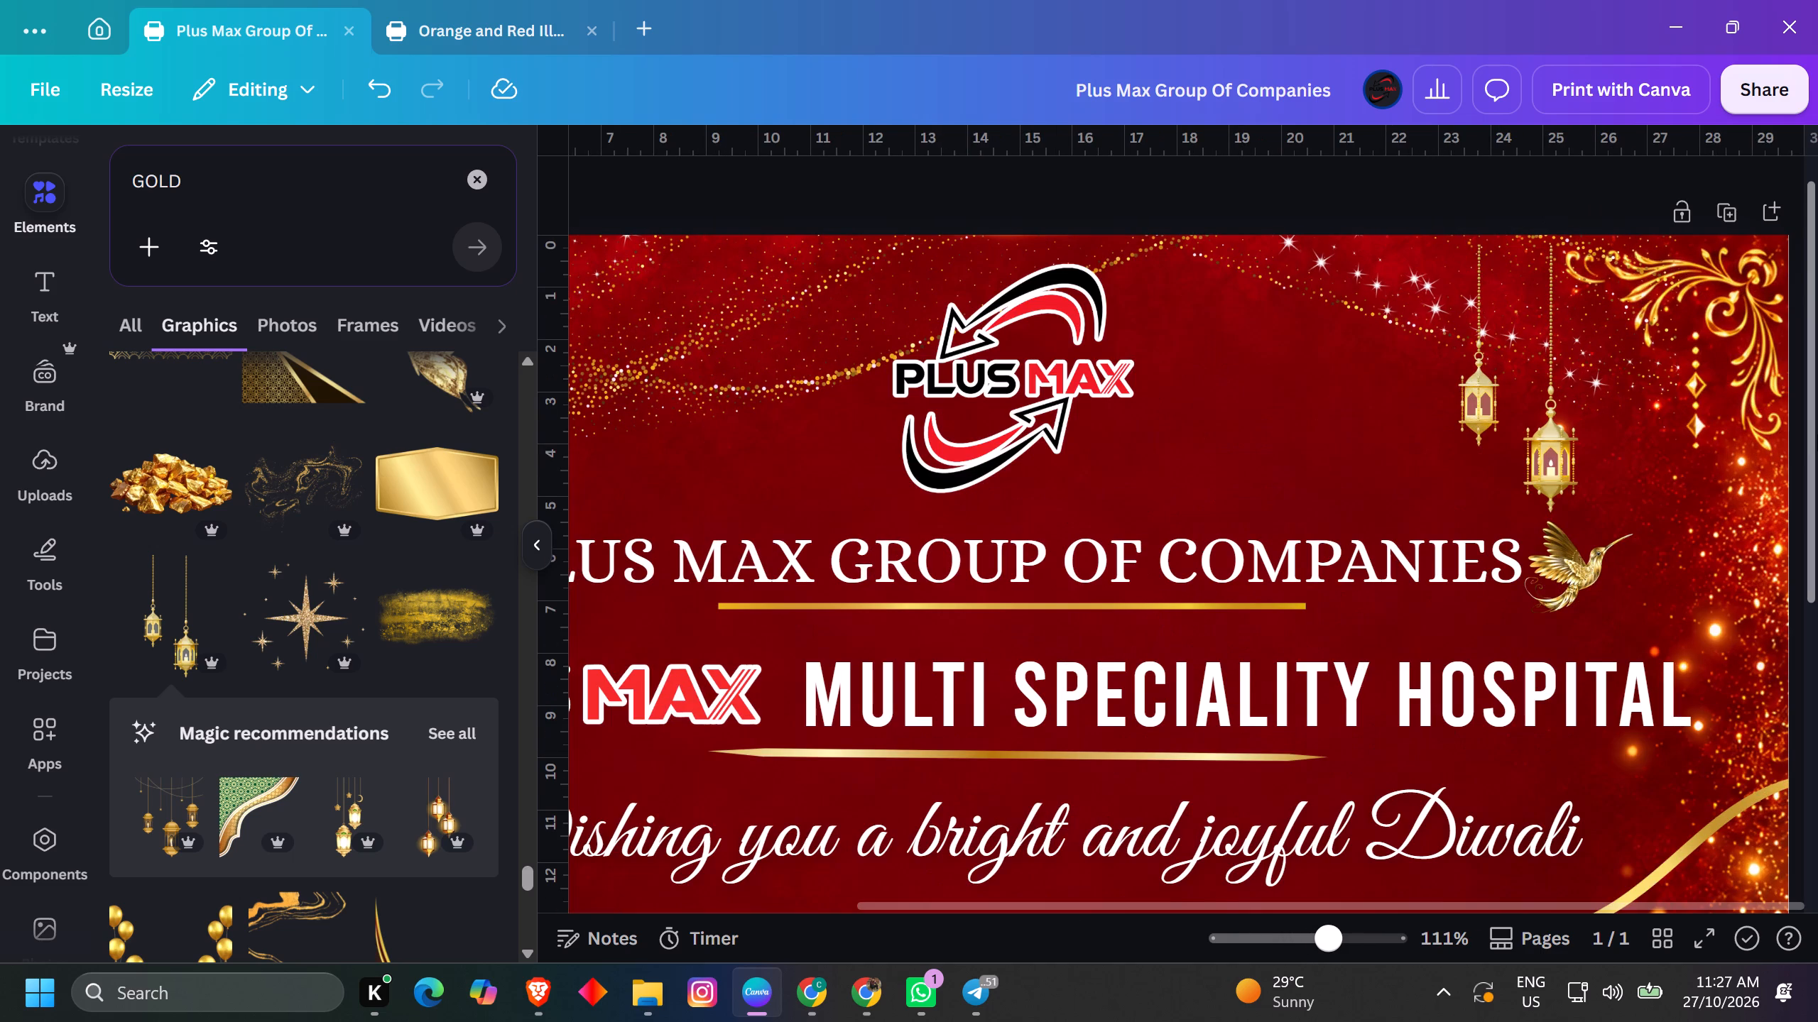
ctrl+scroll(1817, 434, down, 3)
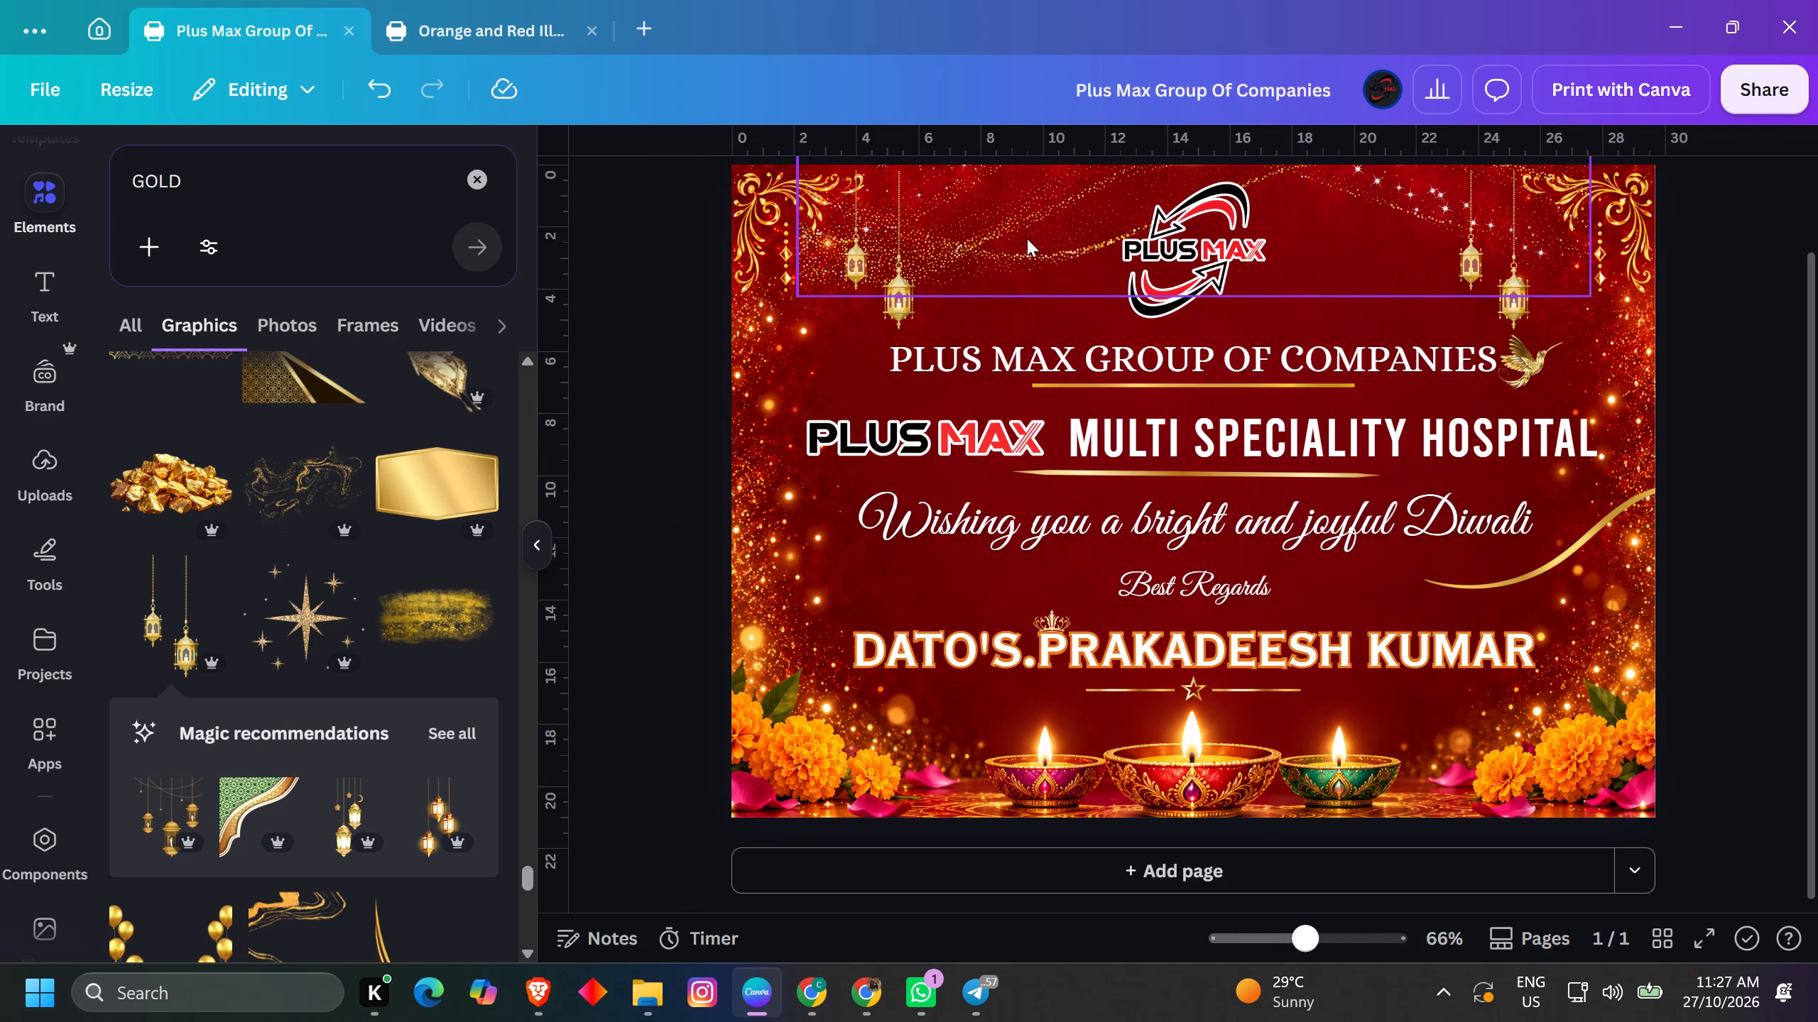
click(1027, 238)
key(Delete)
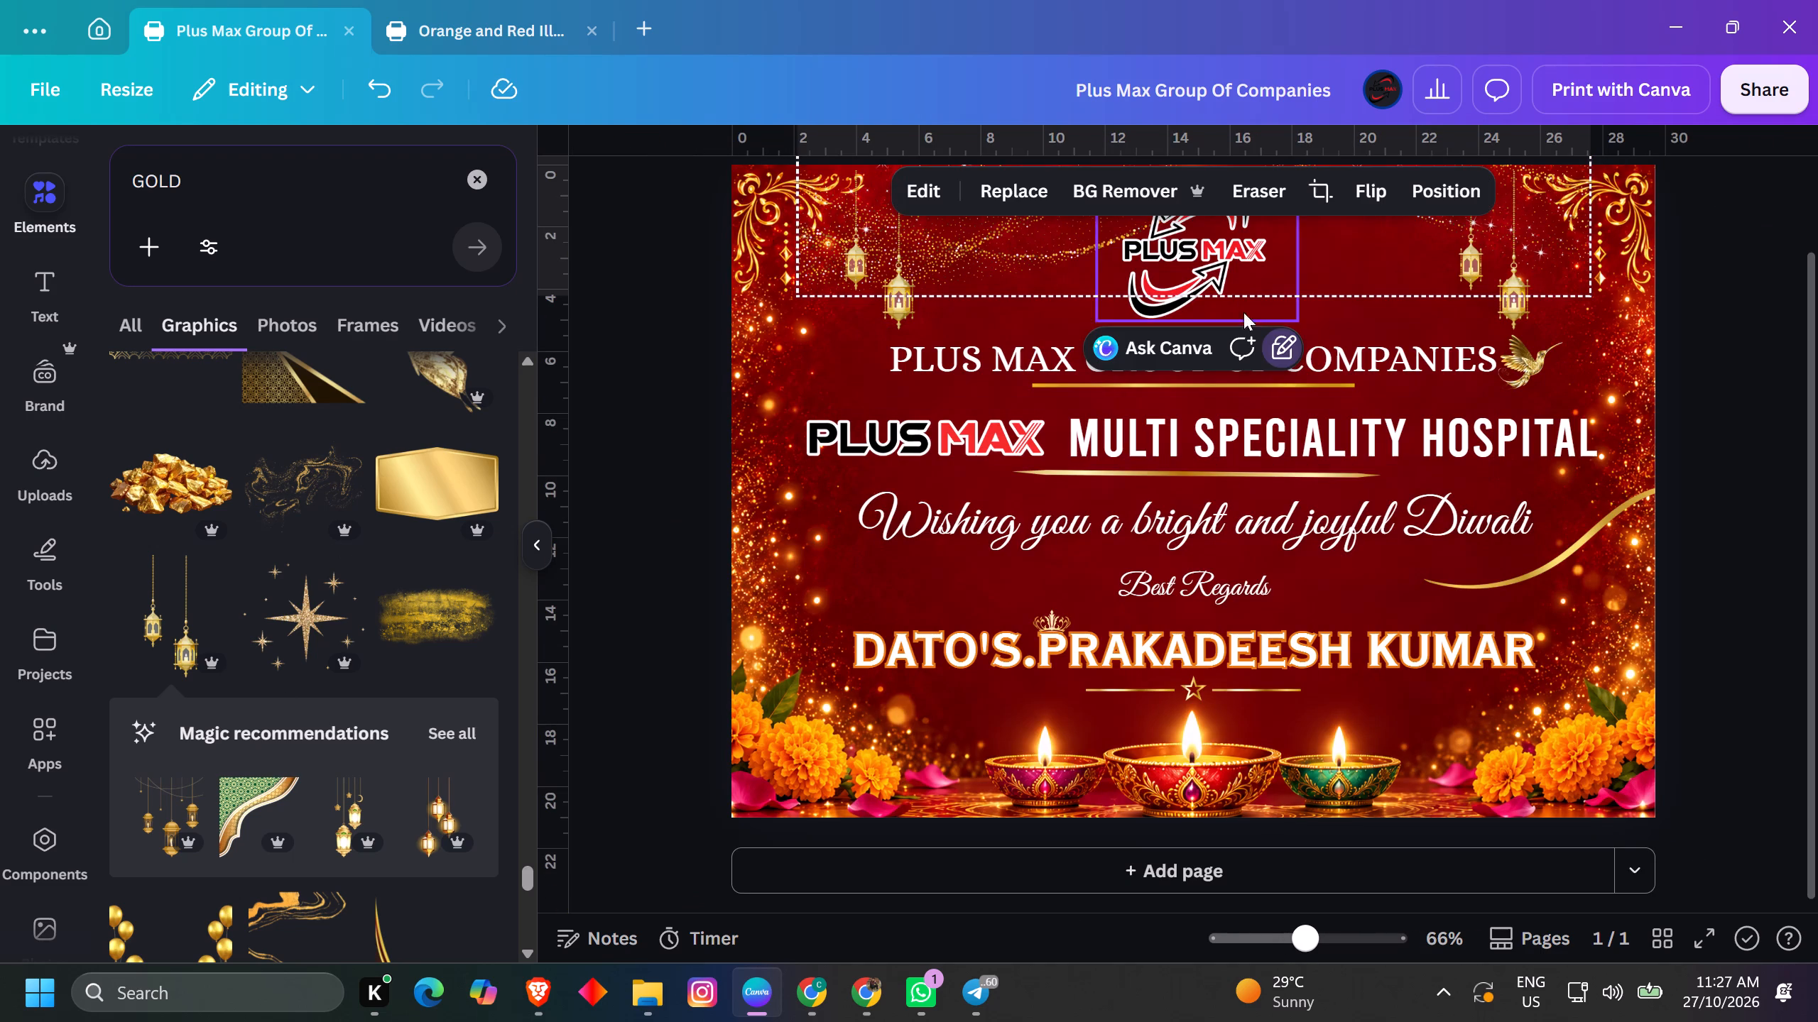
click(1272, 351)
click(1280, 349)
click(1298, 343)
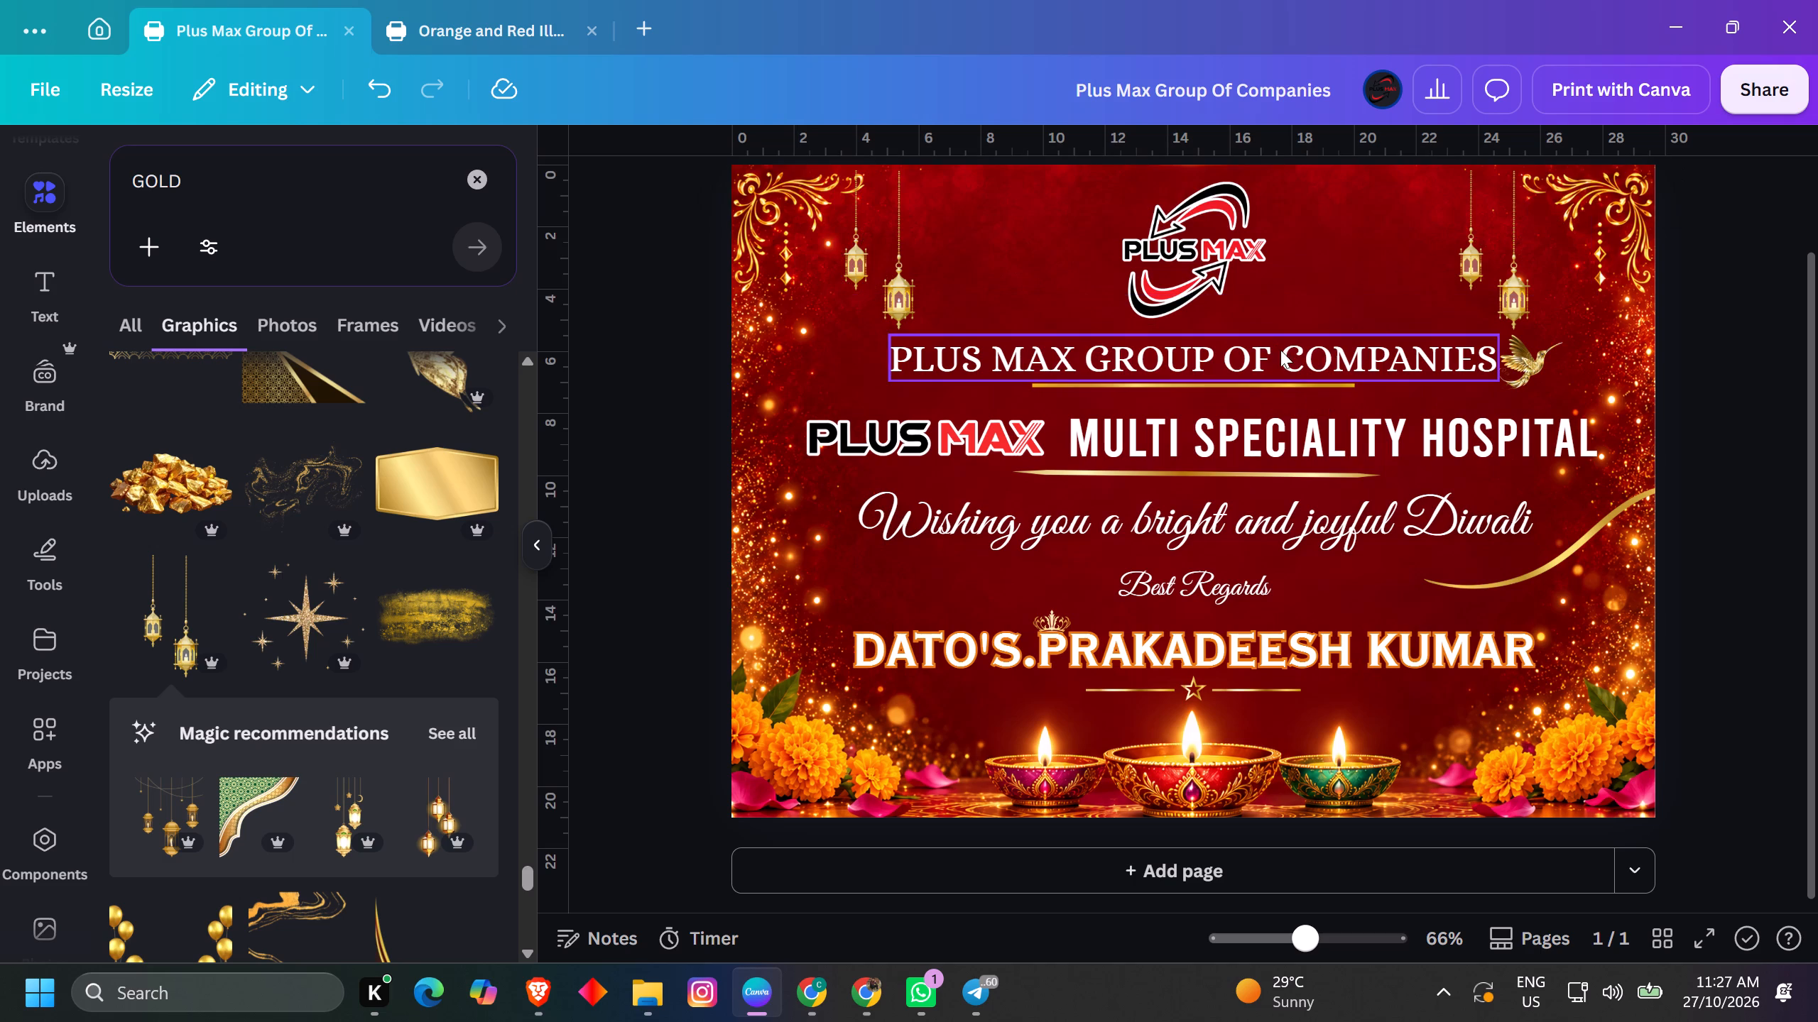
Nudge both pairs of hanging lanterns up slightly together and lock them in place.
click(1510, 264)
shift+click(865, 255)
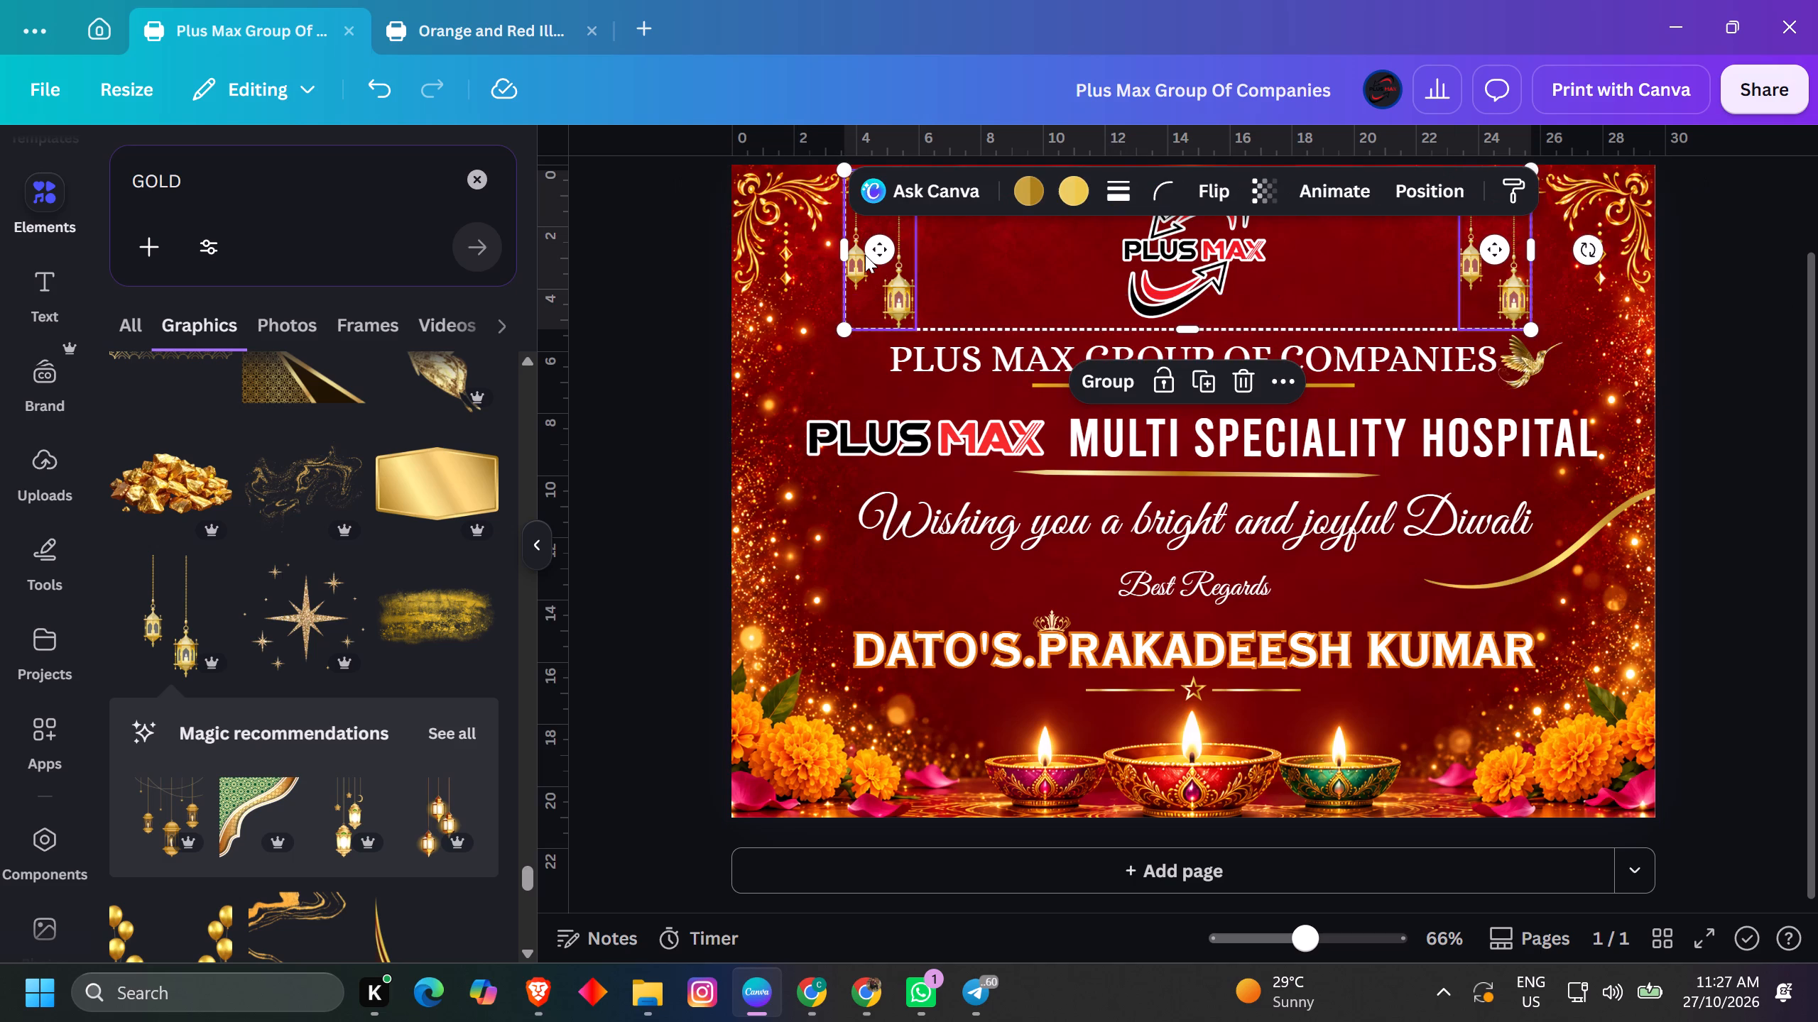
key(Up)
key(Up)
key(Up)
key(Up)
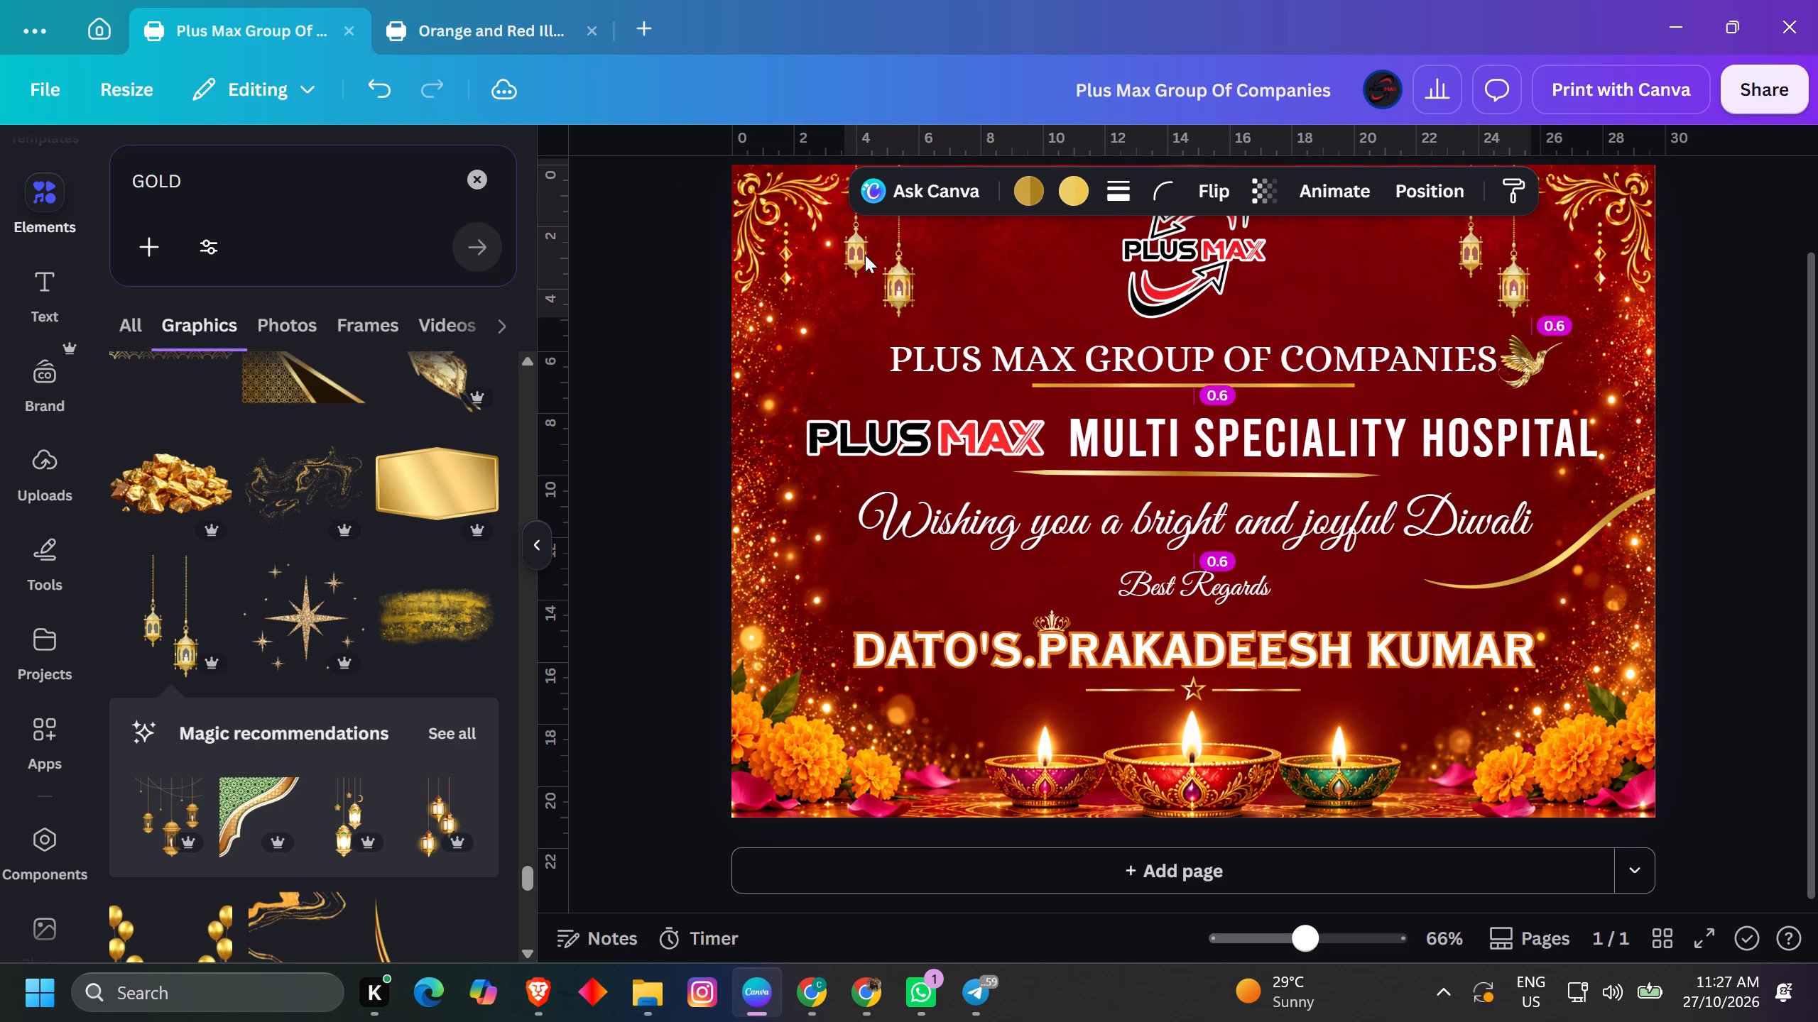
click(1164, 369)
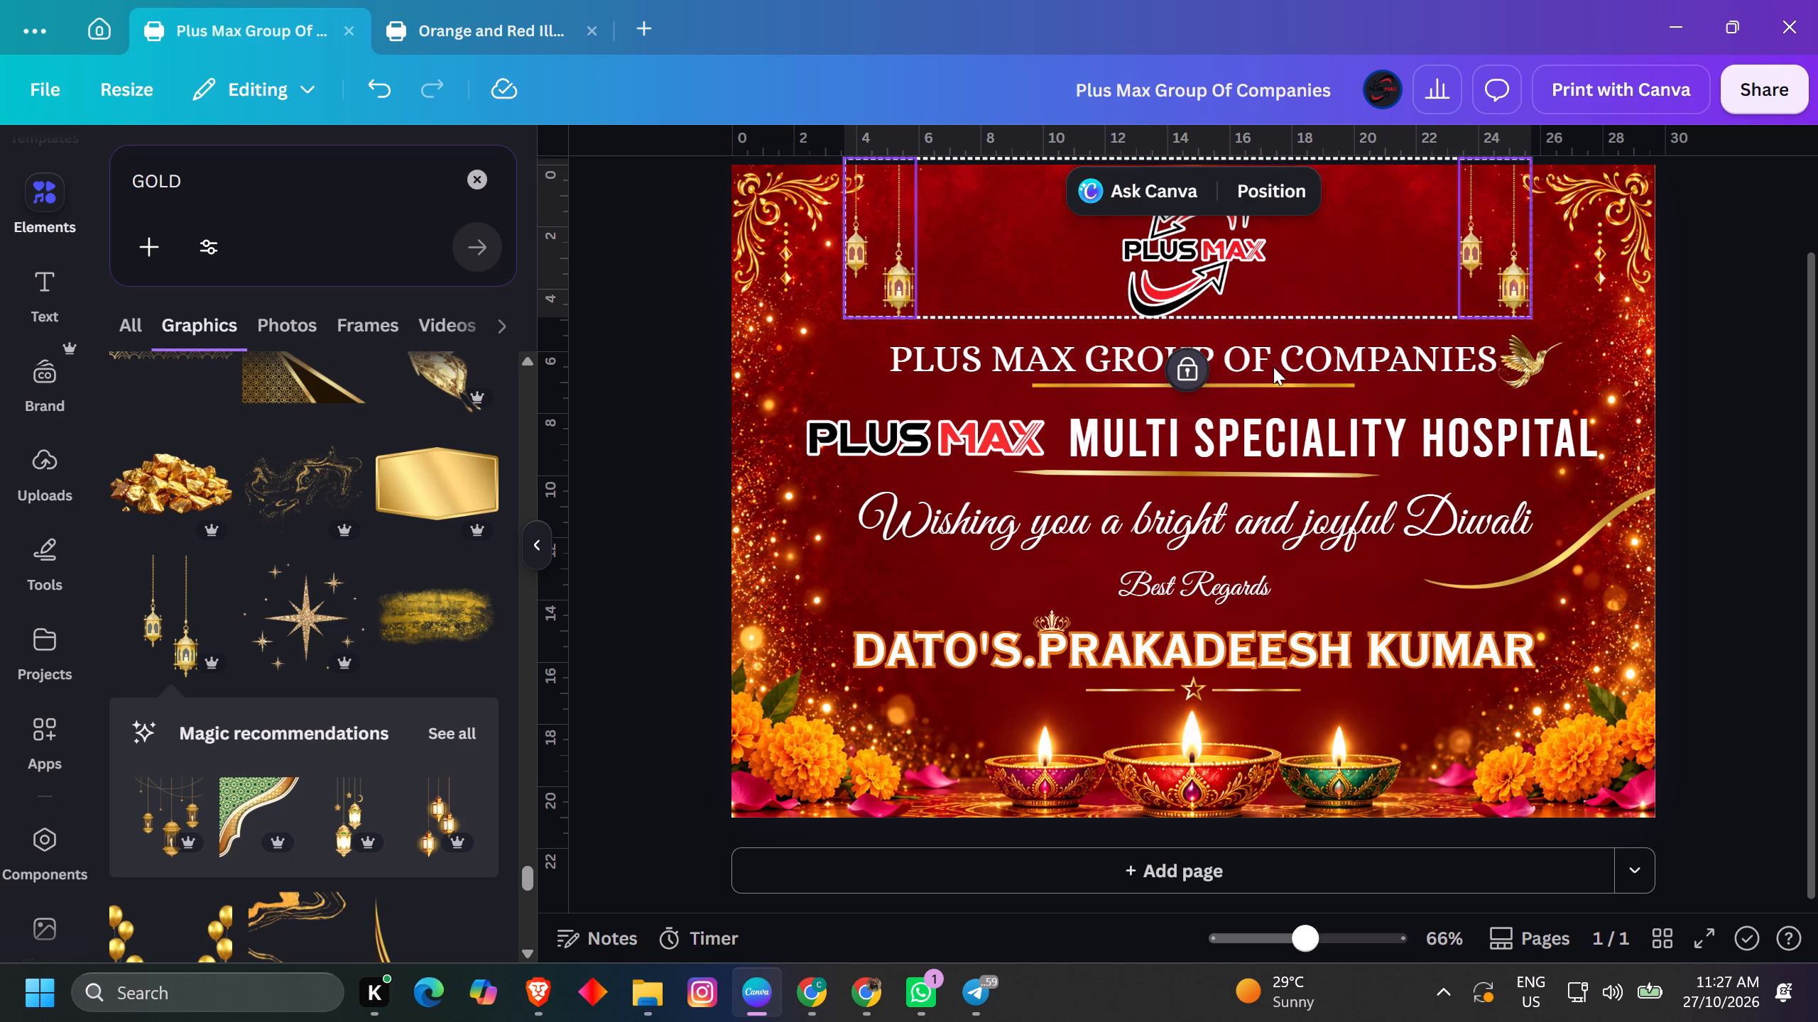
click(1801, 362)
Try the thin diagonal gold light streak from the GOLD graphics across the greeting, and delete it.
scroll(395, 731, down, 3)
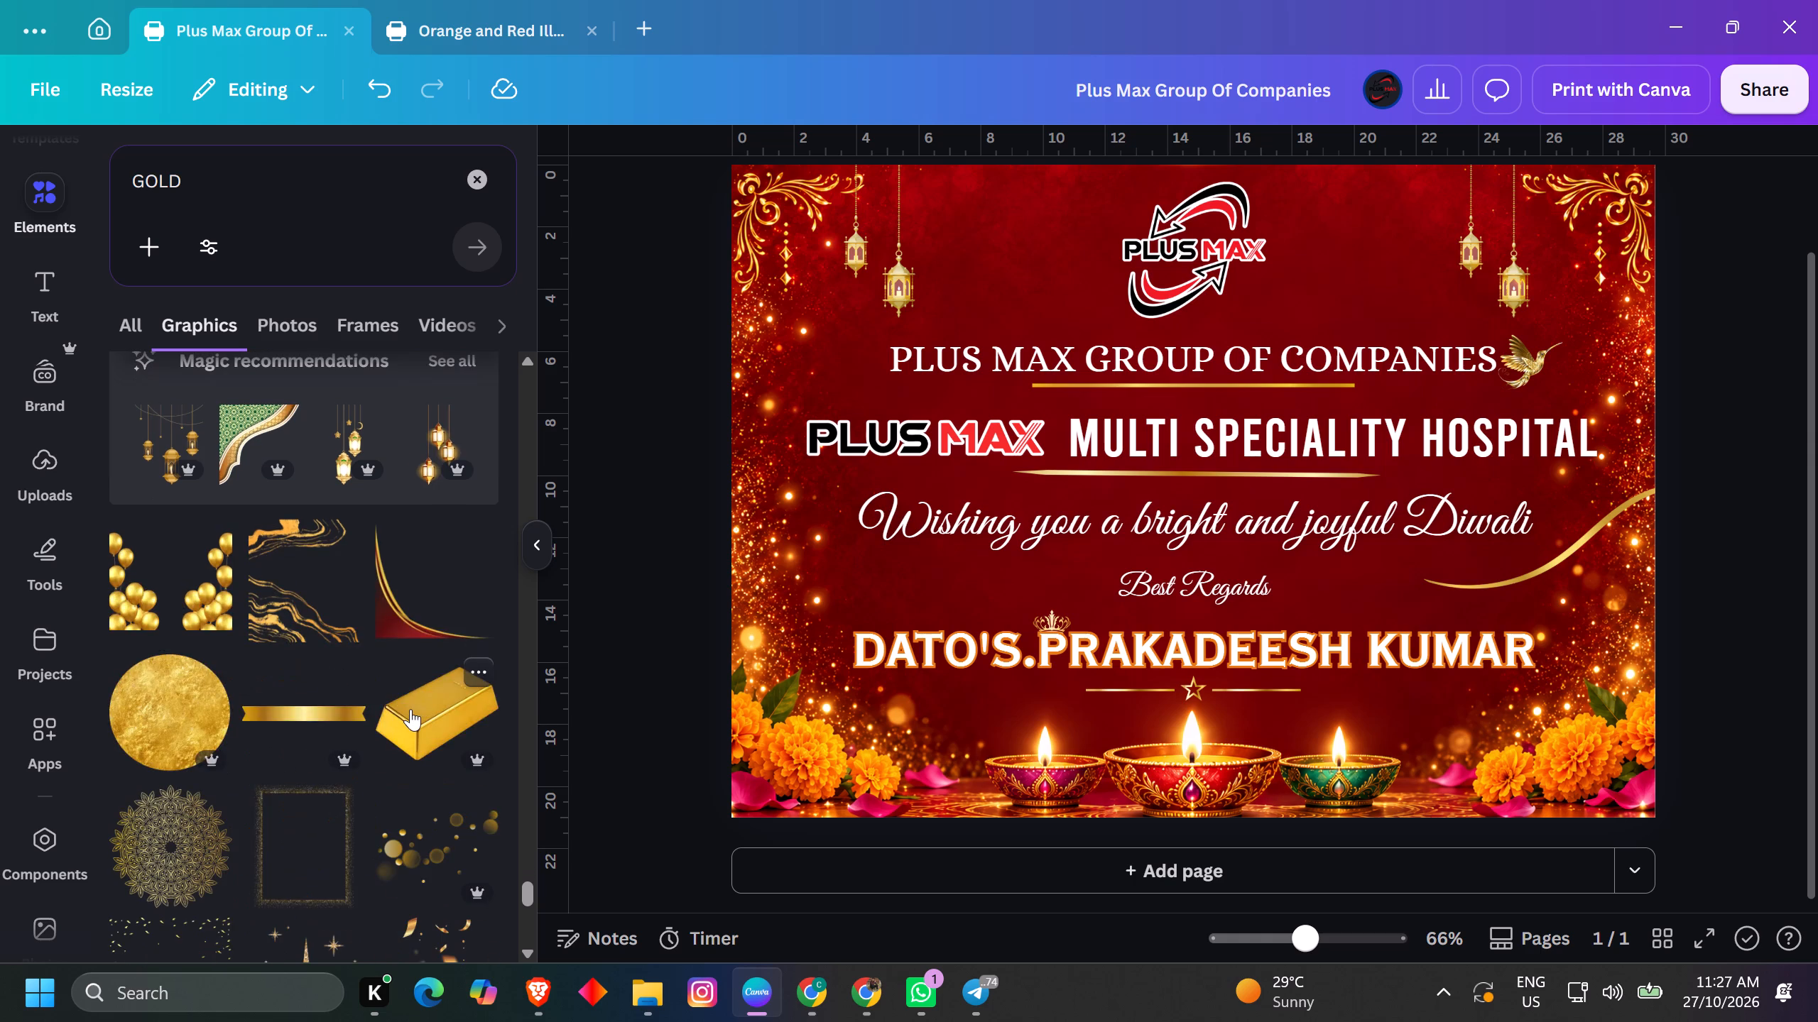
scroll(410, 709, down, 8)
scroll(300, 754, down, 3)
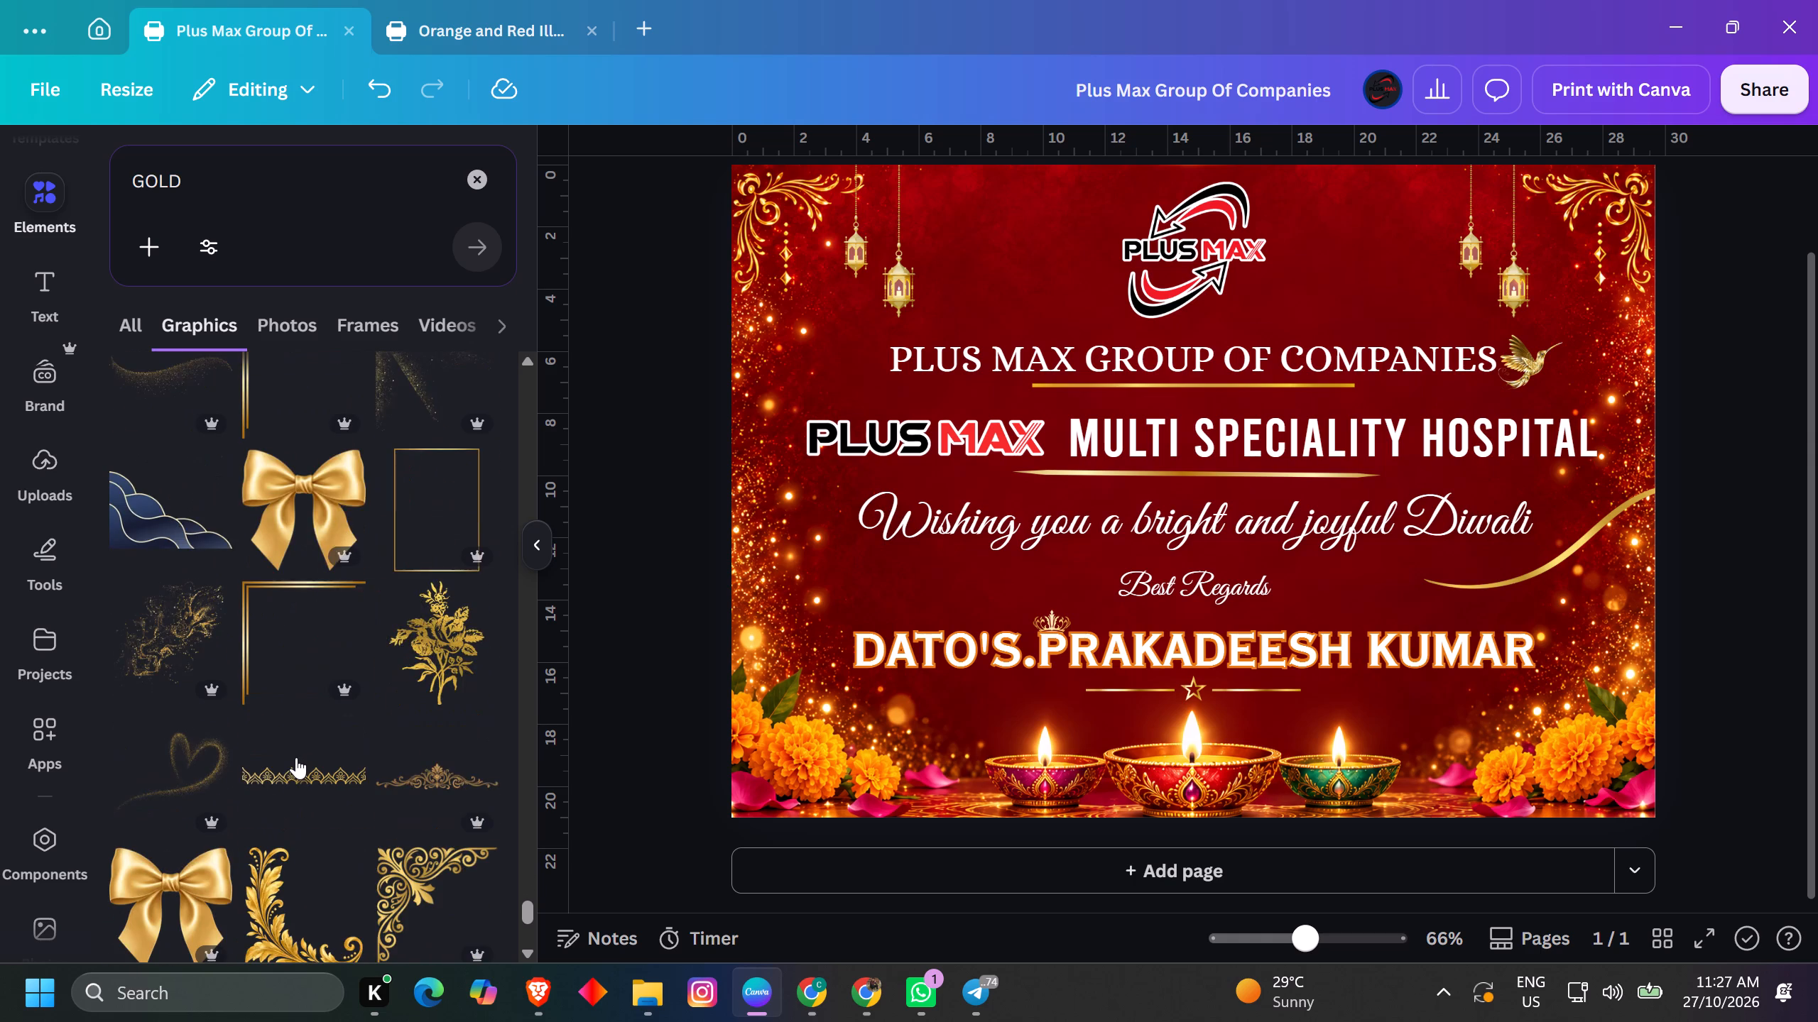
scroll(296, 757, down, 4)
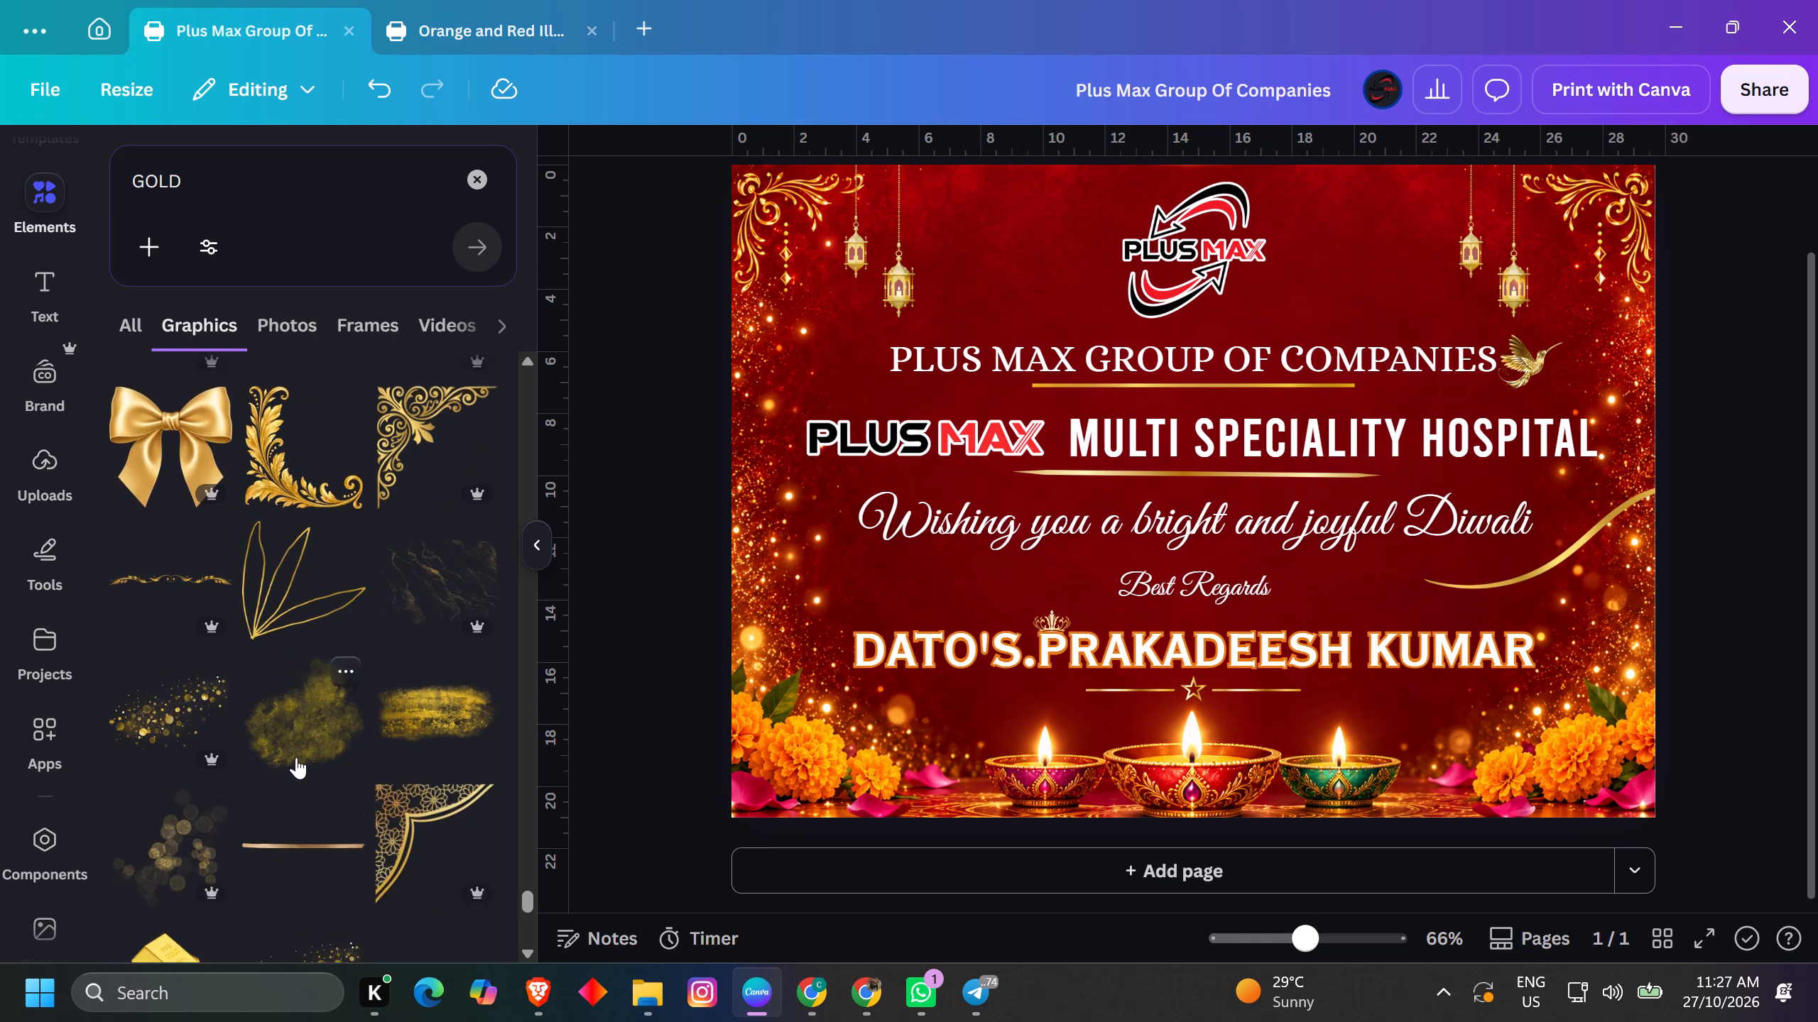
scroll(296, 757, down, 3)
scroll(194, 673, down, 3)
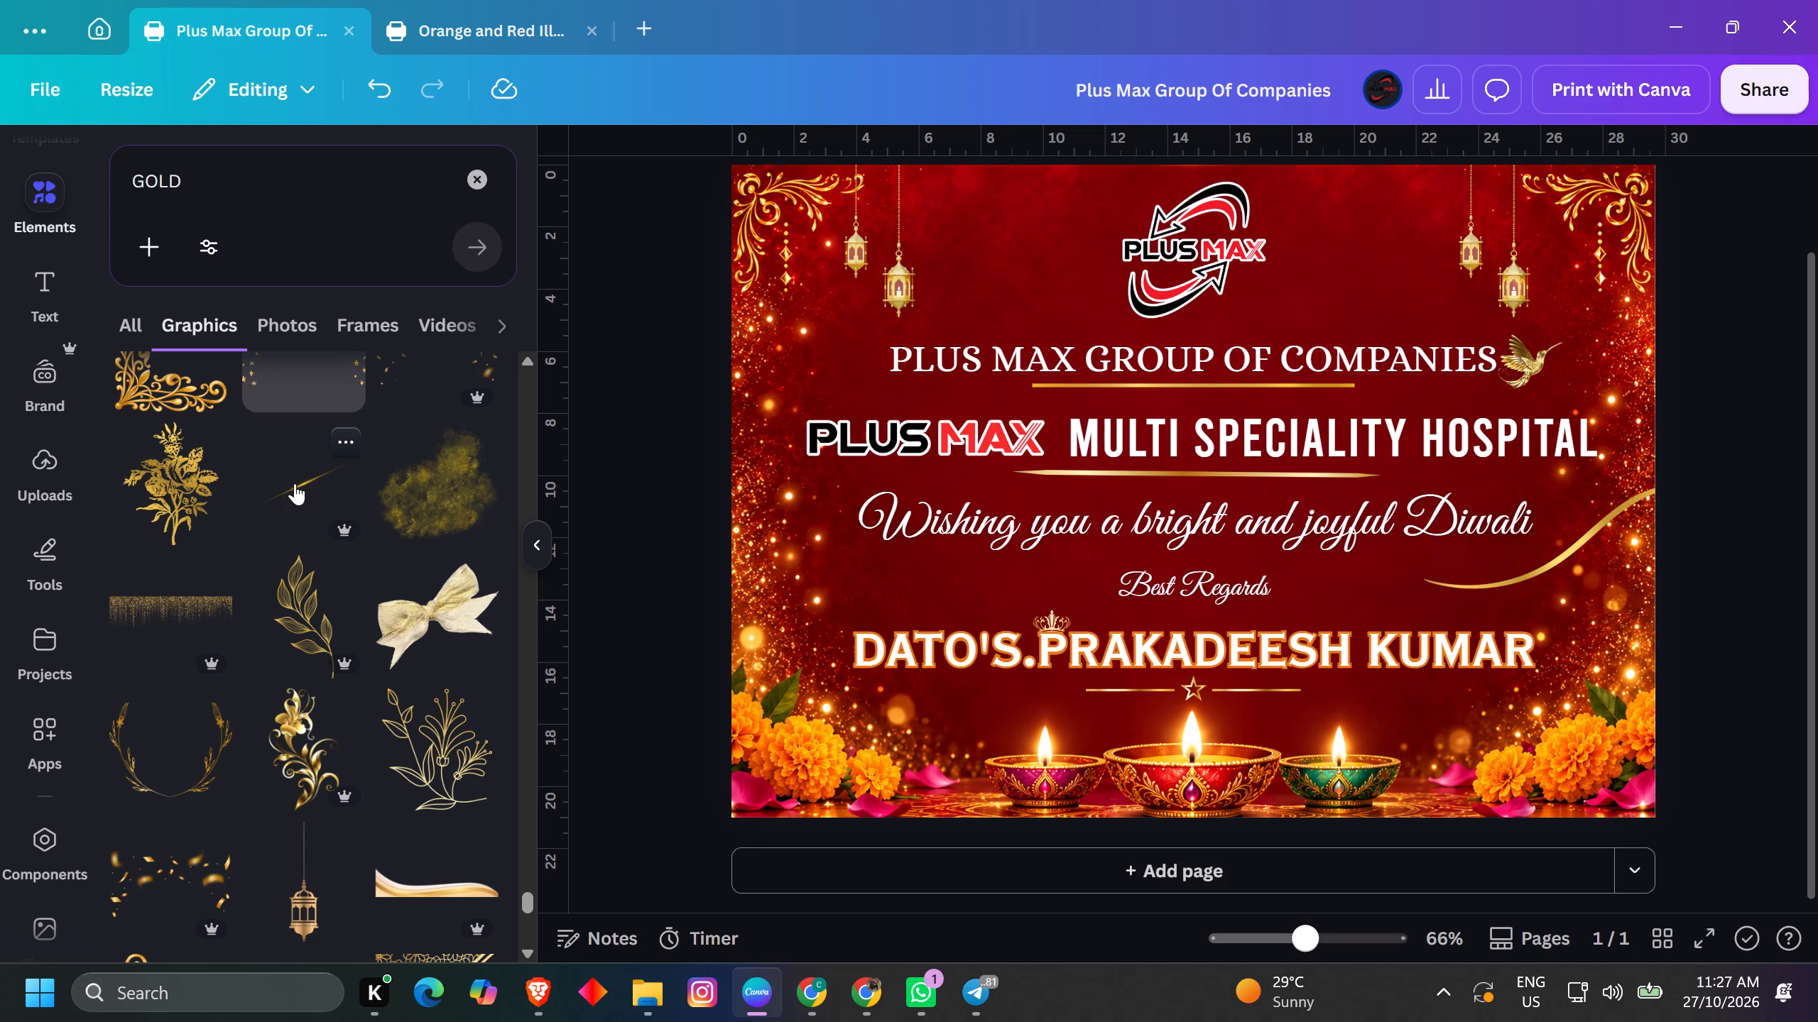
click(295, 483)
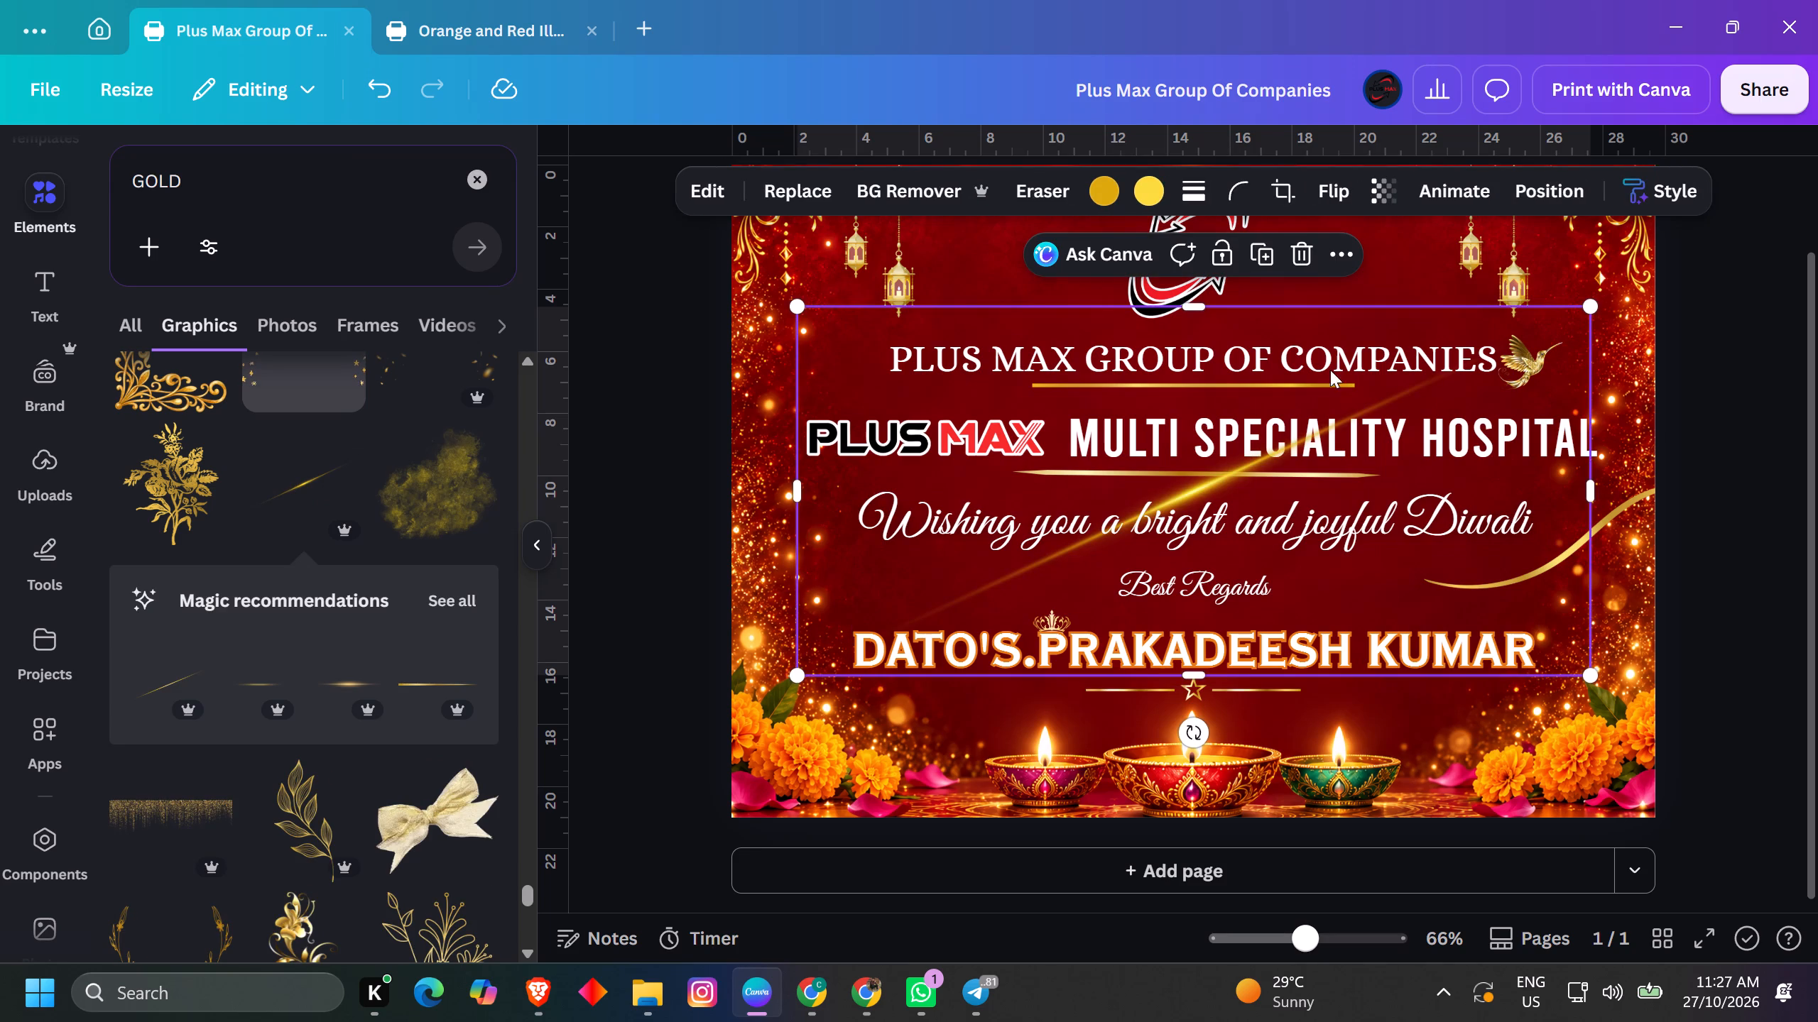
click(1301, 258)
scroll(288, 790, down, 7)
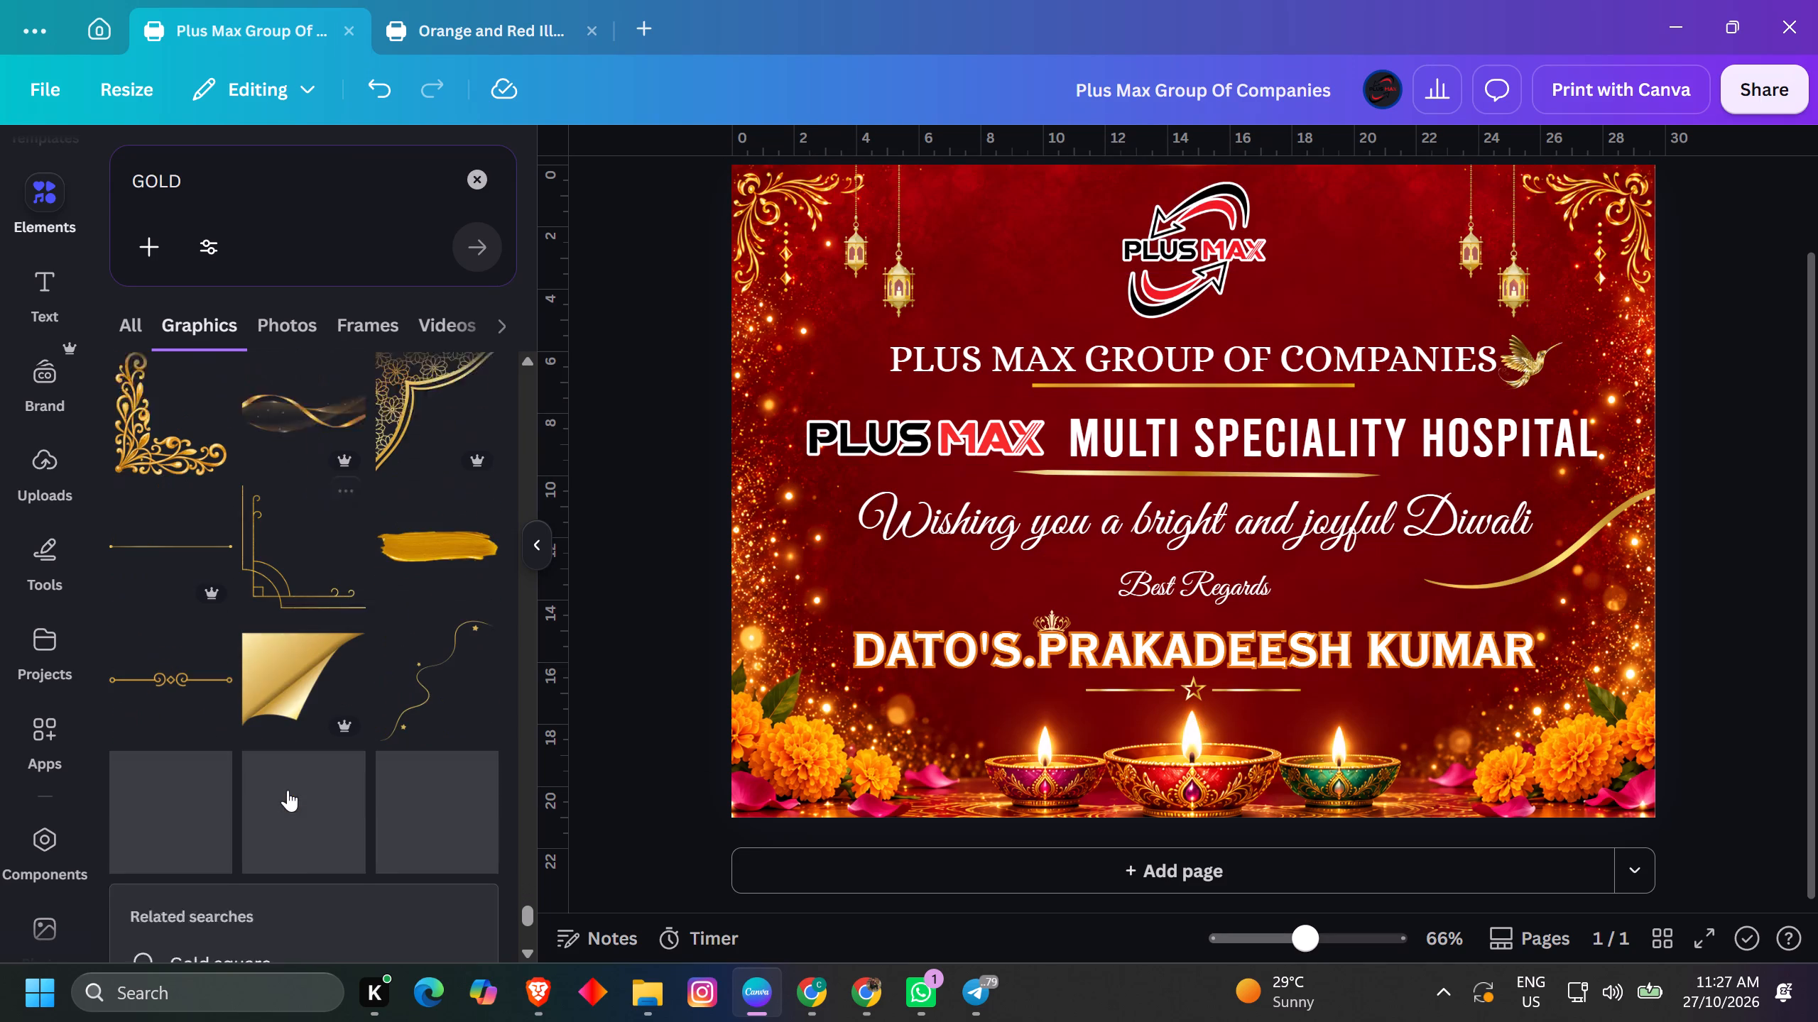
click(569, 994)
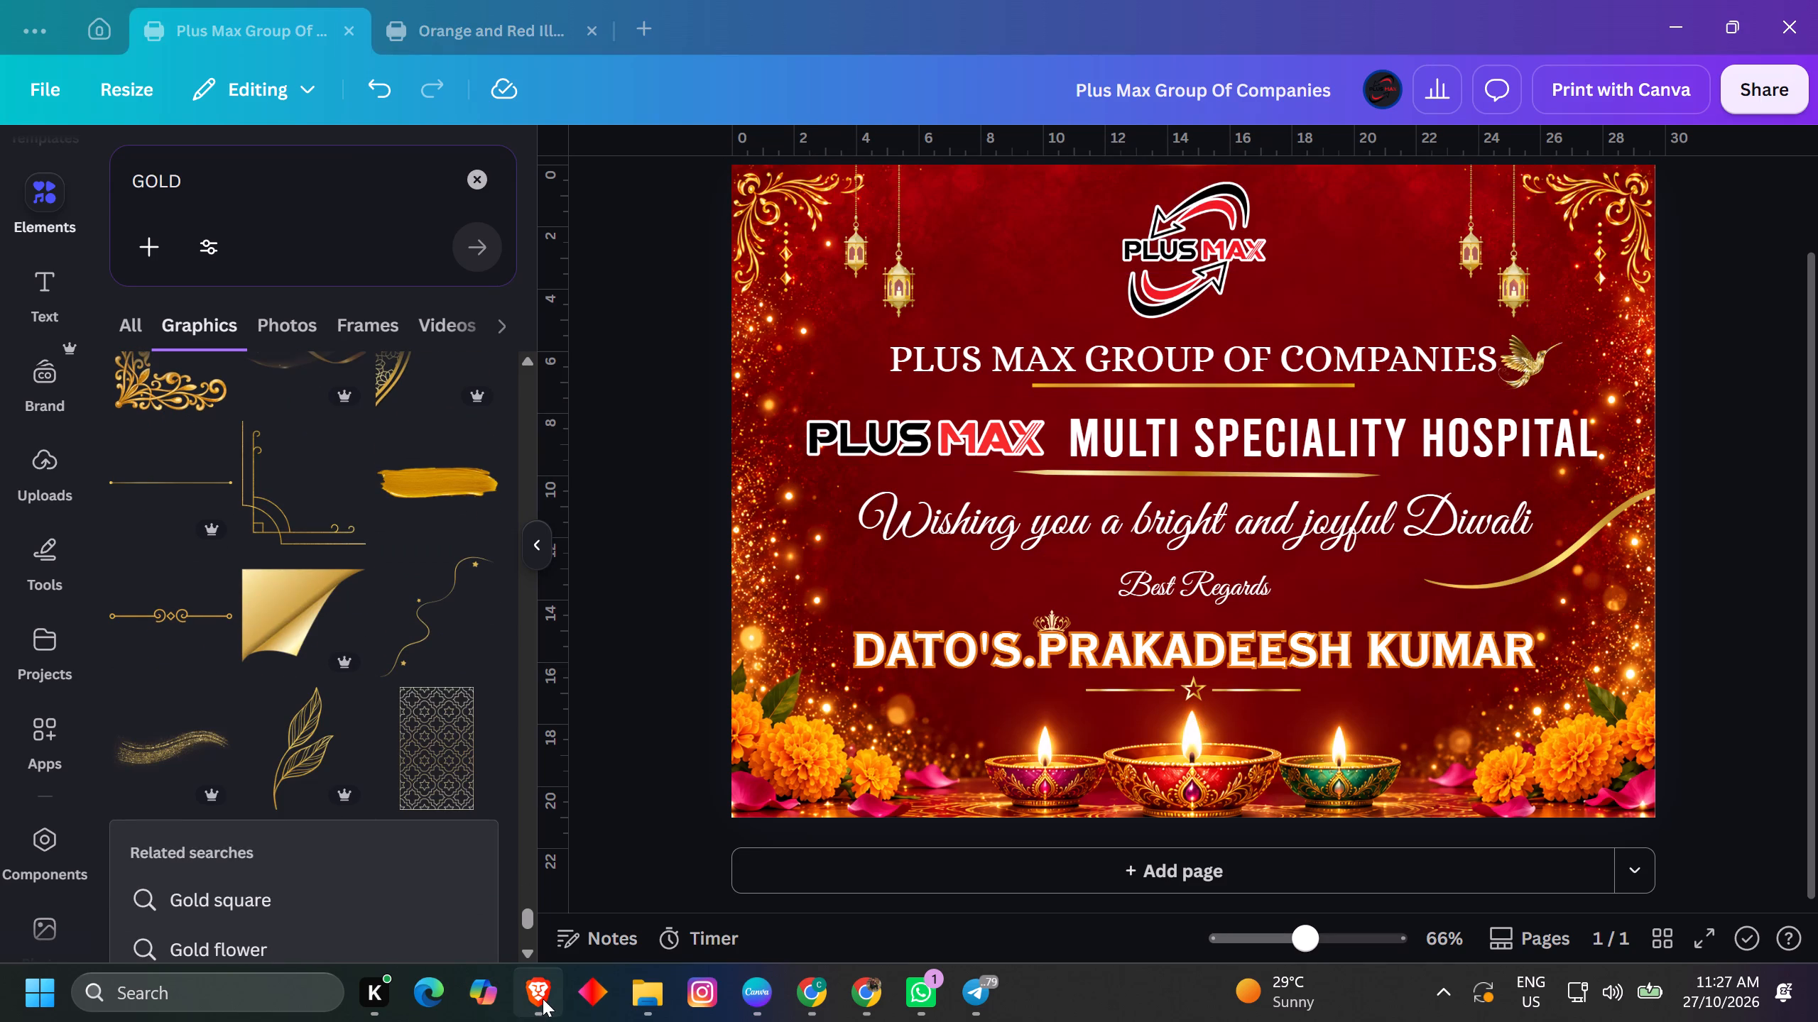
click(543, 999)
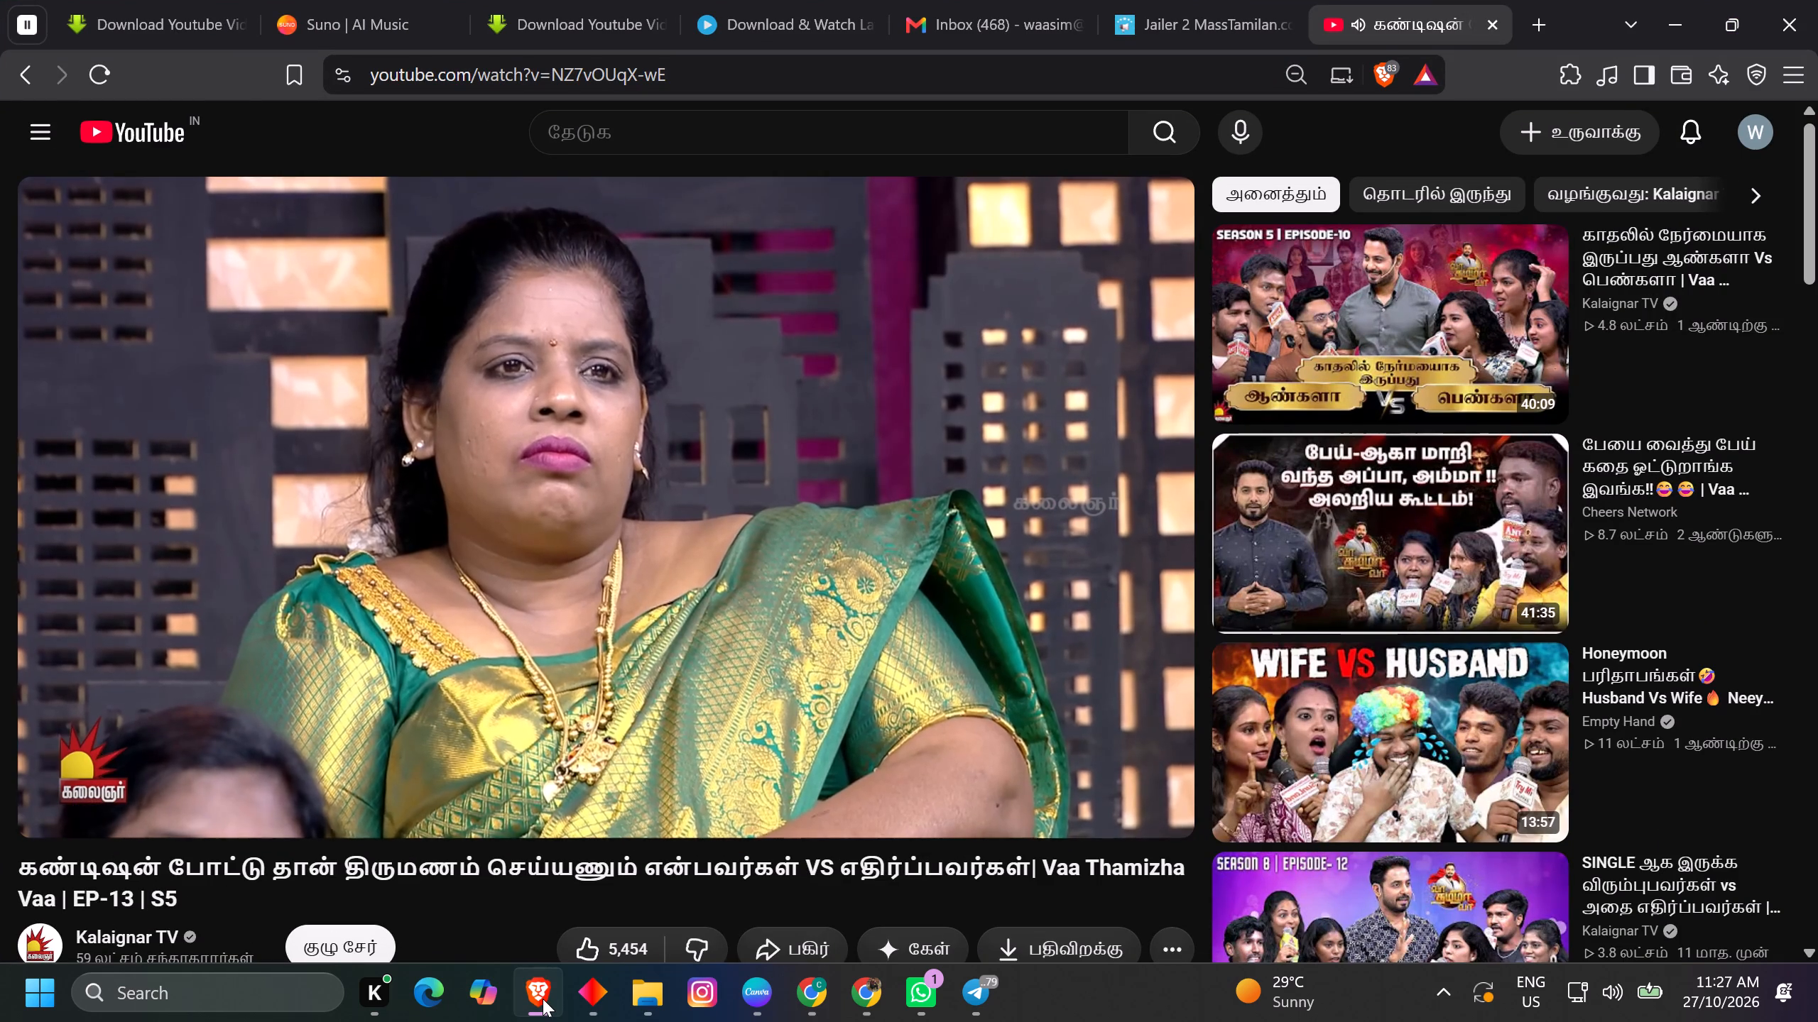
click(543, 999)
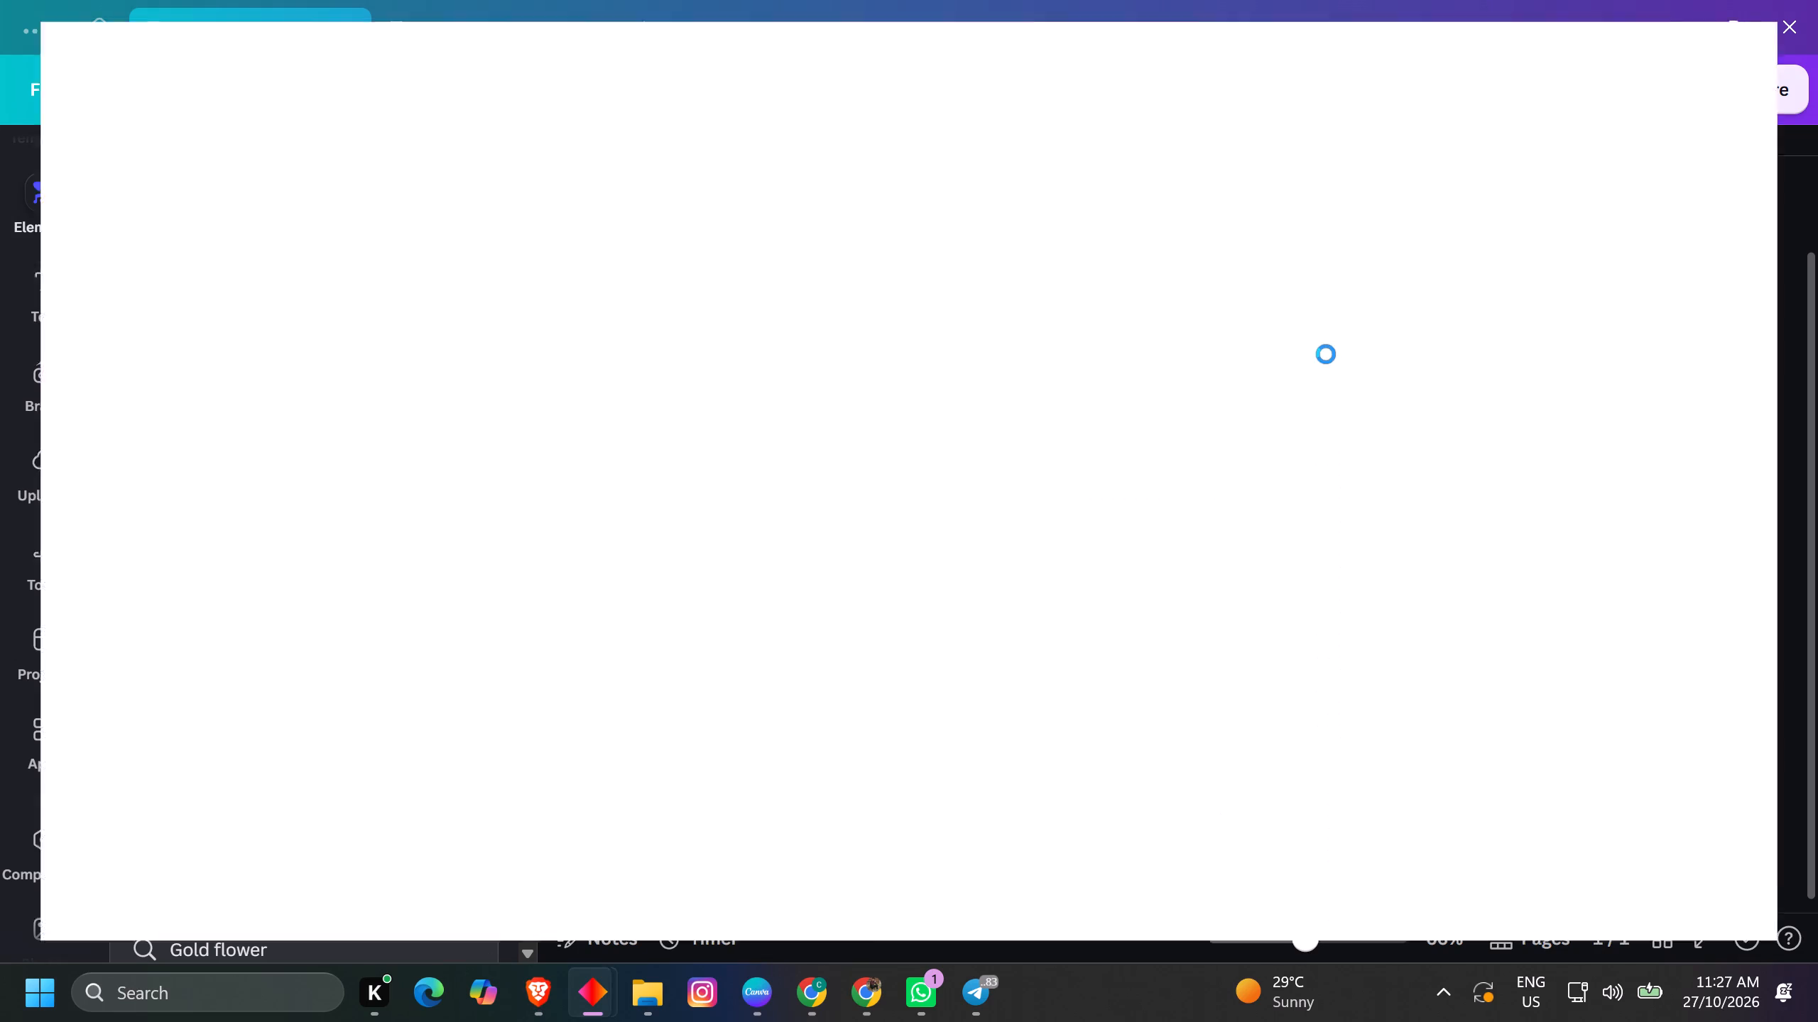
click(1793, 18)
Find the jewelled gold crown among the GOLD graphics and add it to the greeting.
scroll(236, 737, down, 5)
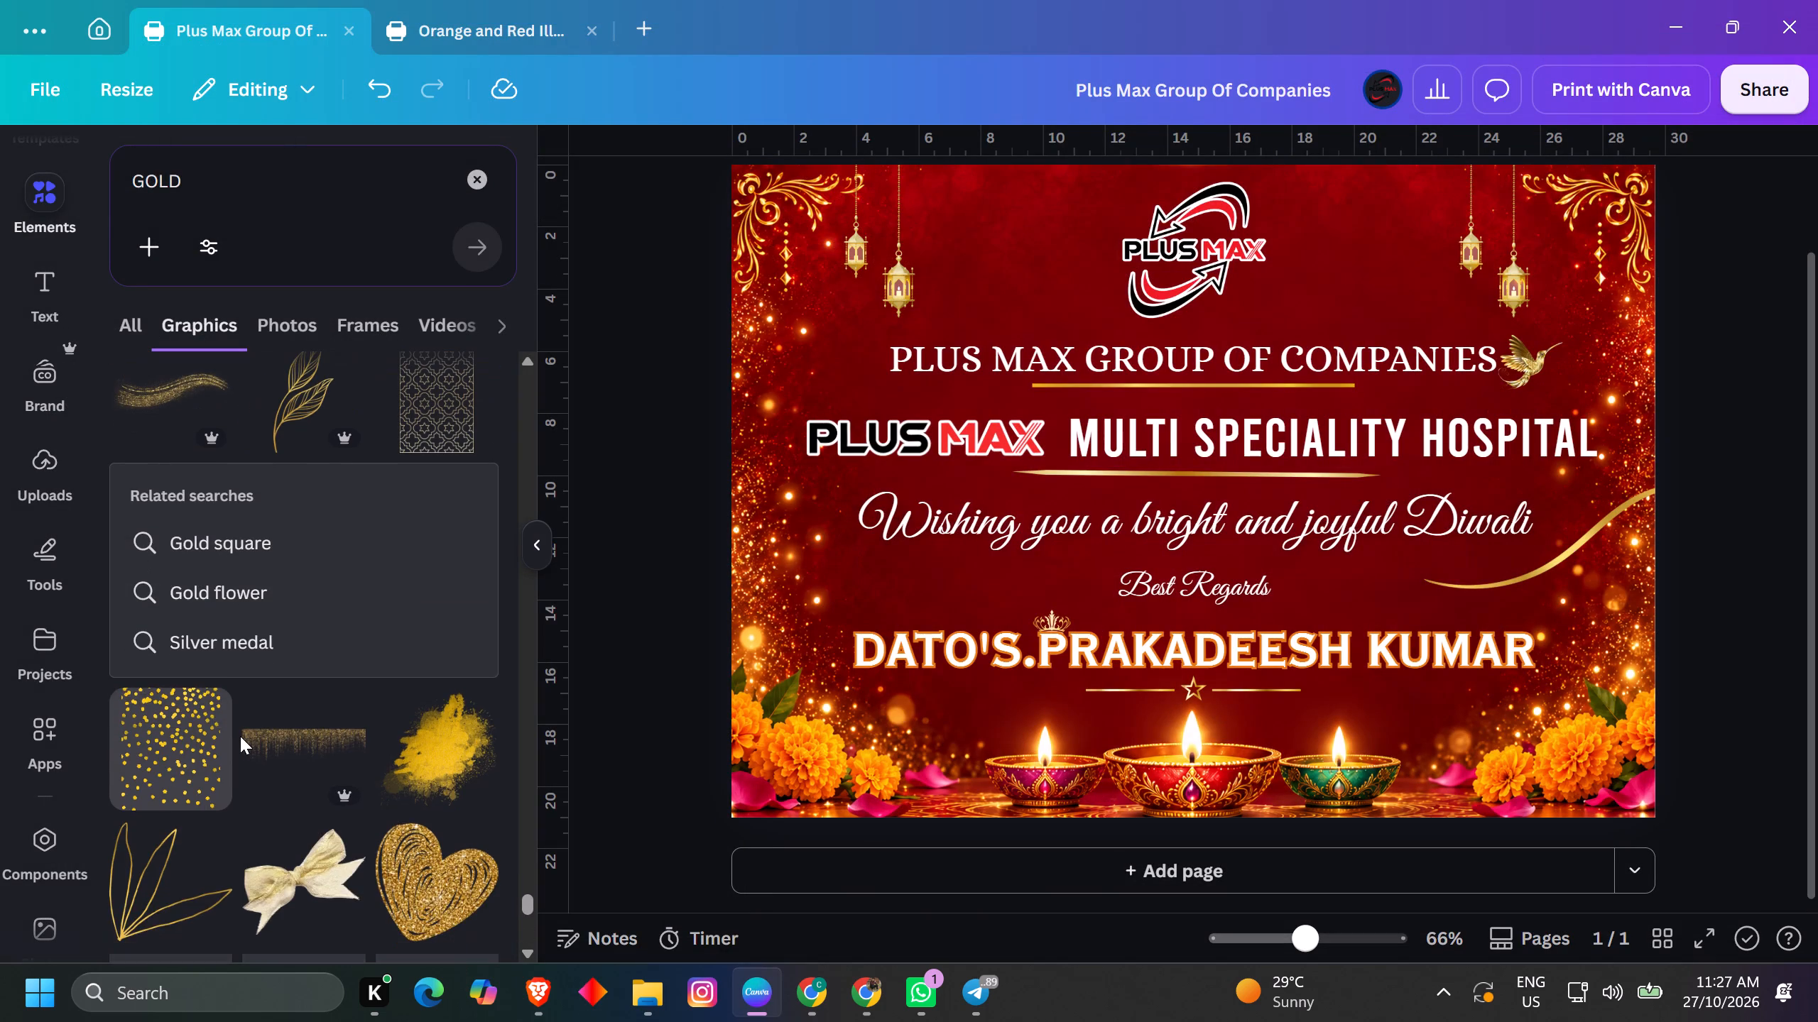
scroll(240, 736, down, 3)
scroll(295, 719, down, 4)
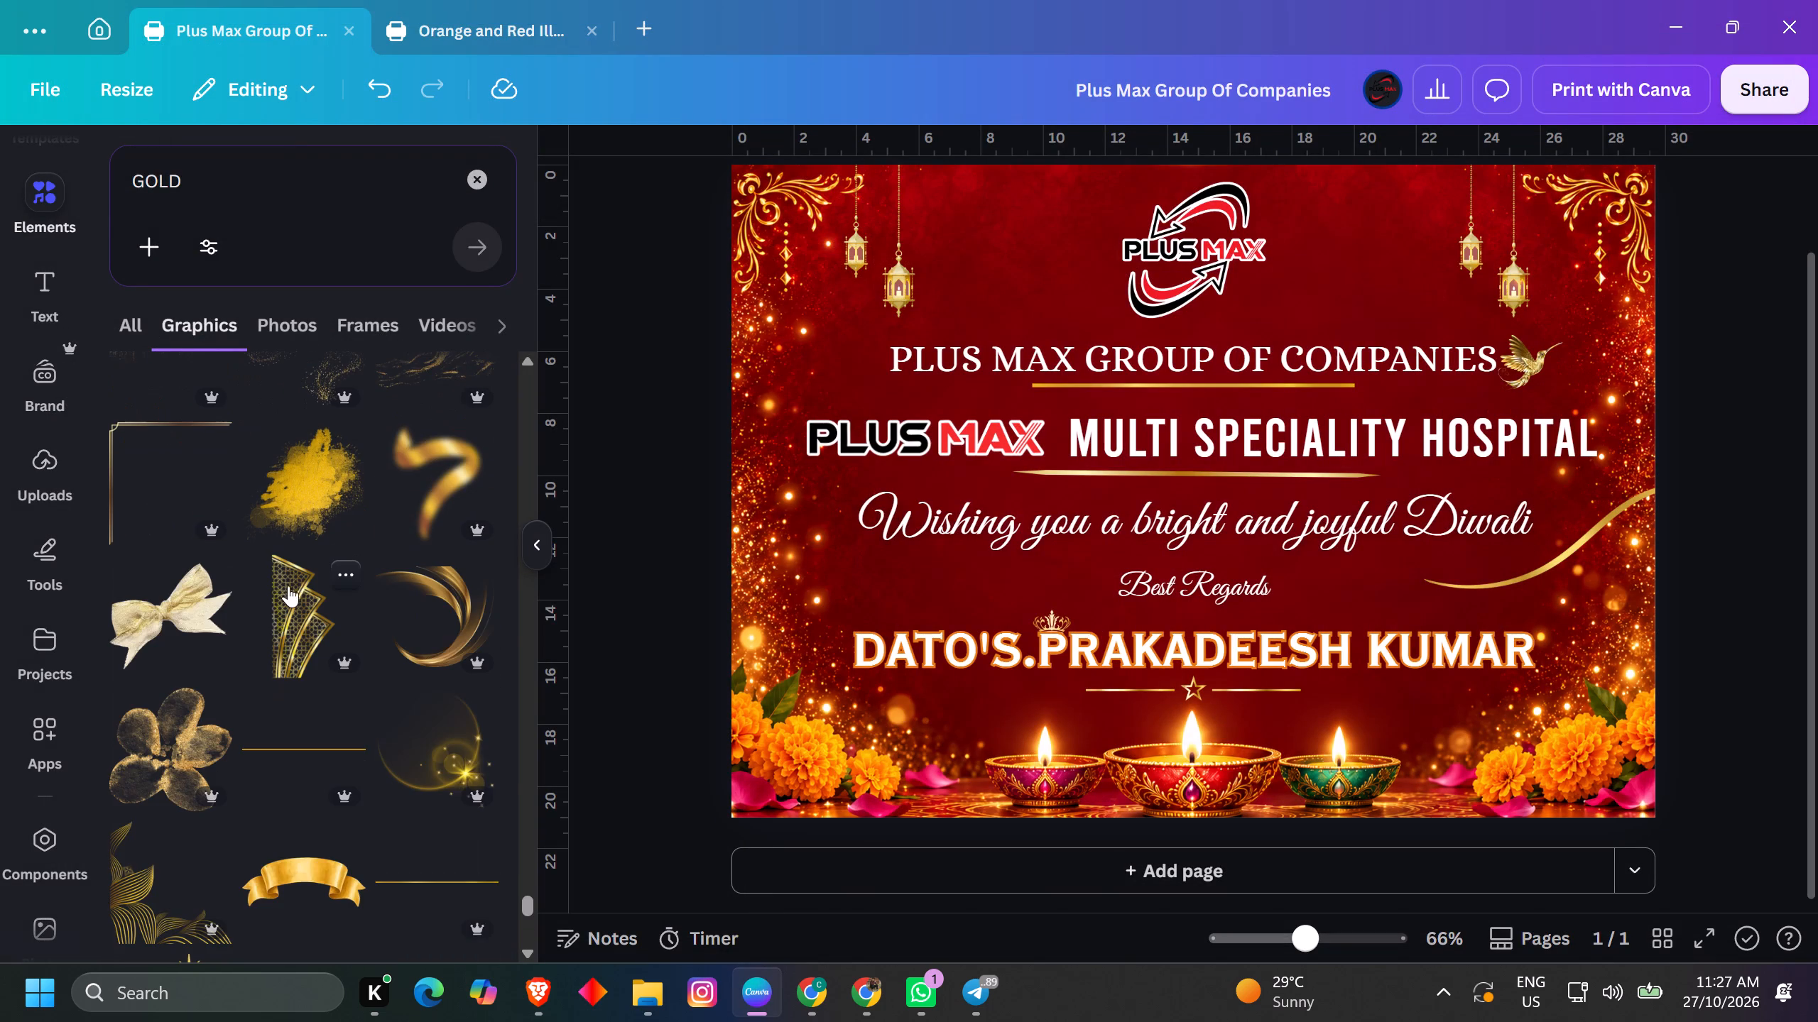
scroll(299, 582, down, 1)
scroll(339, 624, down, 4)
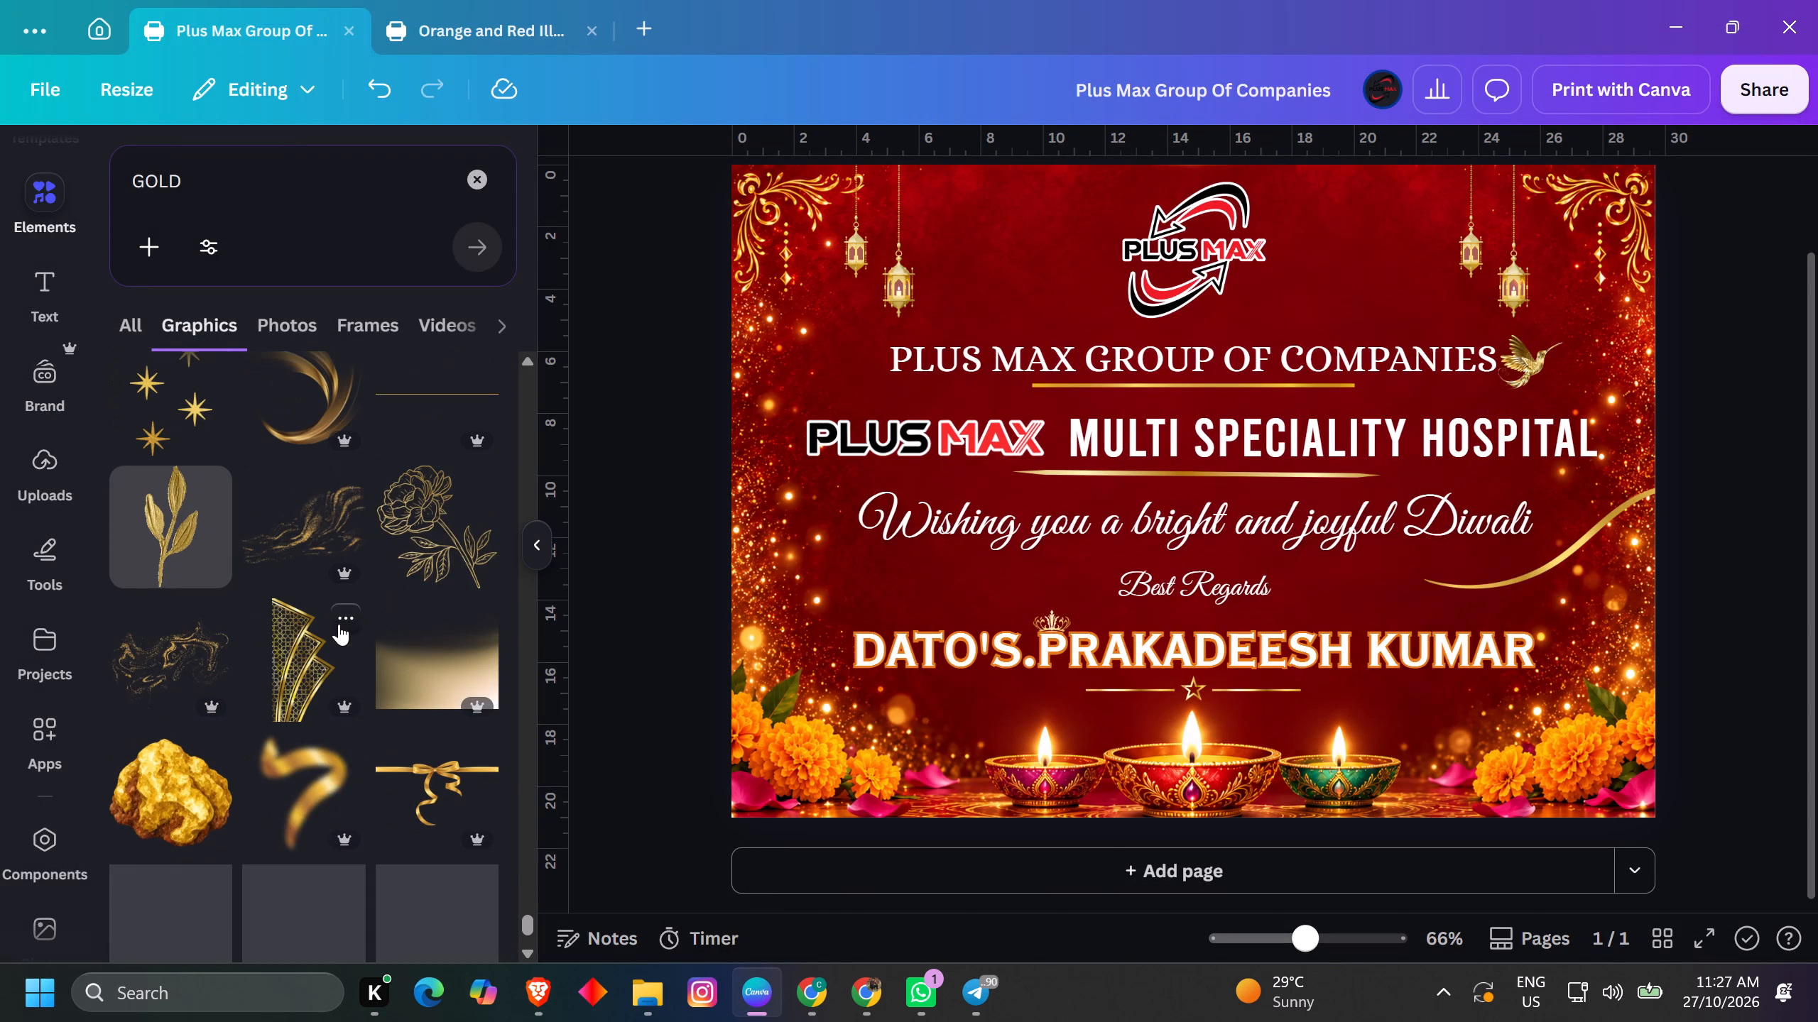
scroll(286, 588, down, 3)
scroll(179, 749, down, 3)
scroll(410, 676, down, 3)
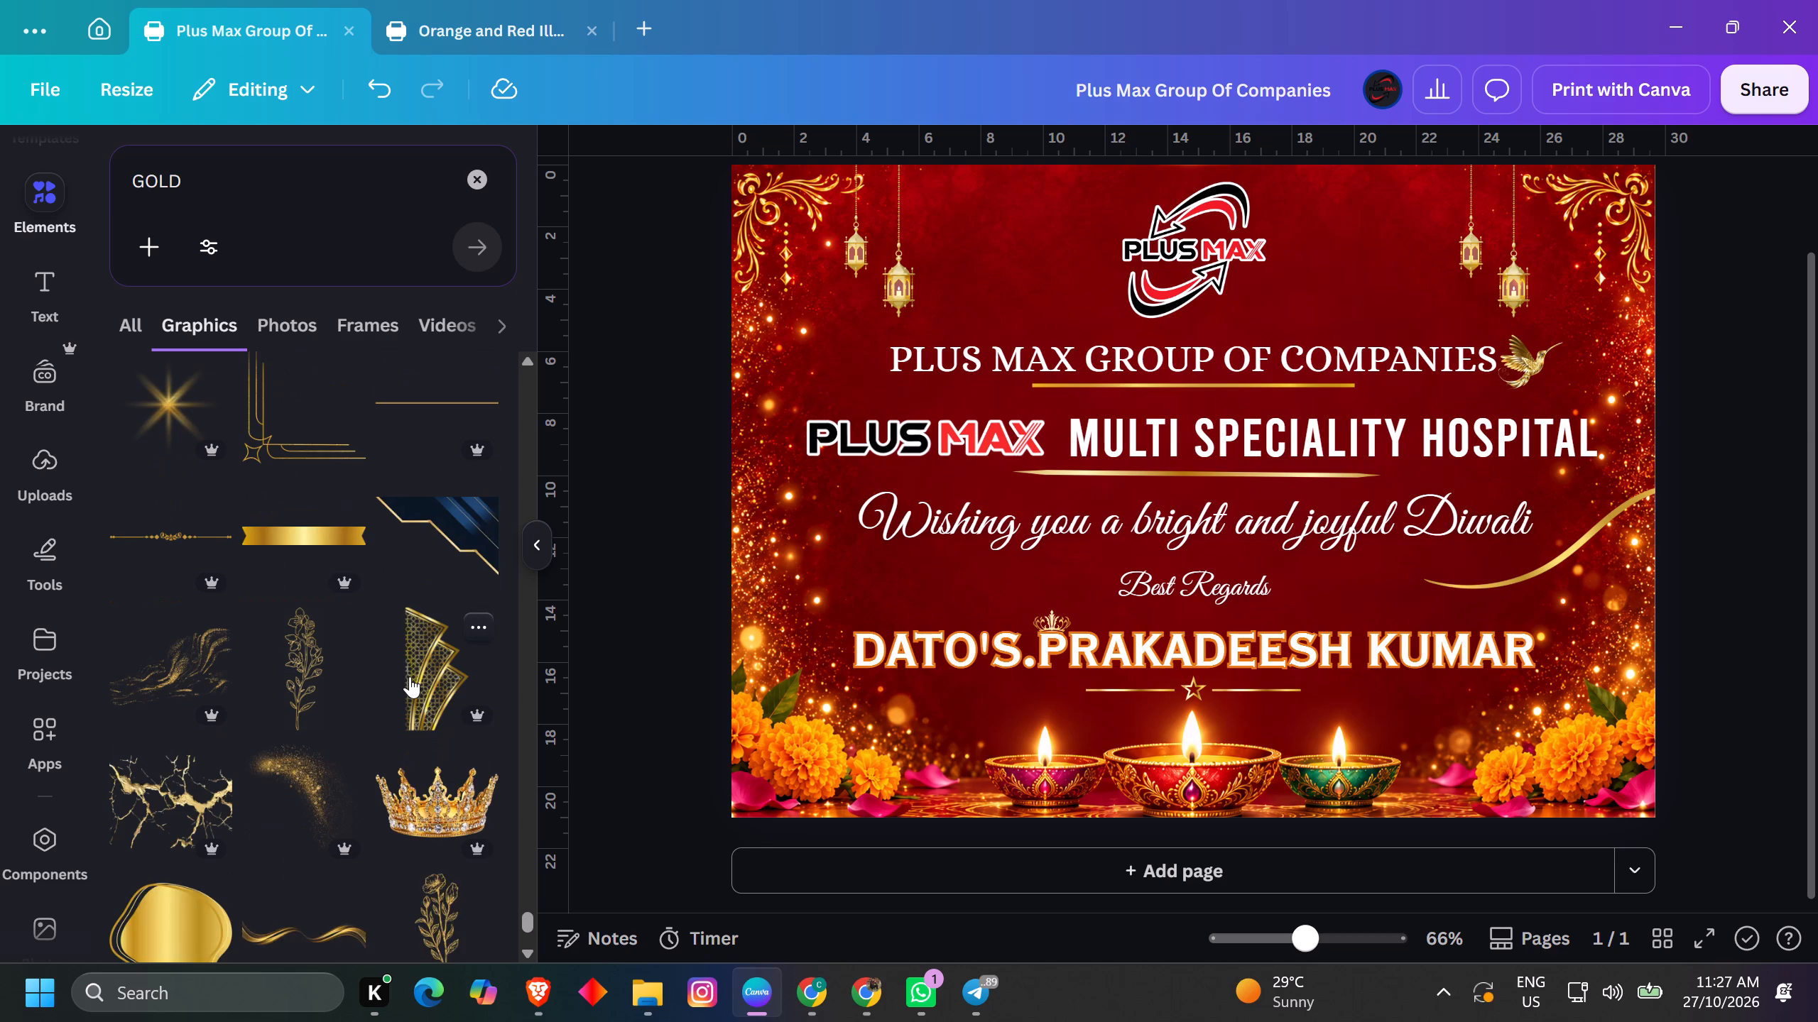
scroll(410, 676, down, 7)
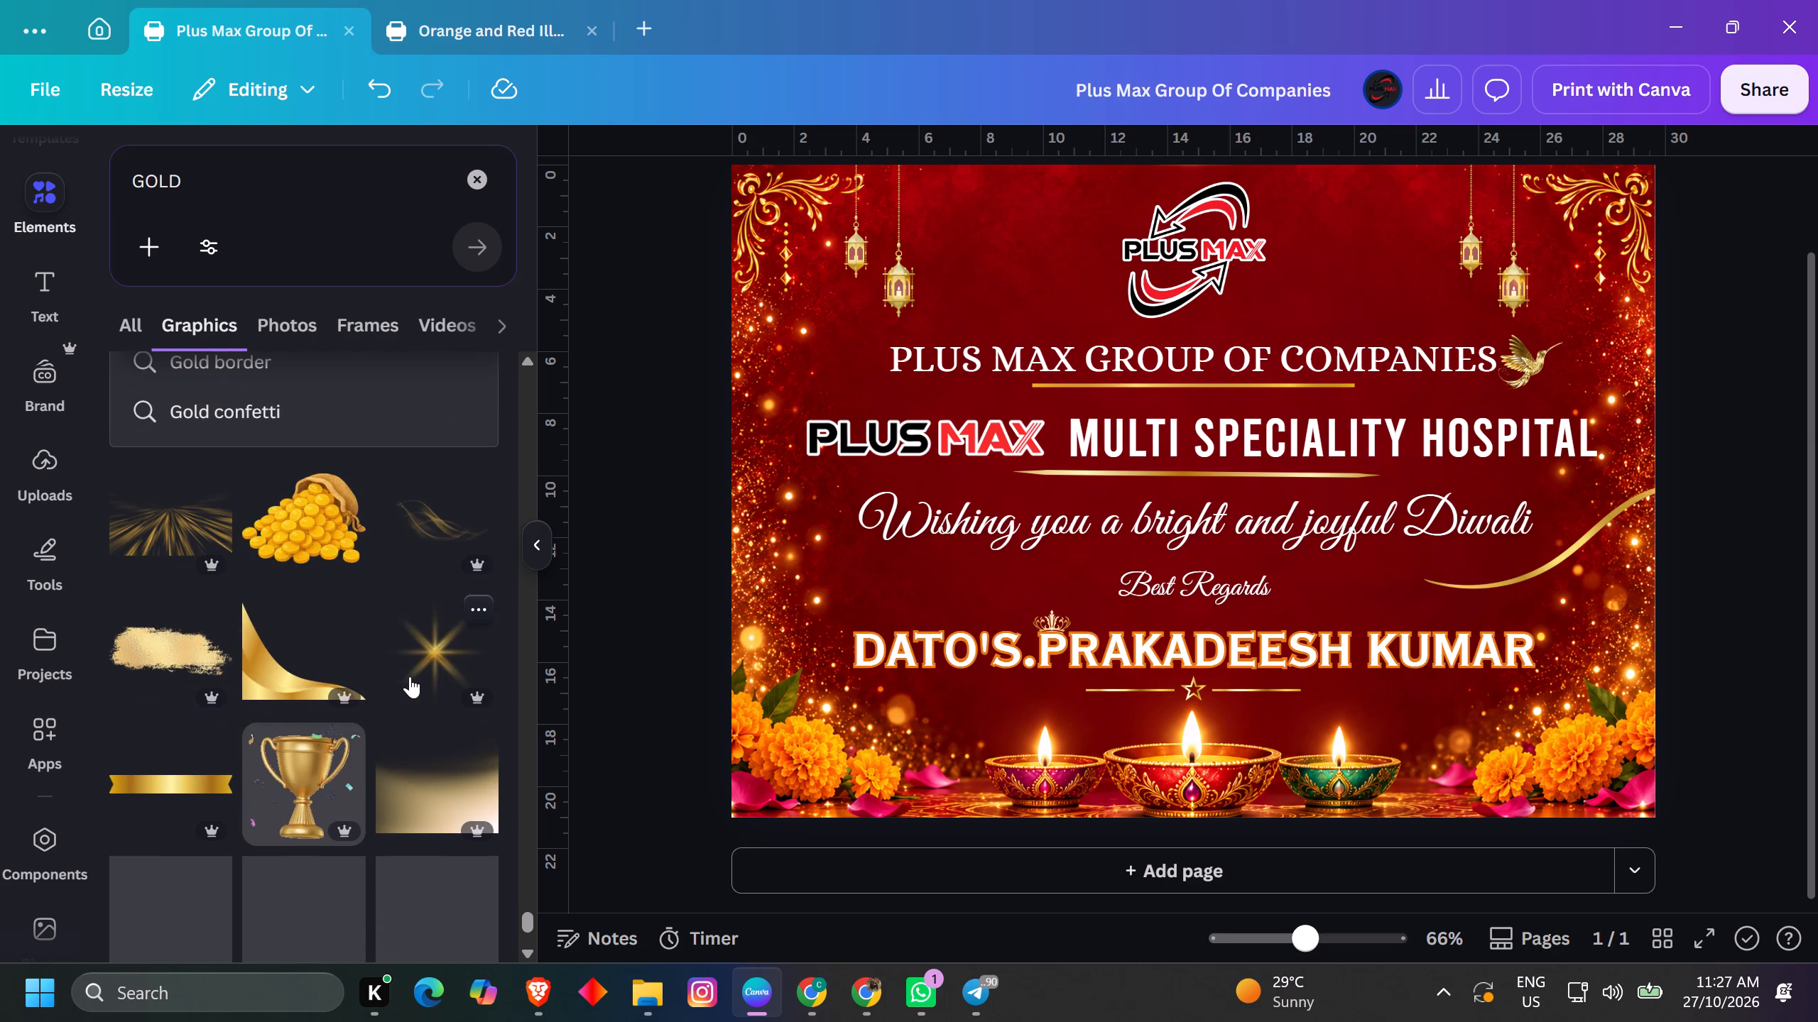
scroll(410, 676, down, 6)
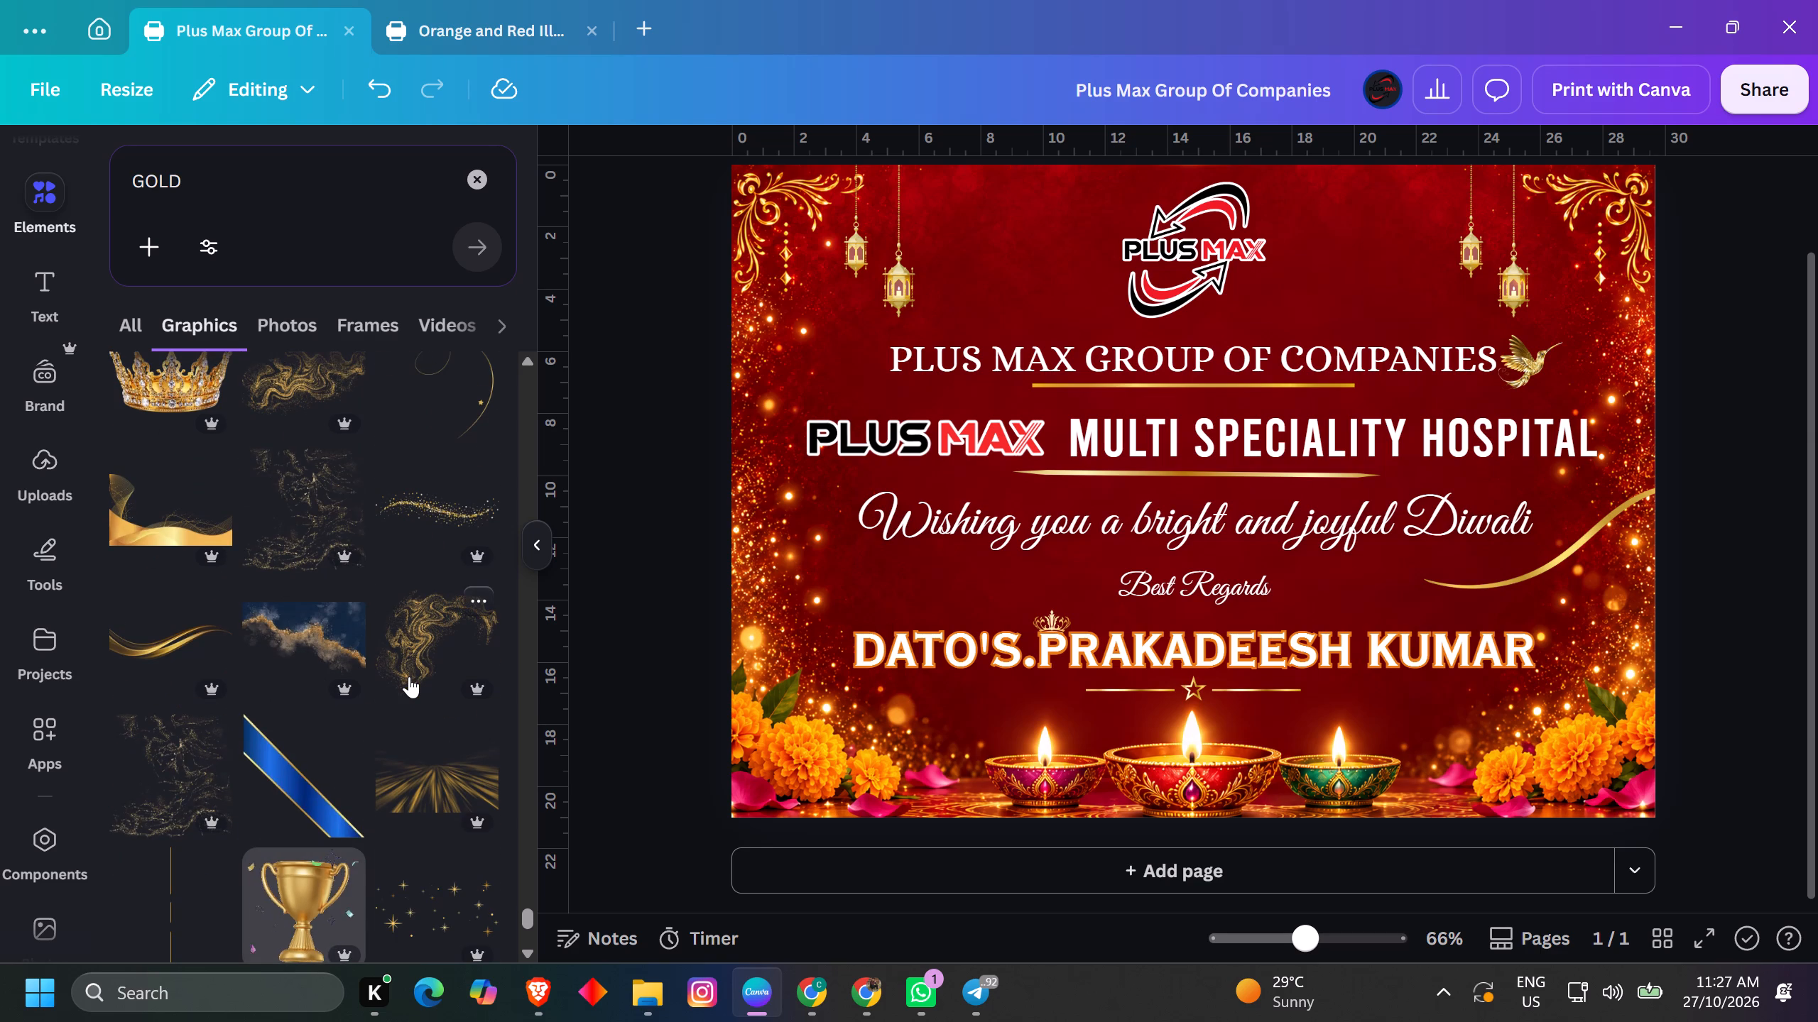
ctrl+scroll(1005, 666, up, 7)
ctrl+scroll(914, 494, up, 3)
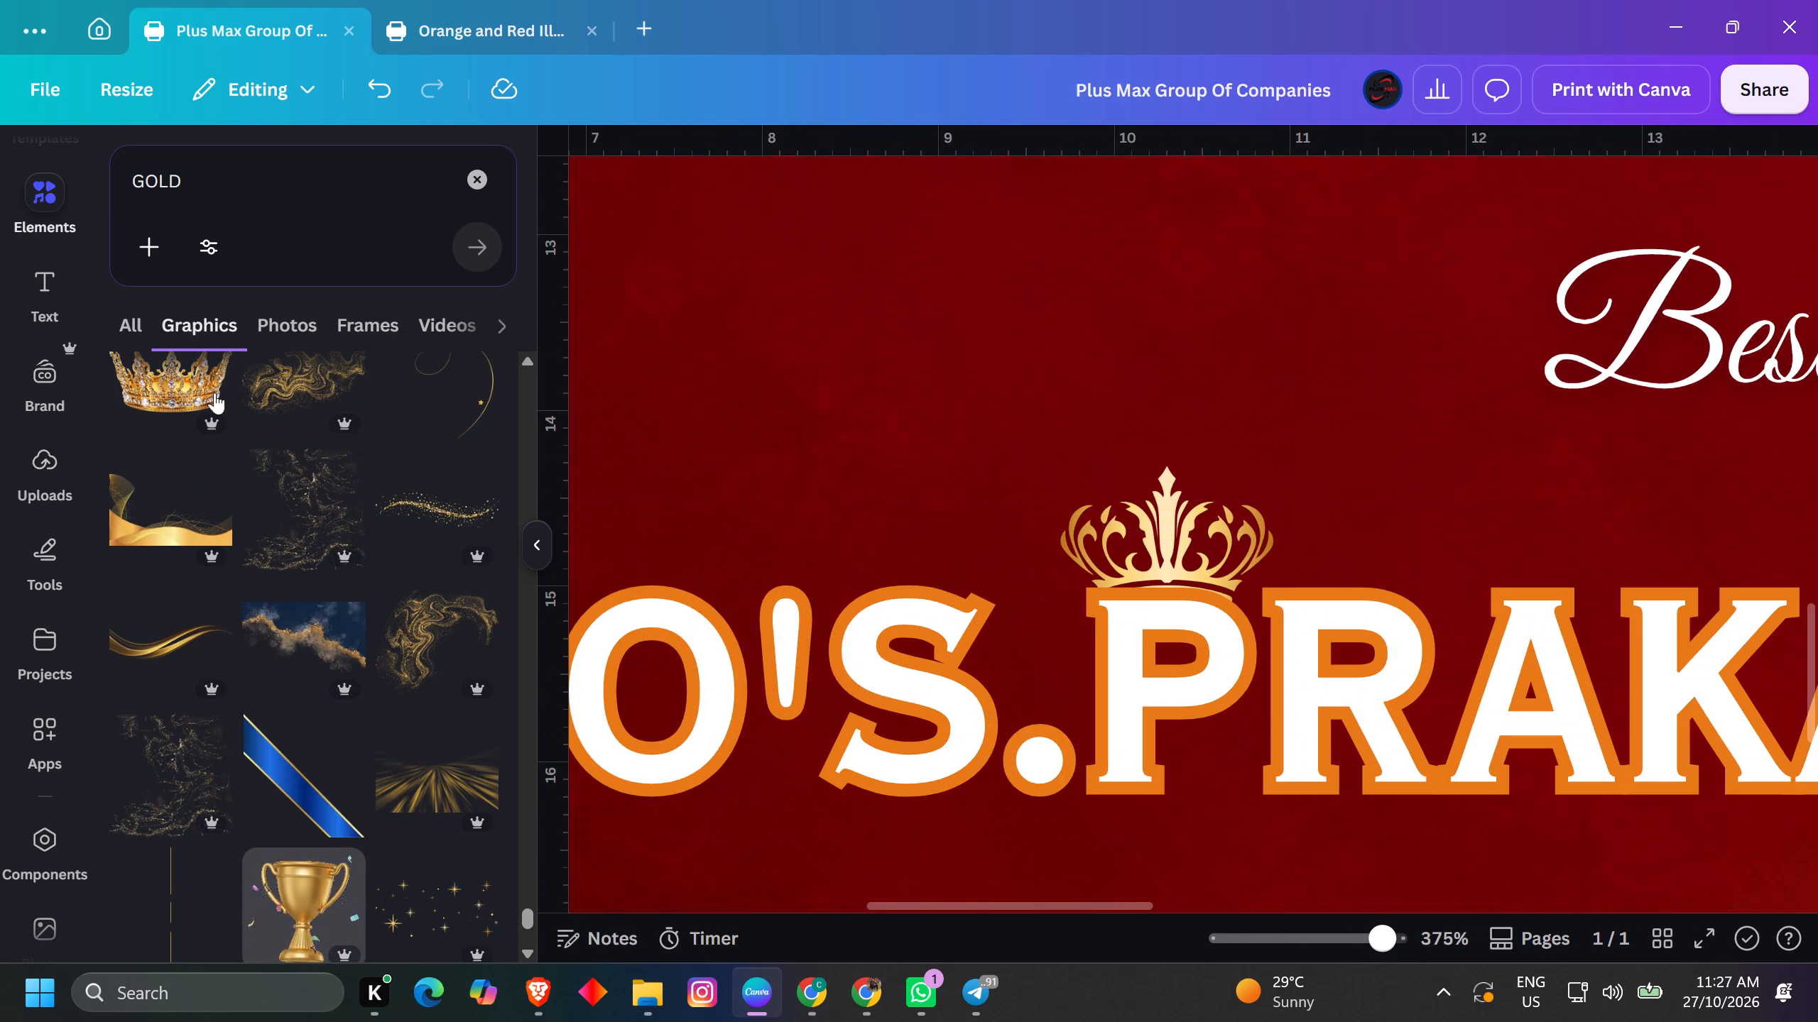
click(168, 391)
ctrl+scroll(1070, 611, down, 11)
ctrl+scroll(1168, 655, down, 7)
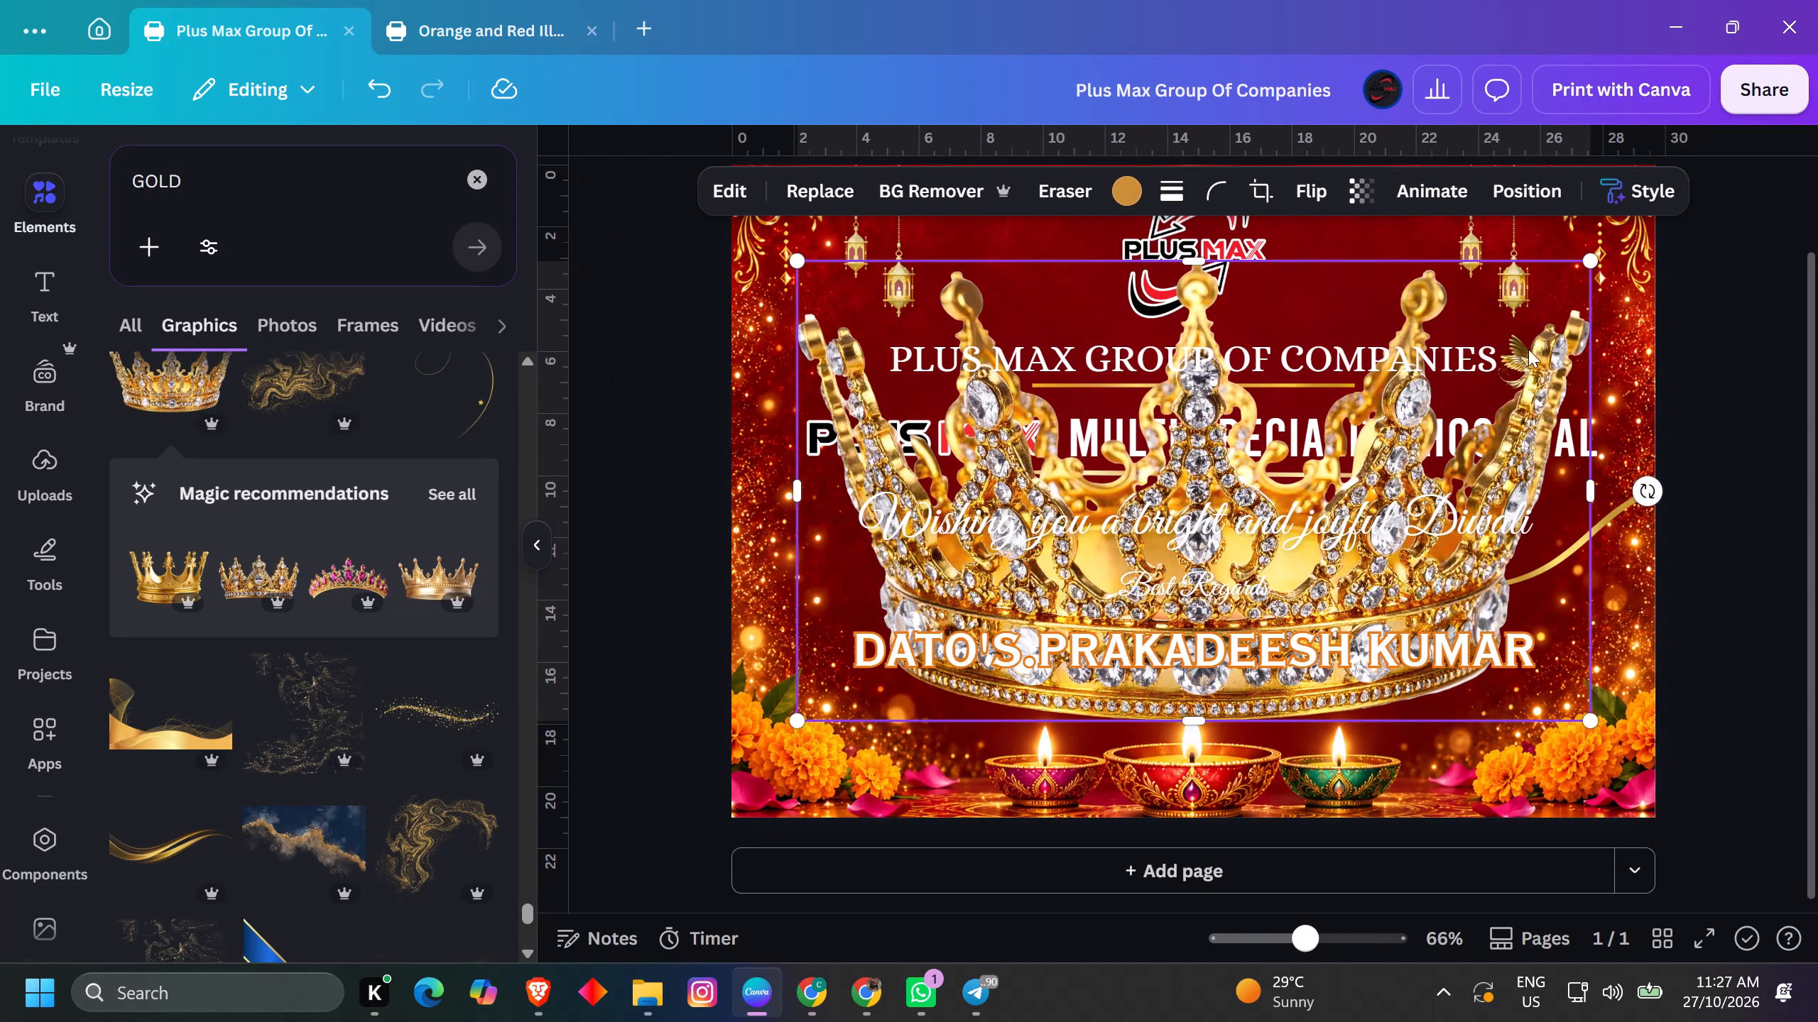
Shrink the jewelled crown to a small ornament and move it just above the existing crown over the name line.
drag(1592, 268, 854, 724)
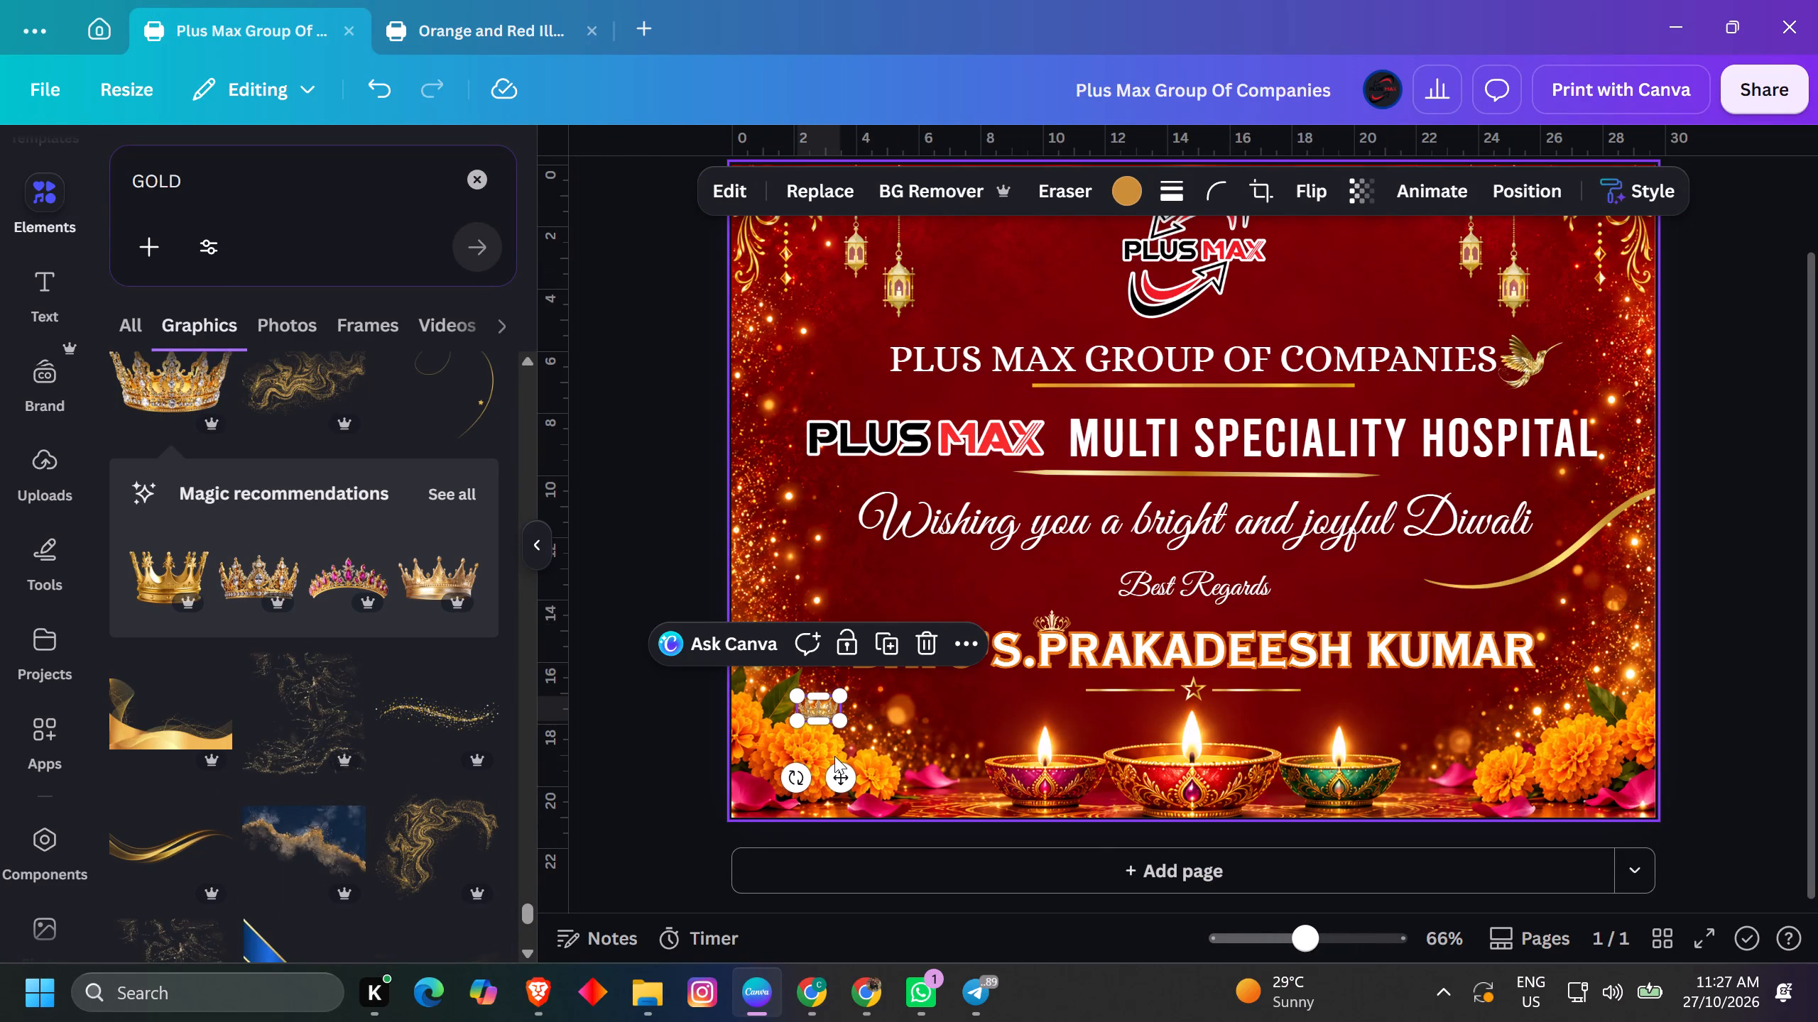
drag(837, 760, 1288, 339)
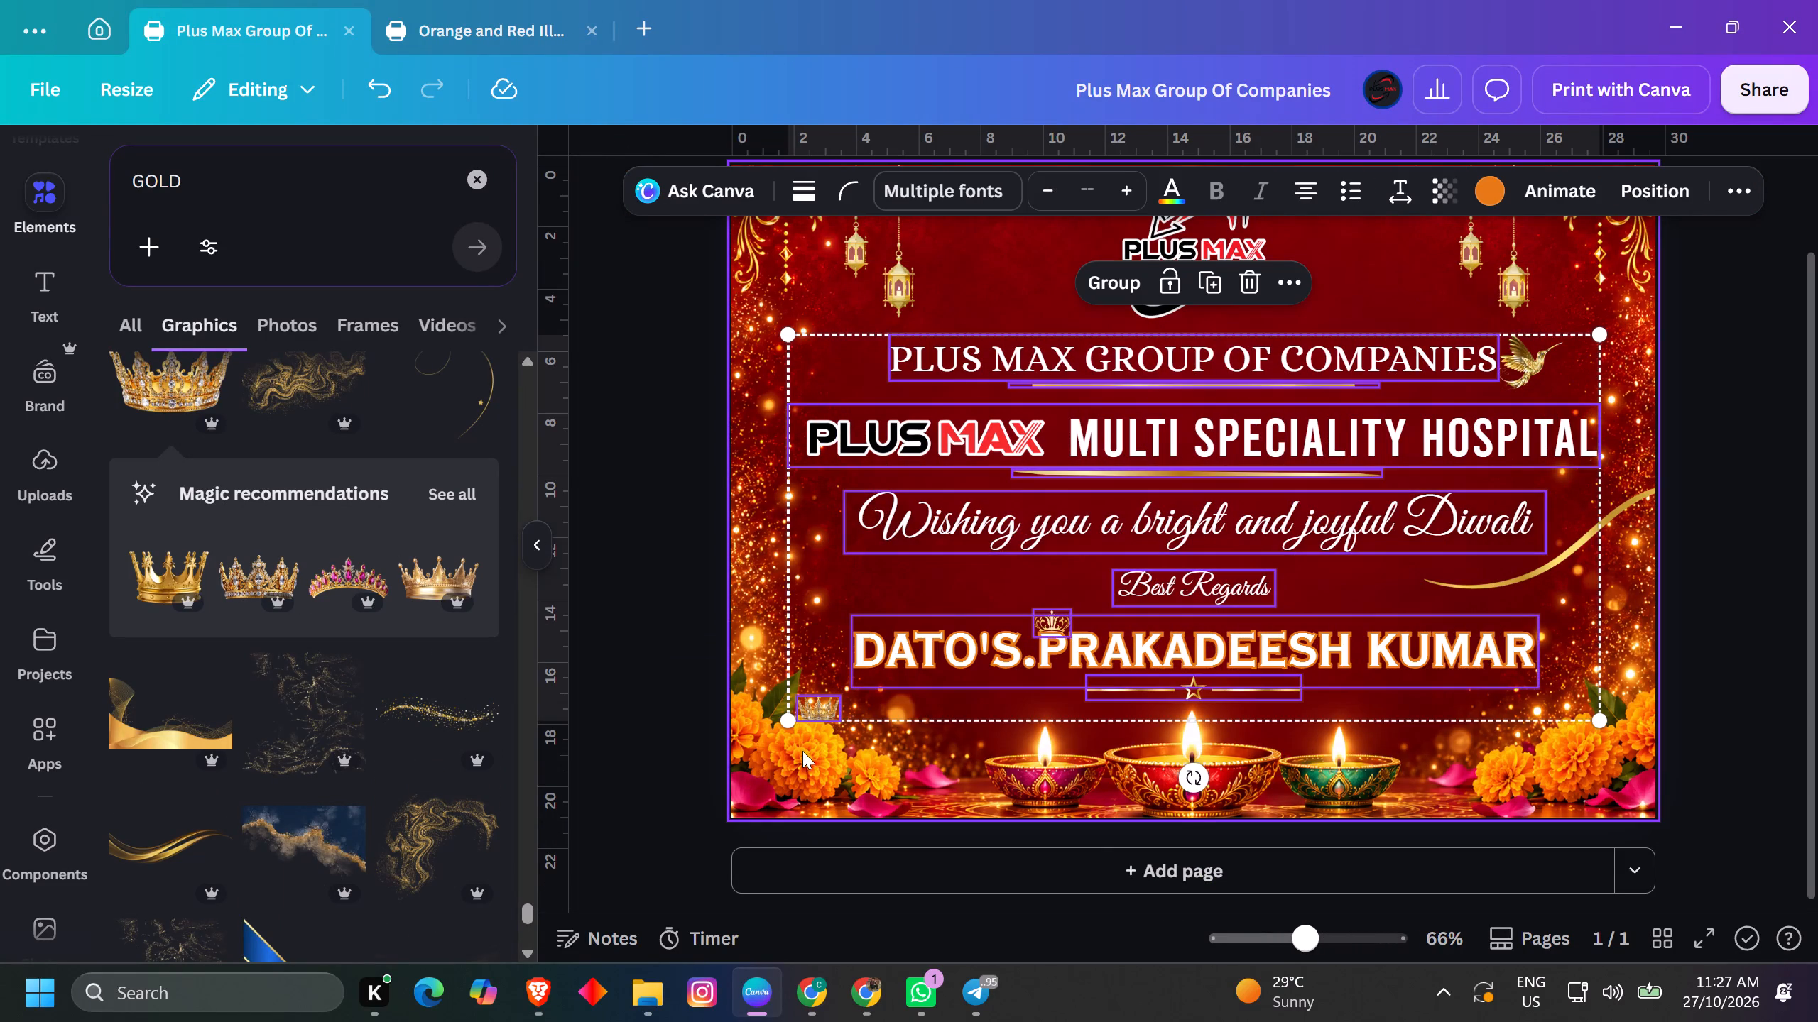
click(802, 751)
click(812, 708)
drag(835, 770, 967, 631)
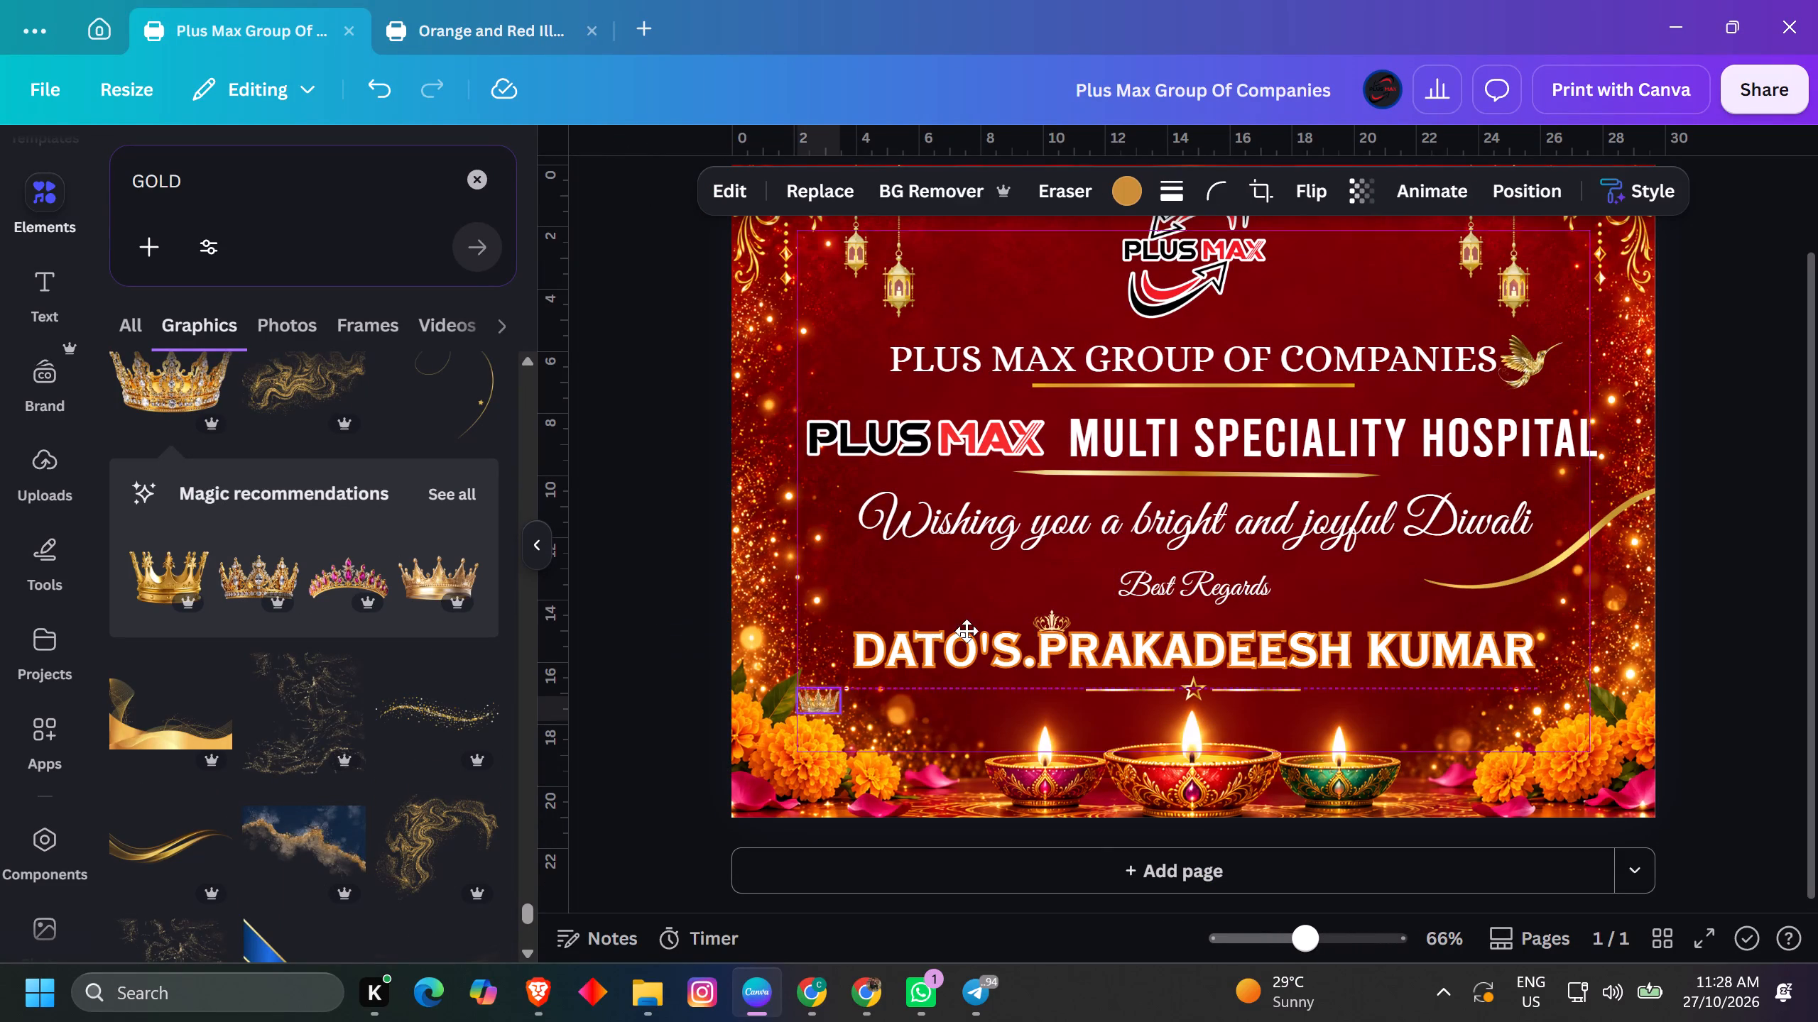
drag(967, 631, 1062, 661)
Delete the old flat gold crown above the letter P in the name line.
ctrl+scroll(1045, 662, up, 7)
ctrl+scroll(828, 524, up, 5)
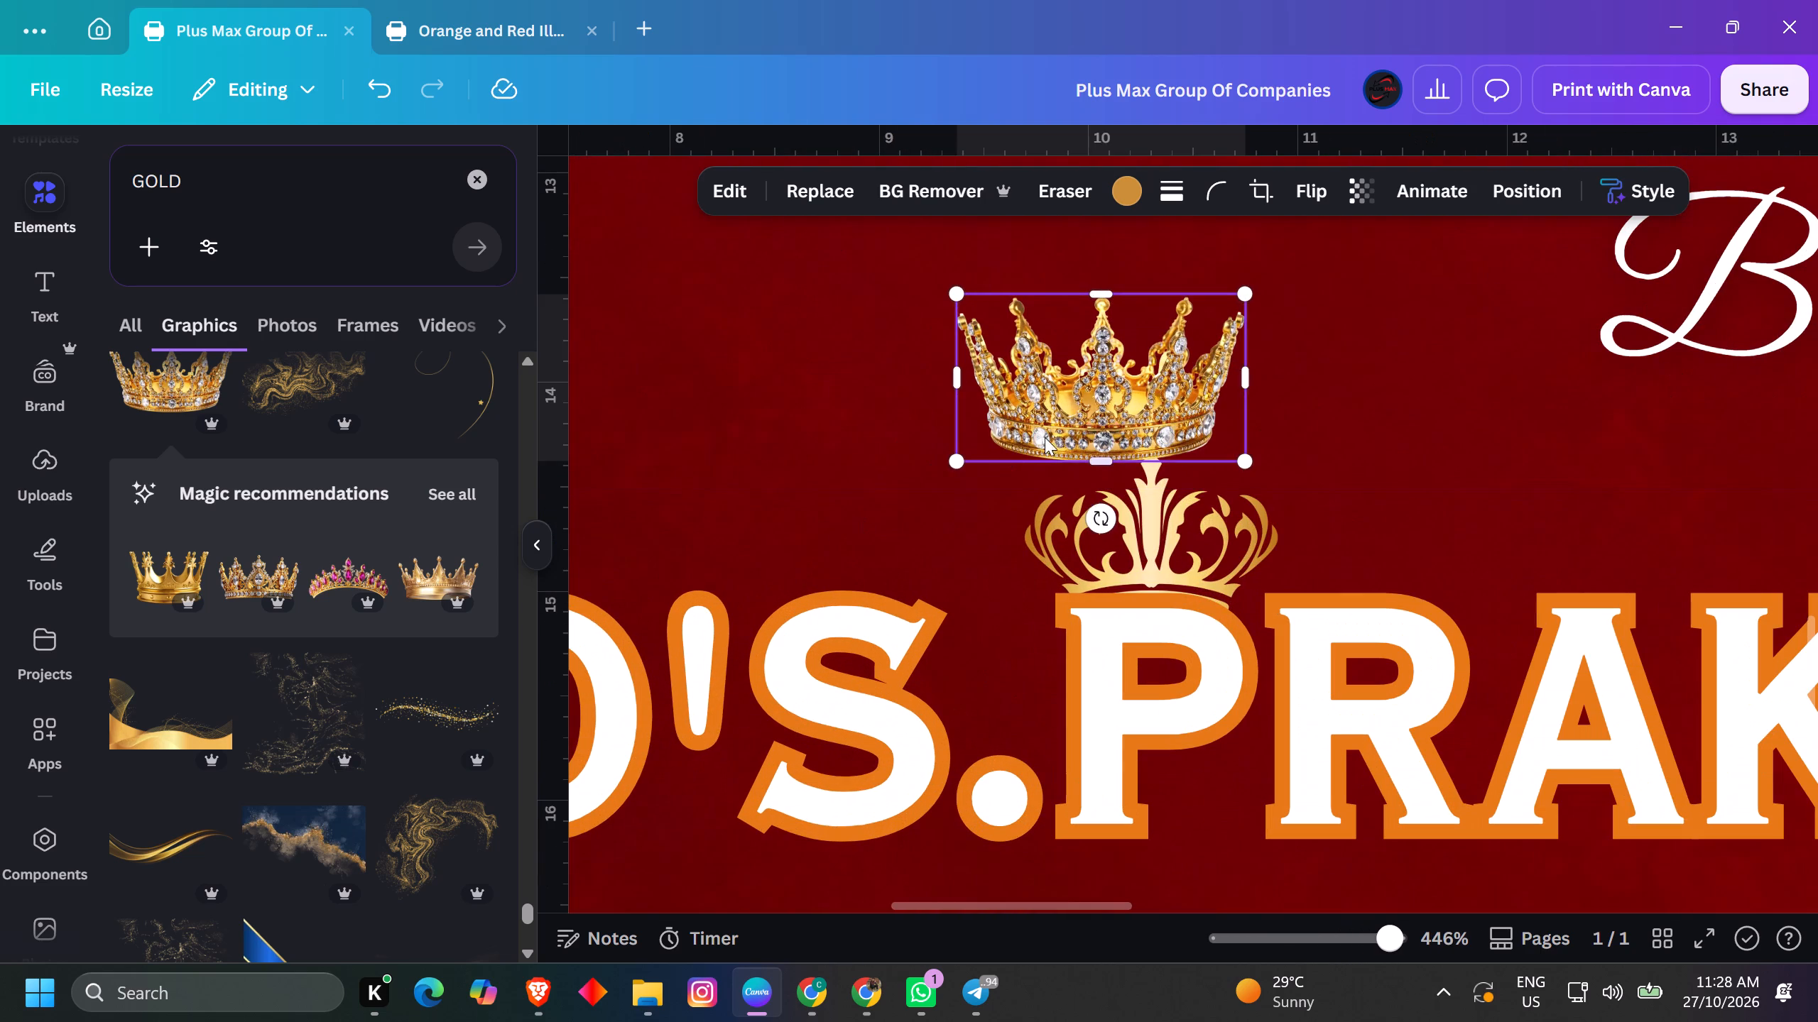
click(1285, 381)
click(1160, 480)
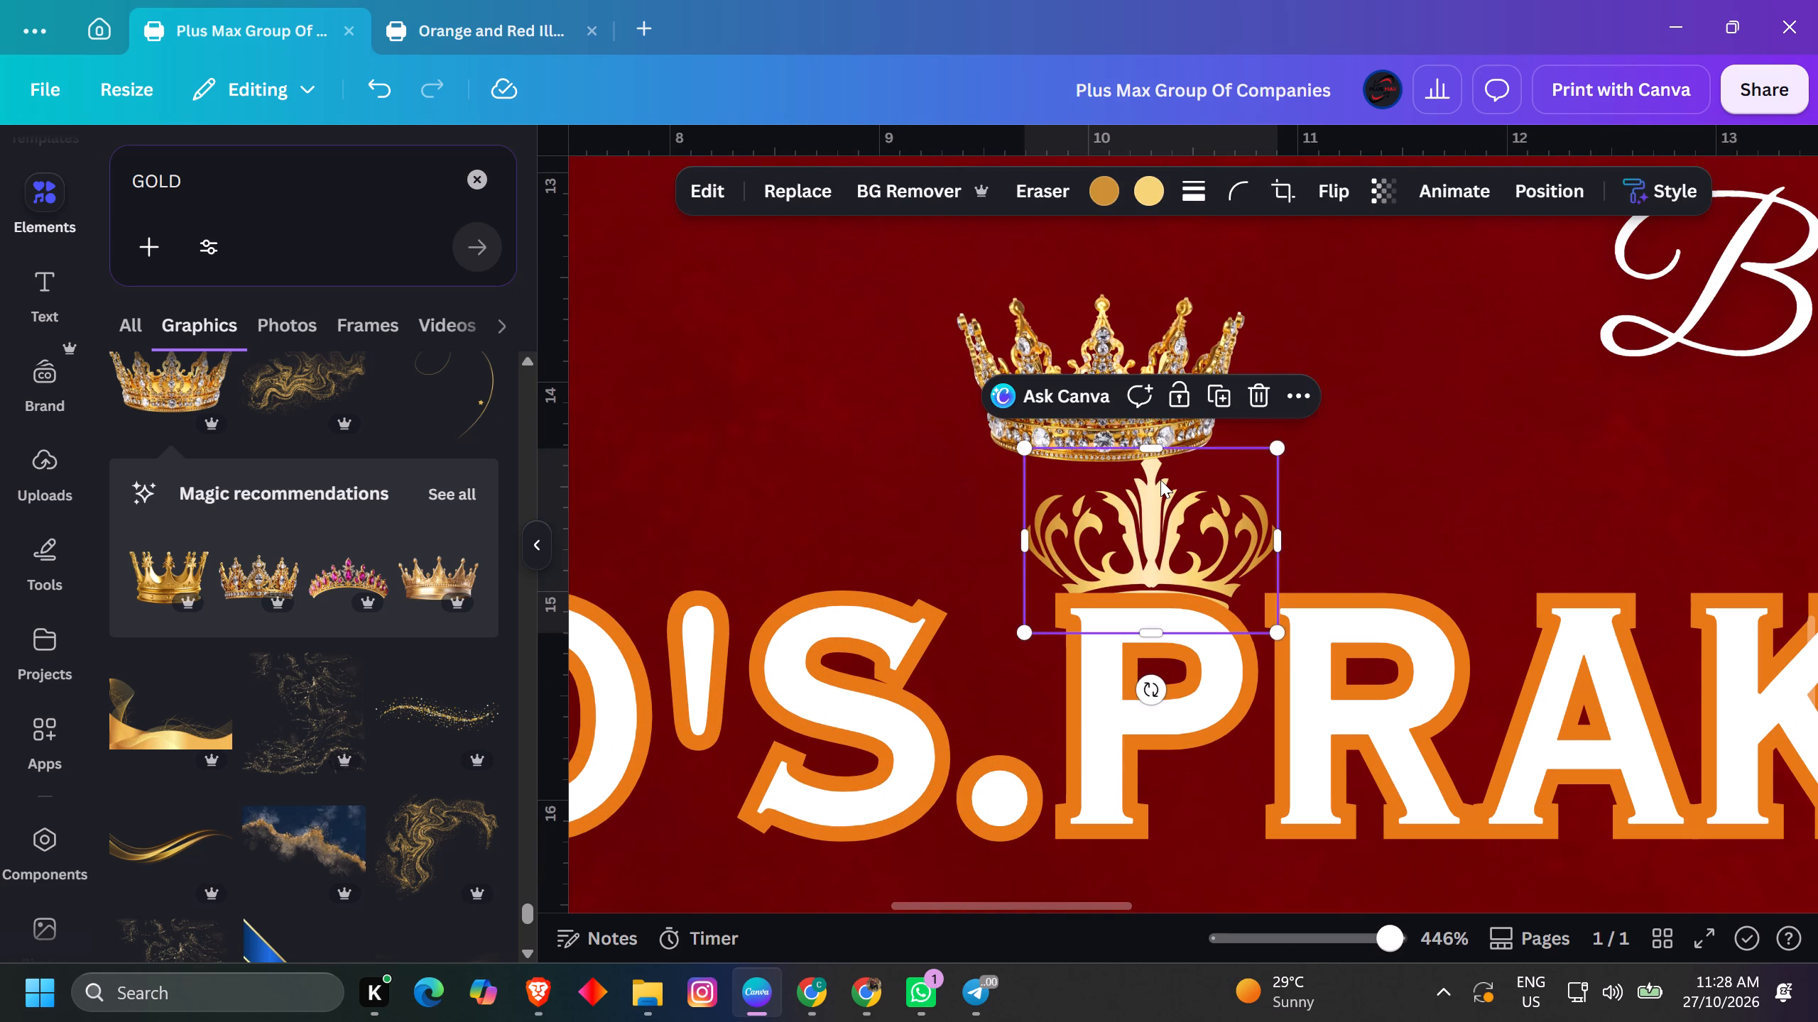
key(Delete)
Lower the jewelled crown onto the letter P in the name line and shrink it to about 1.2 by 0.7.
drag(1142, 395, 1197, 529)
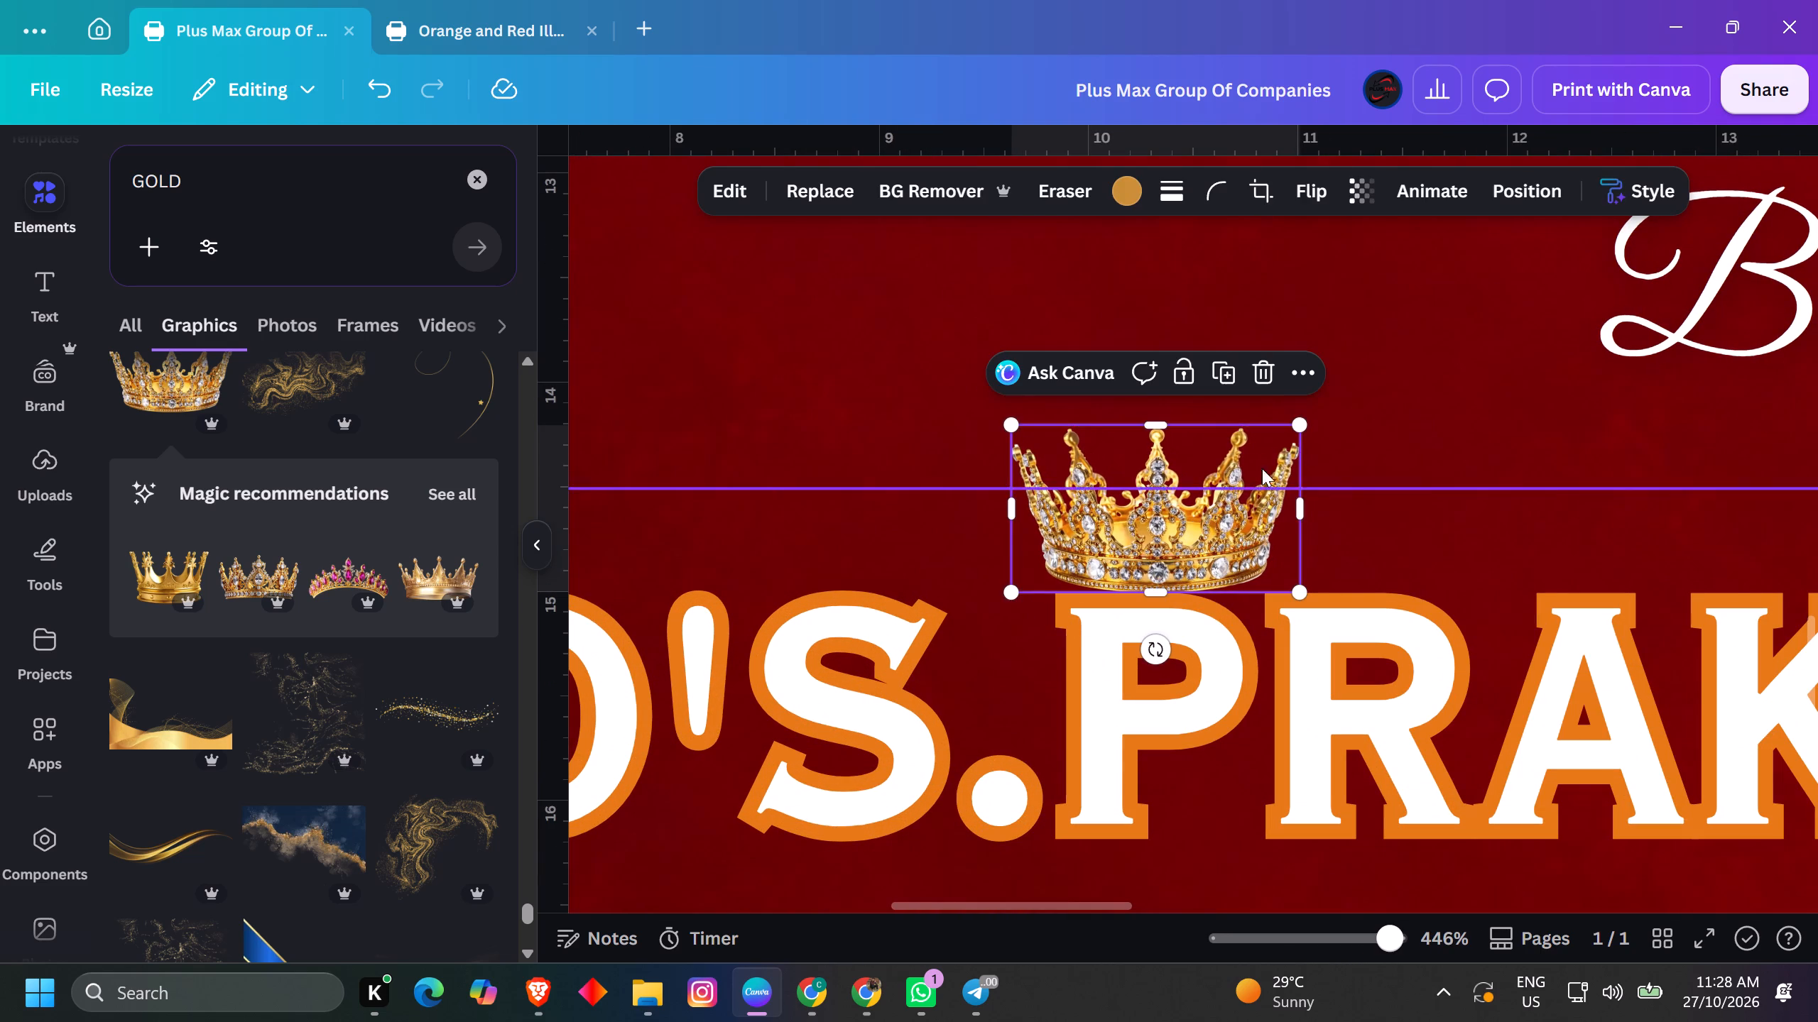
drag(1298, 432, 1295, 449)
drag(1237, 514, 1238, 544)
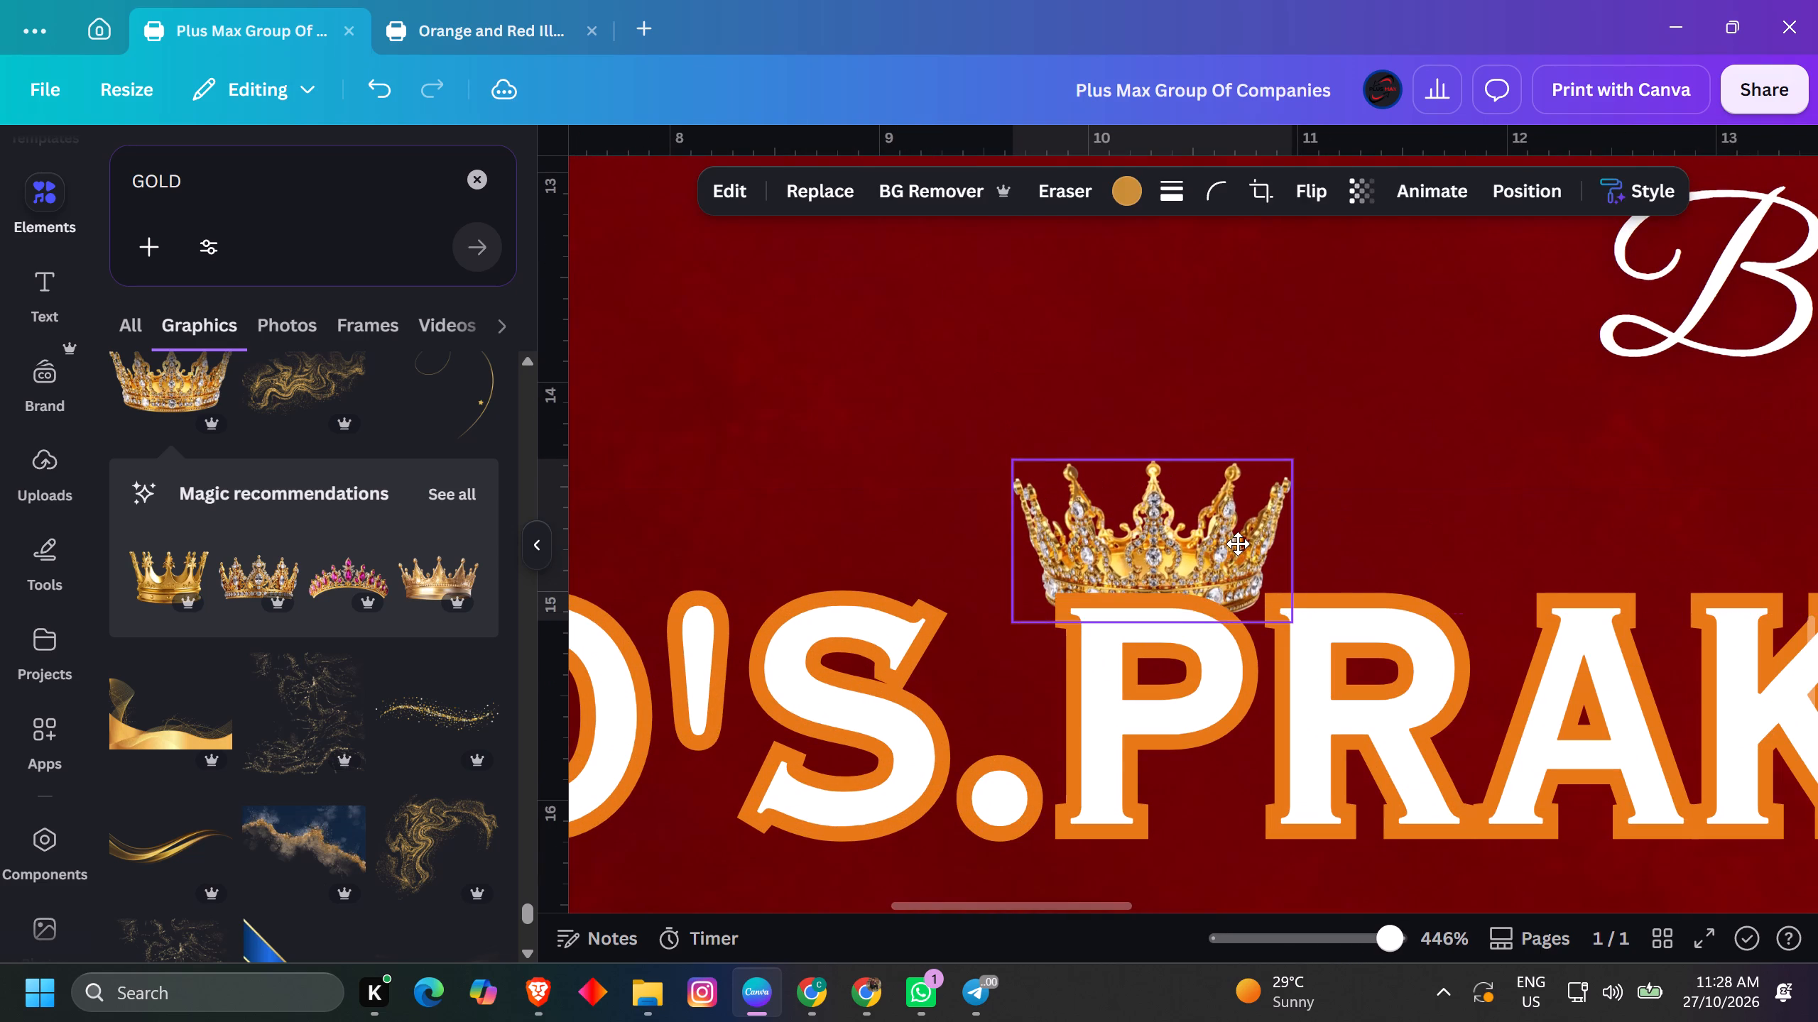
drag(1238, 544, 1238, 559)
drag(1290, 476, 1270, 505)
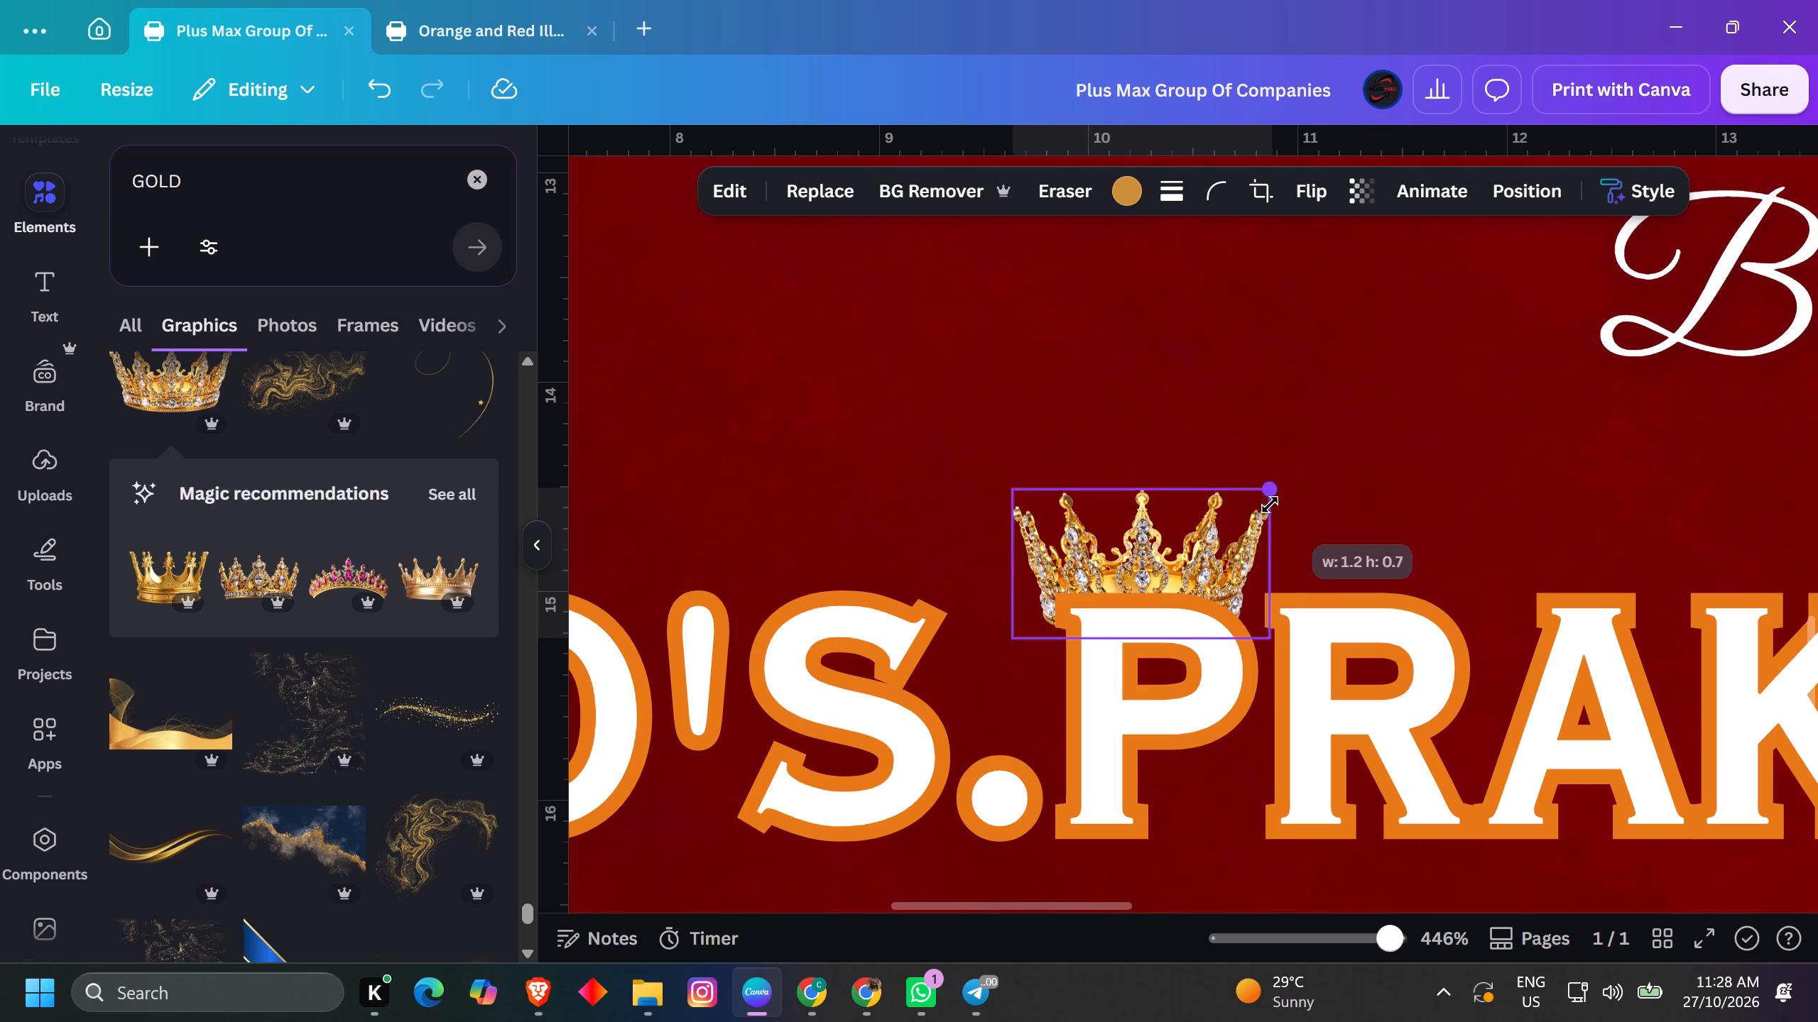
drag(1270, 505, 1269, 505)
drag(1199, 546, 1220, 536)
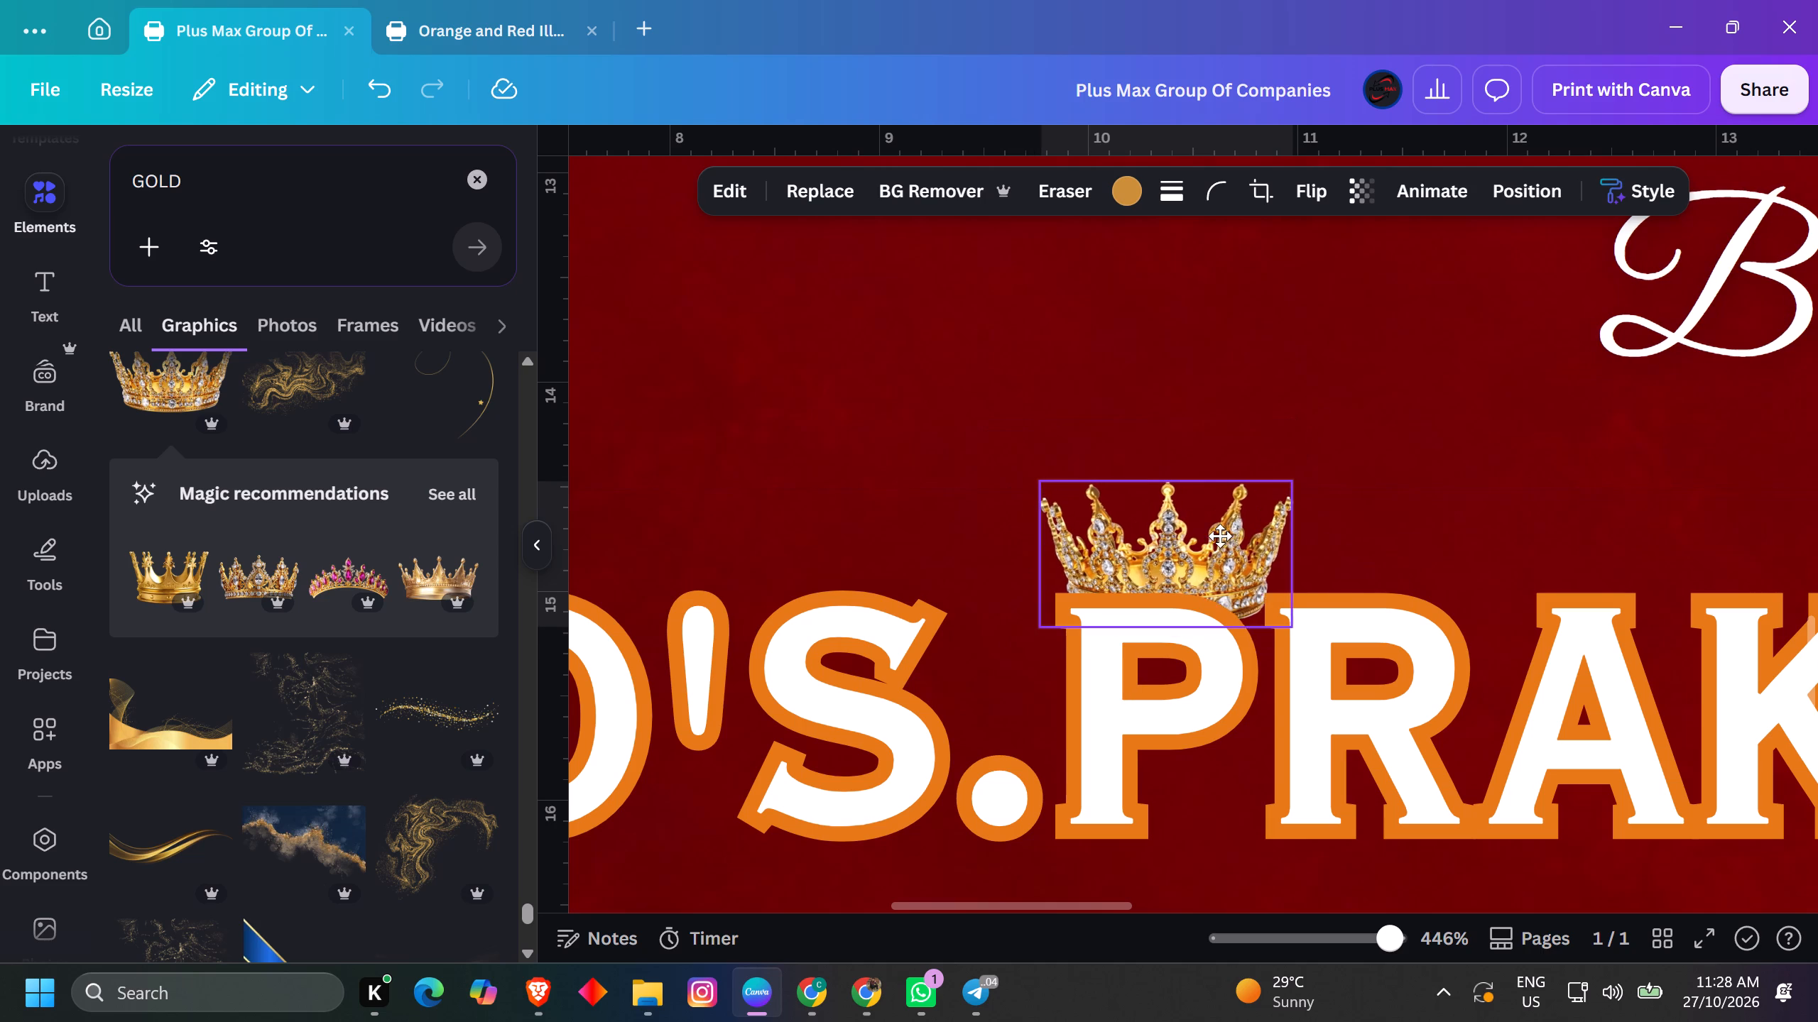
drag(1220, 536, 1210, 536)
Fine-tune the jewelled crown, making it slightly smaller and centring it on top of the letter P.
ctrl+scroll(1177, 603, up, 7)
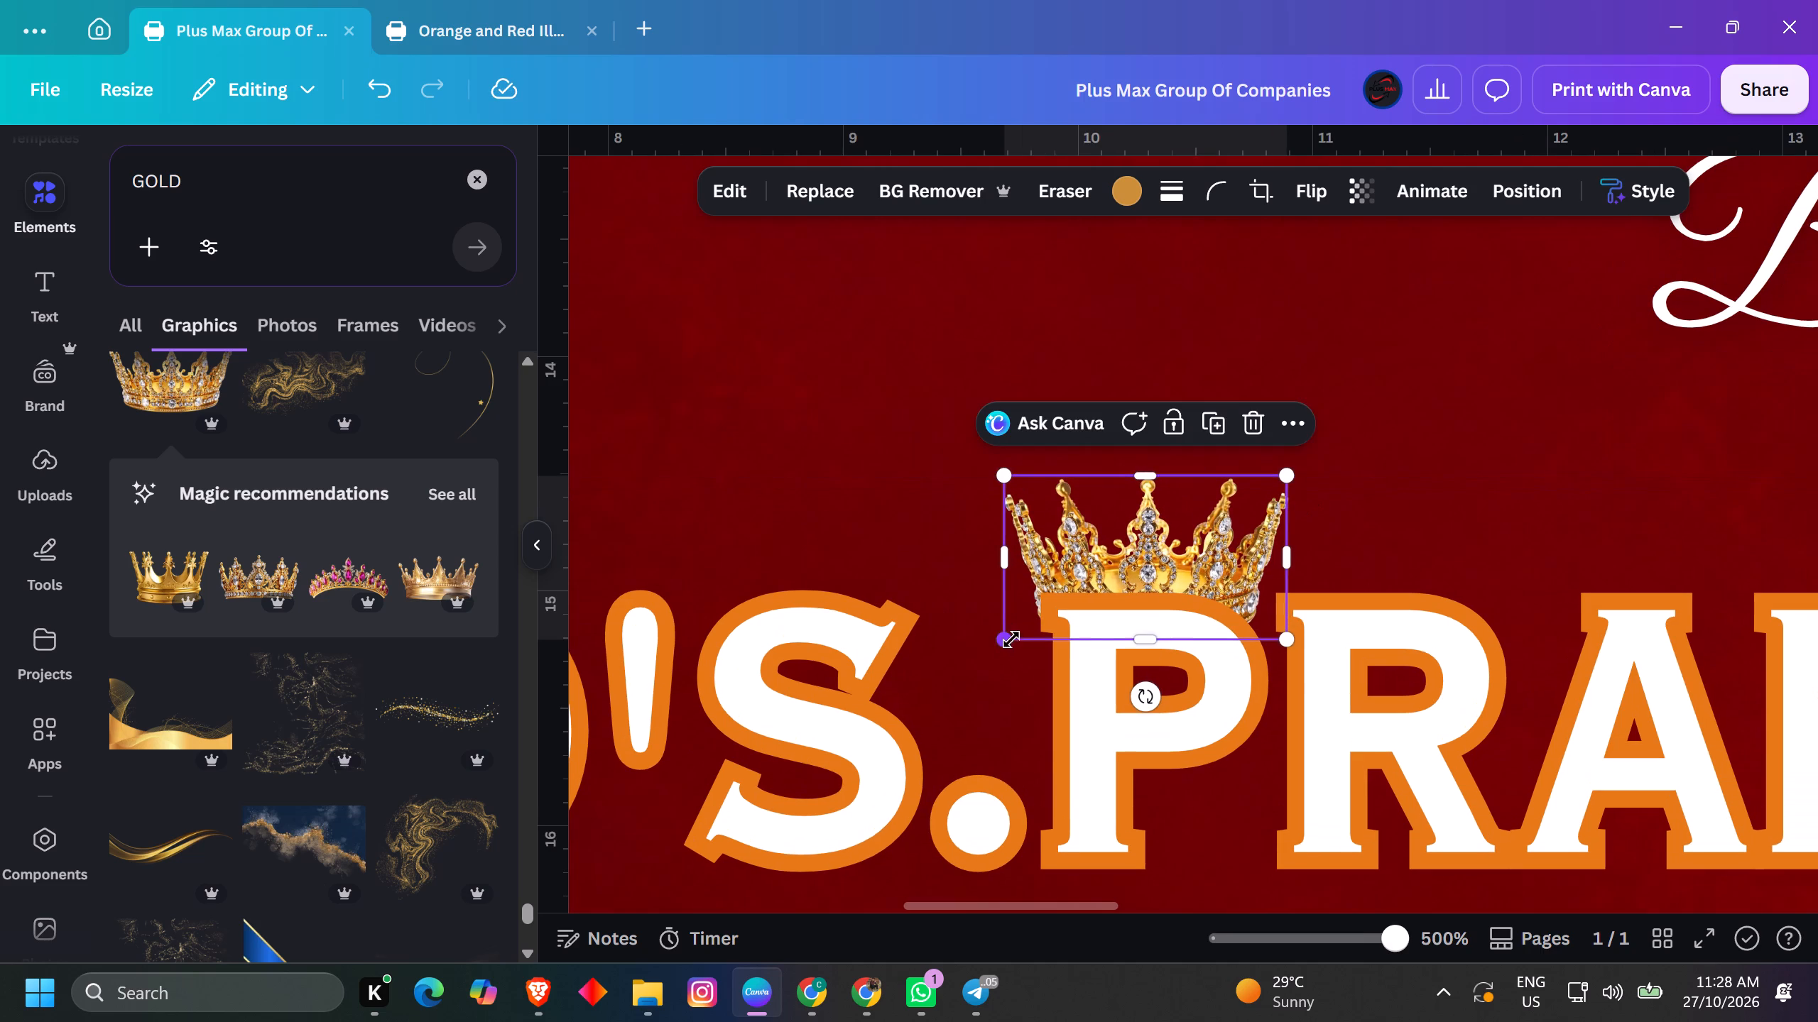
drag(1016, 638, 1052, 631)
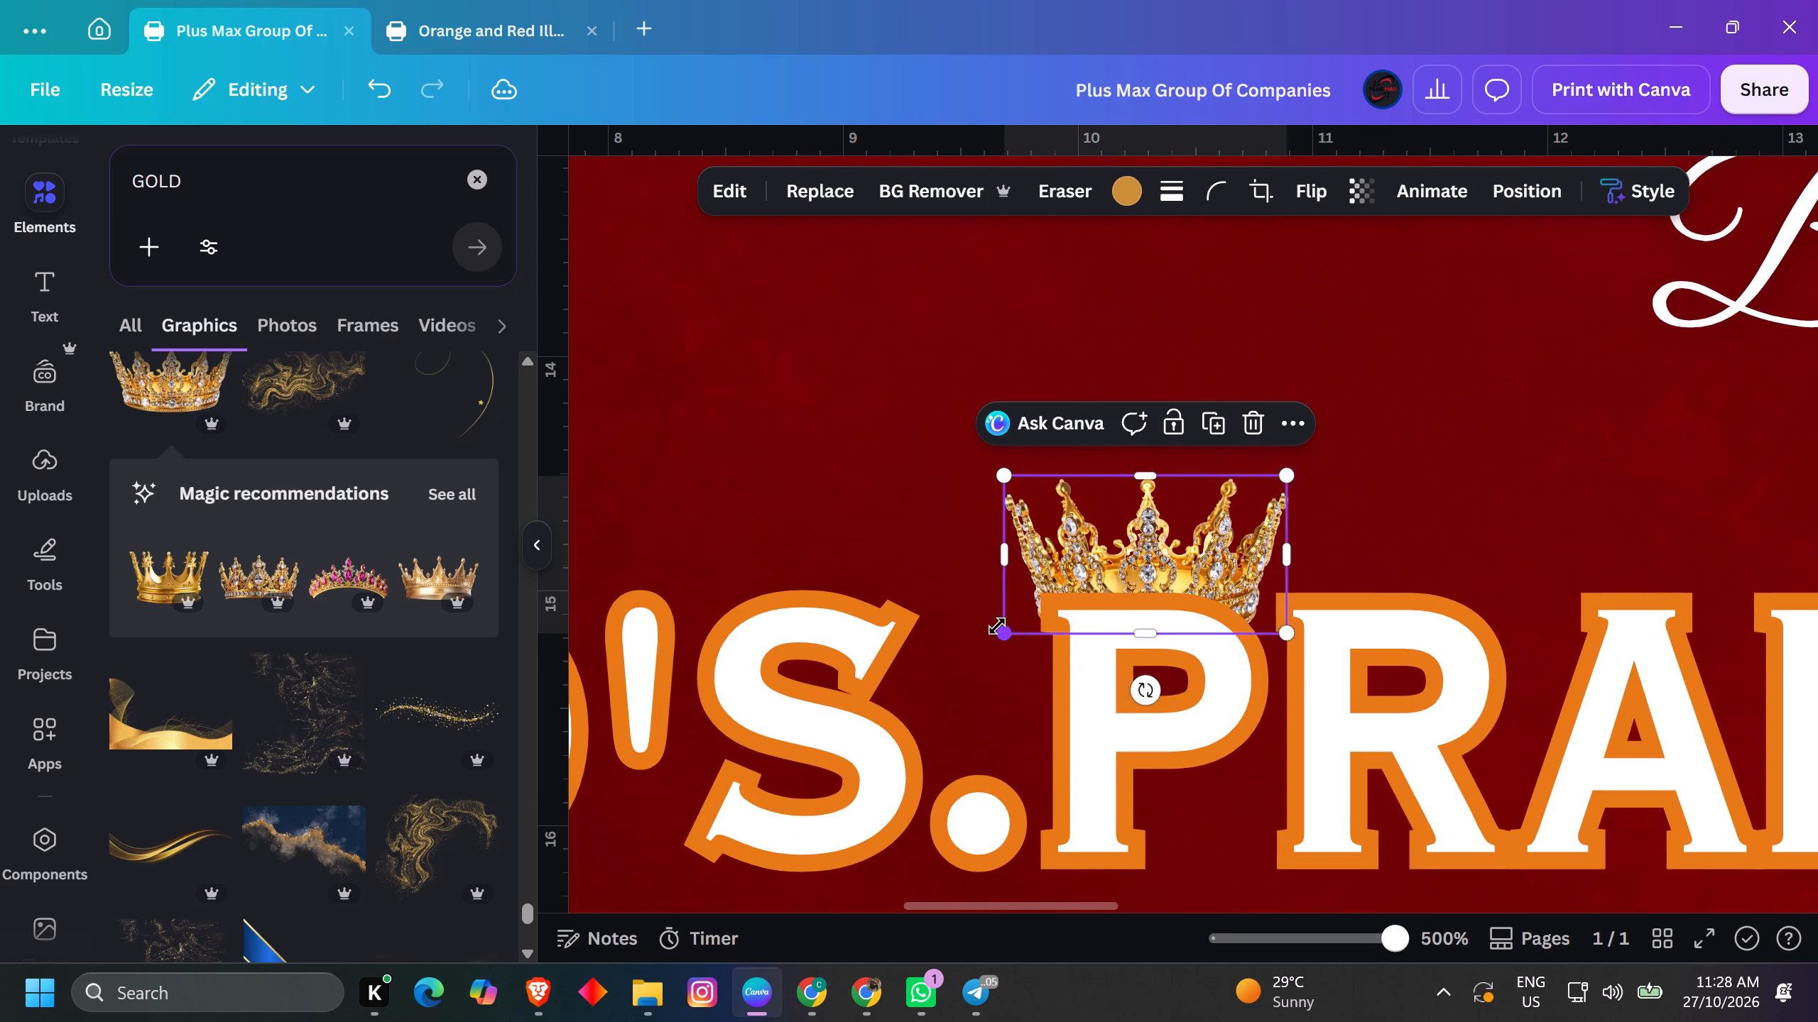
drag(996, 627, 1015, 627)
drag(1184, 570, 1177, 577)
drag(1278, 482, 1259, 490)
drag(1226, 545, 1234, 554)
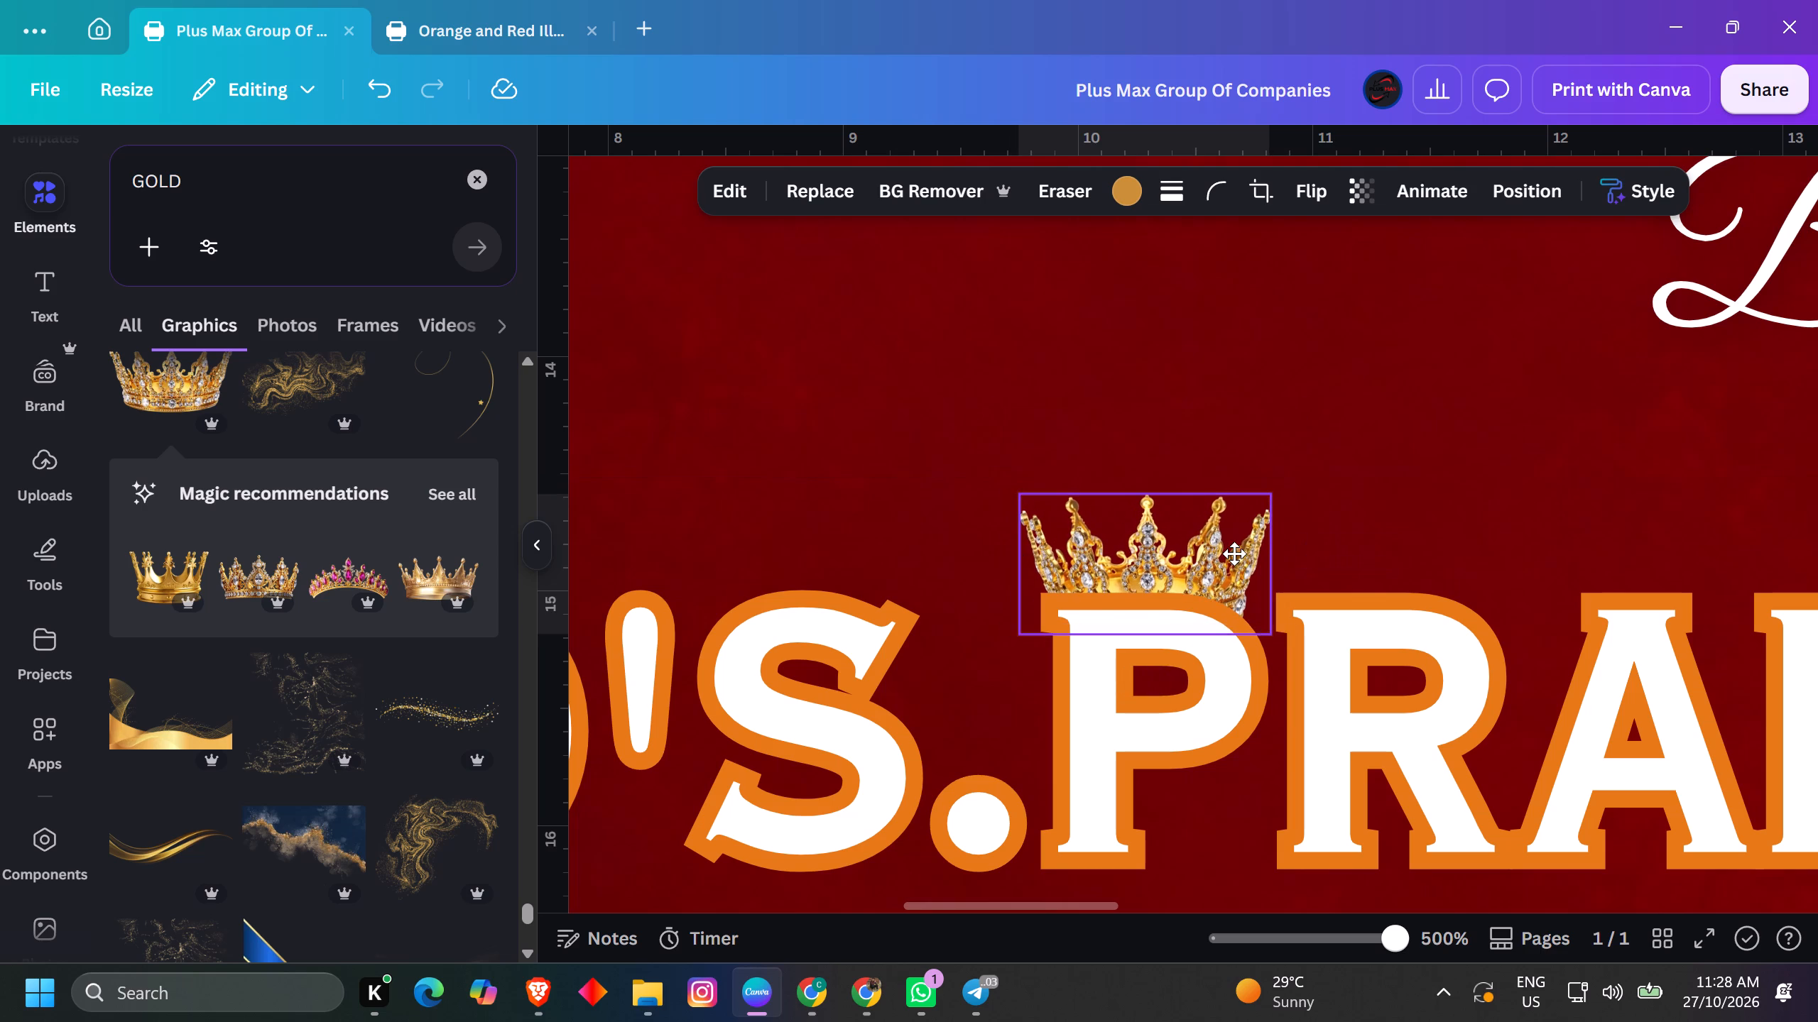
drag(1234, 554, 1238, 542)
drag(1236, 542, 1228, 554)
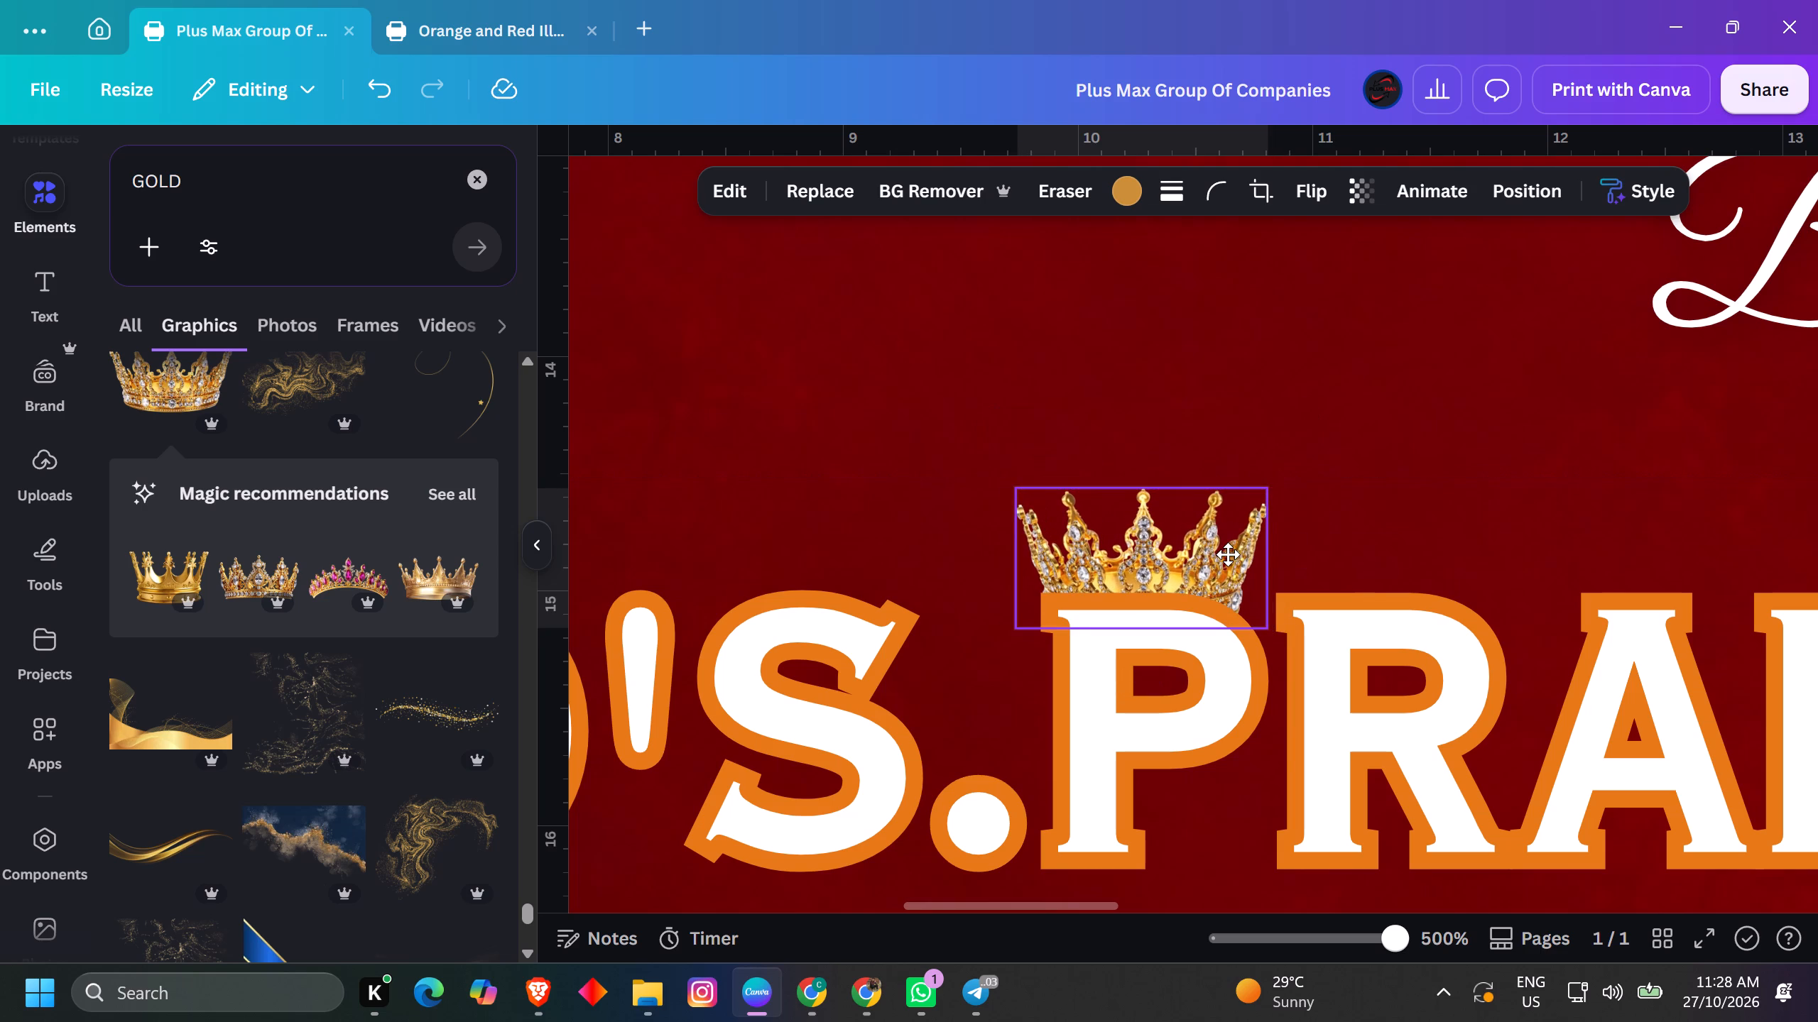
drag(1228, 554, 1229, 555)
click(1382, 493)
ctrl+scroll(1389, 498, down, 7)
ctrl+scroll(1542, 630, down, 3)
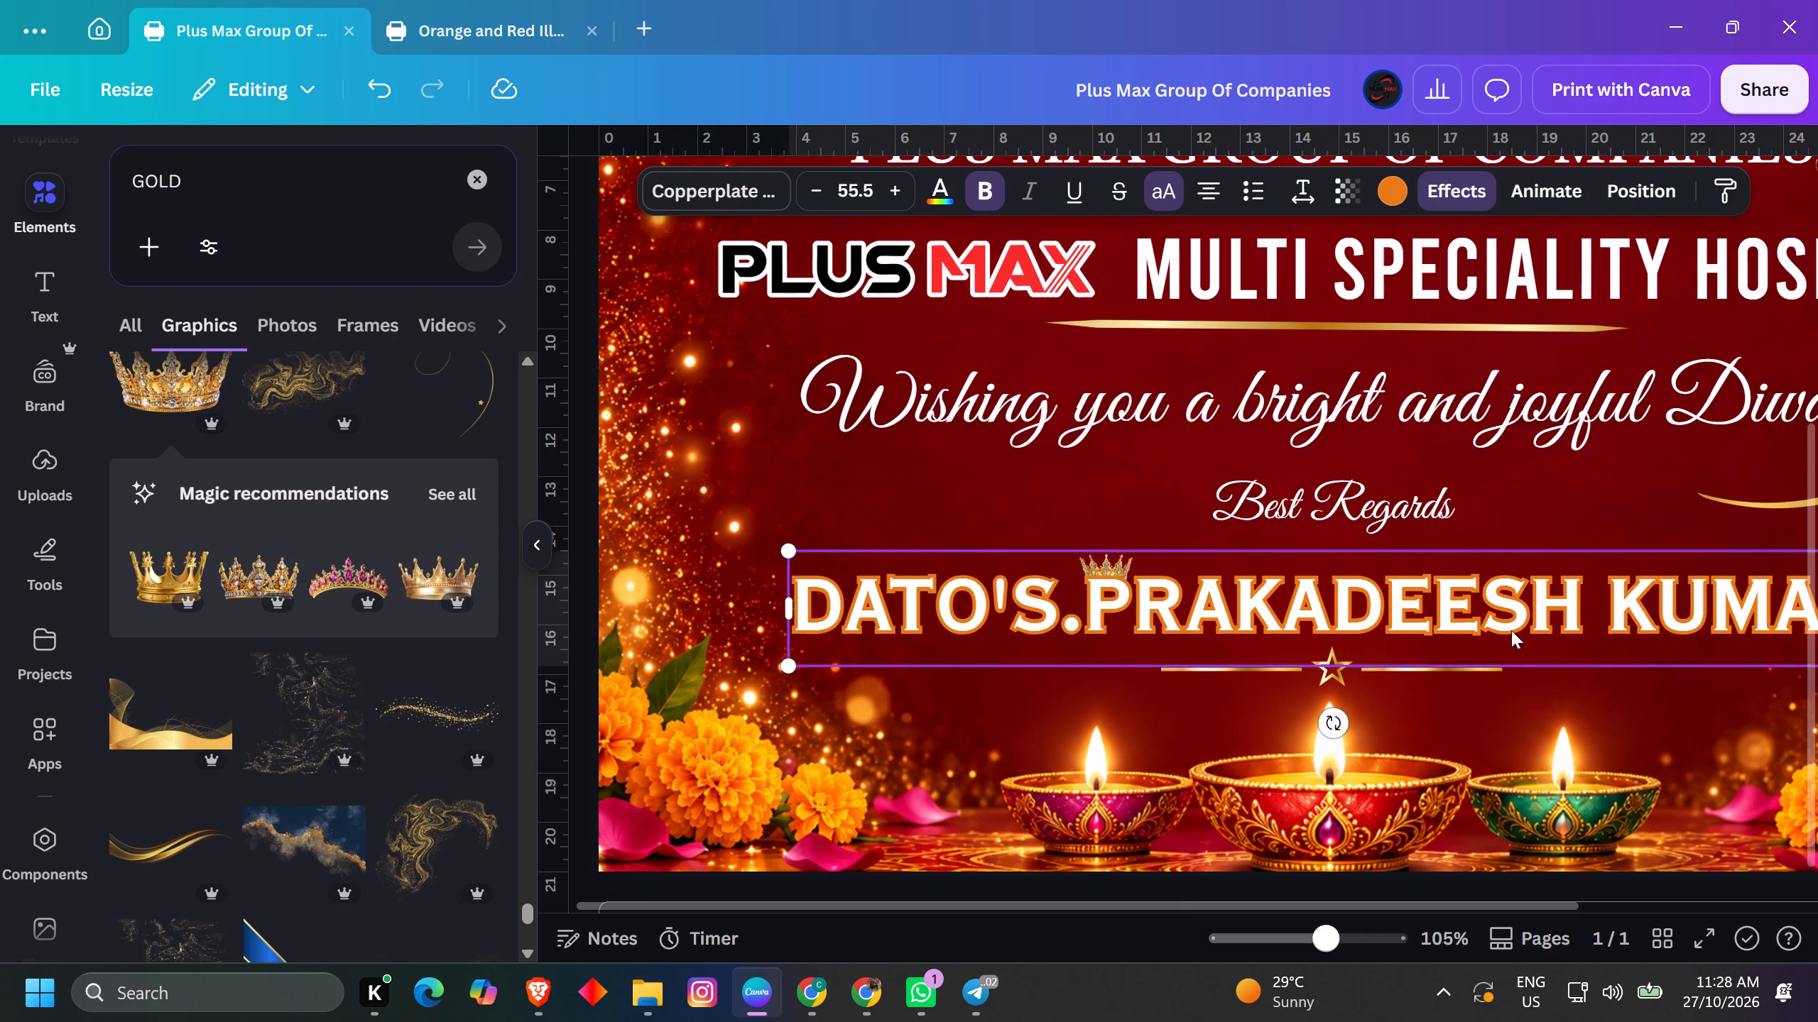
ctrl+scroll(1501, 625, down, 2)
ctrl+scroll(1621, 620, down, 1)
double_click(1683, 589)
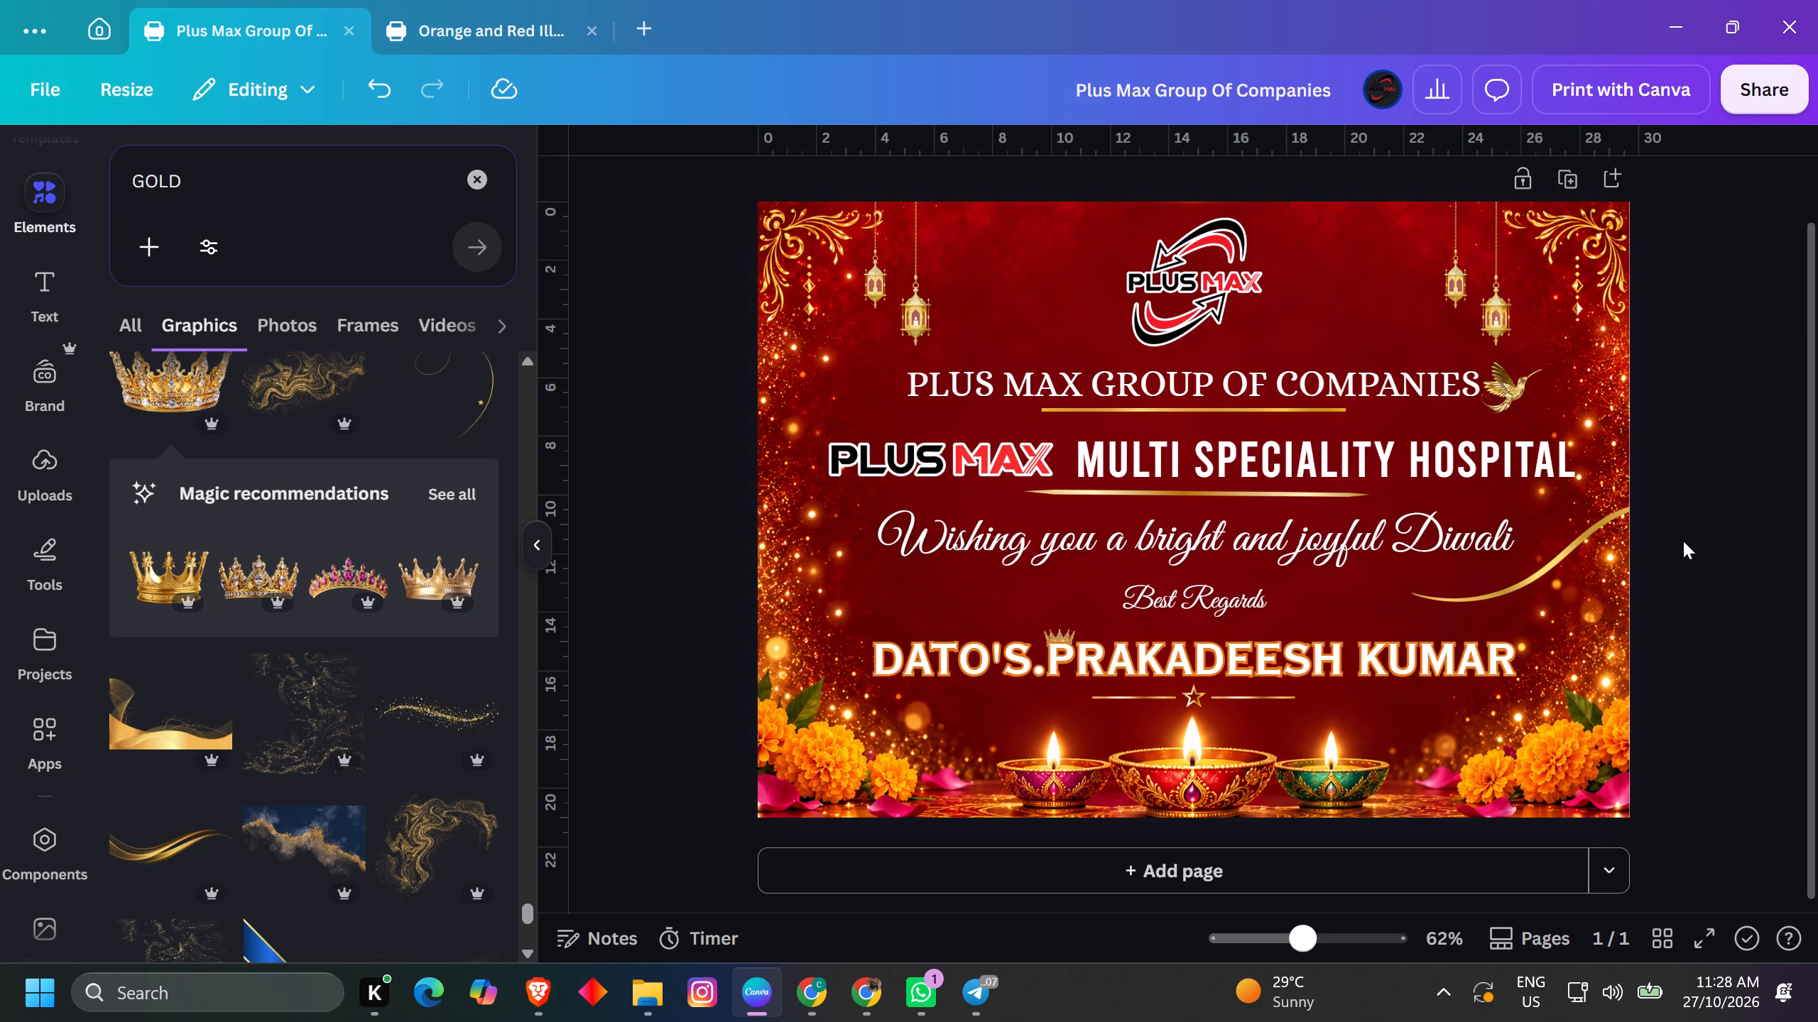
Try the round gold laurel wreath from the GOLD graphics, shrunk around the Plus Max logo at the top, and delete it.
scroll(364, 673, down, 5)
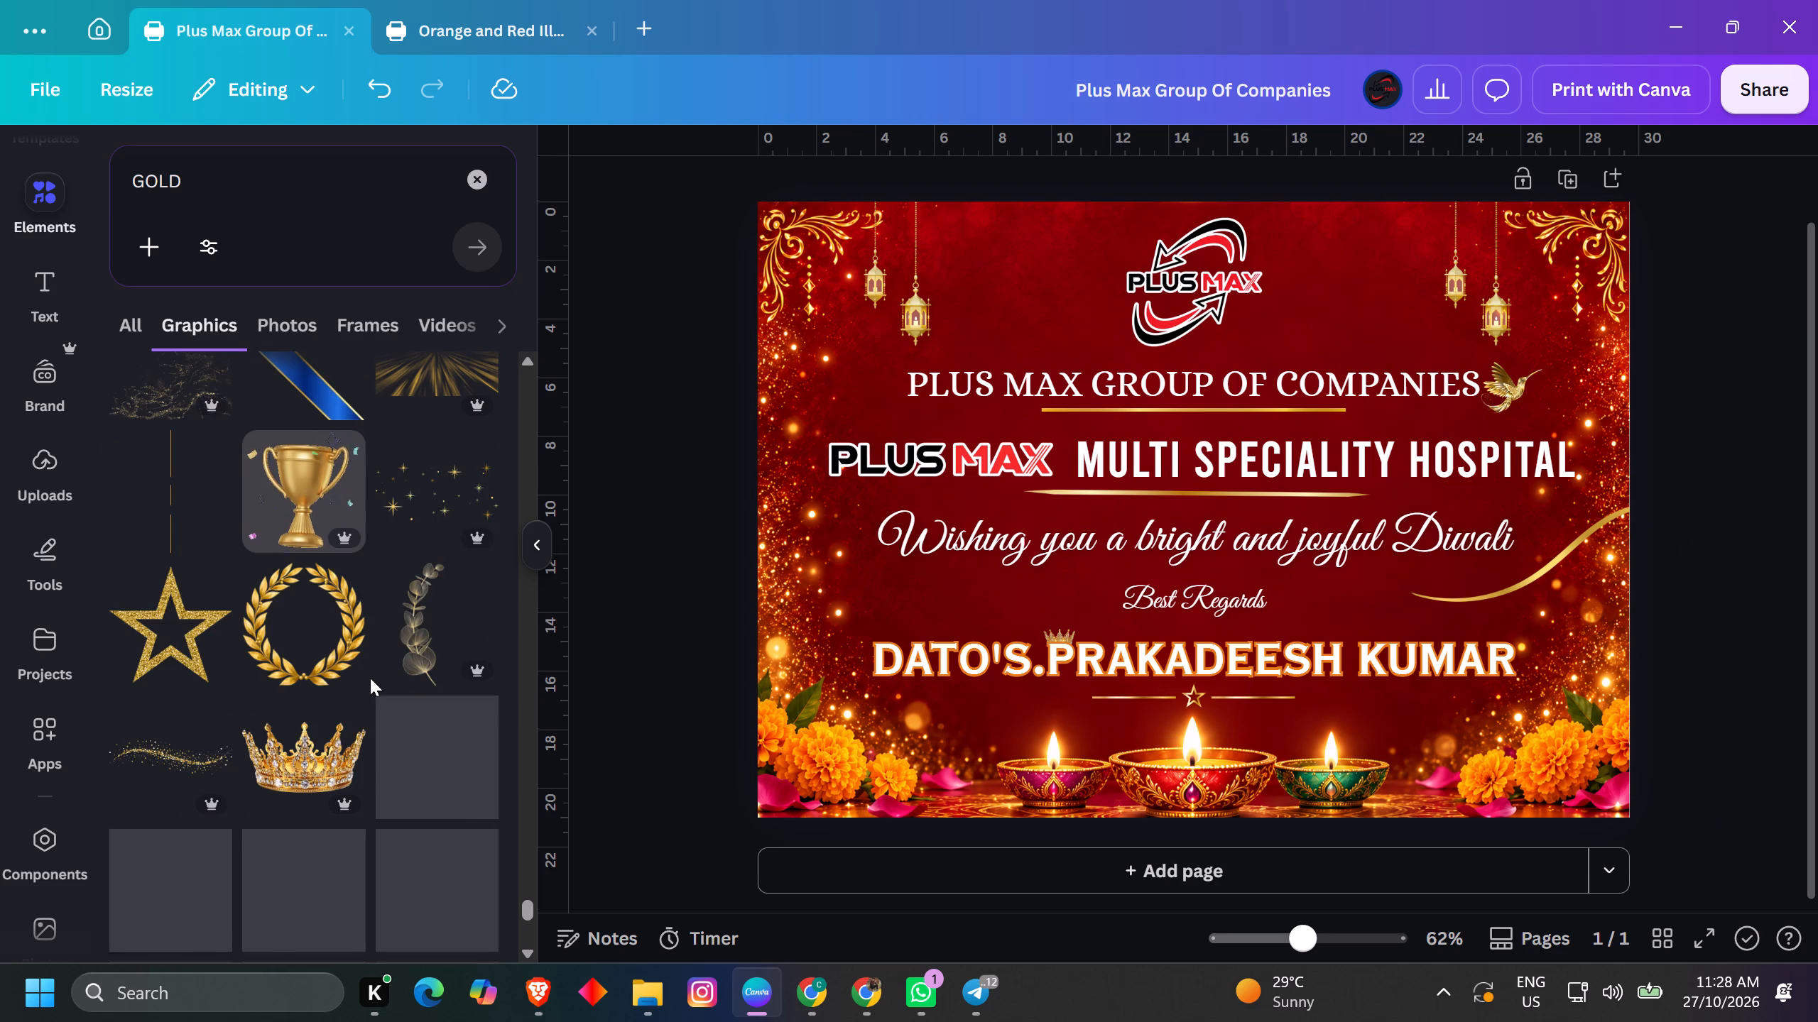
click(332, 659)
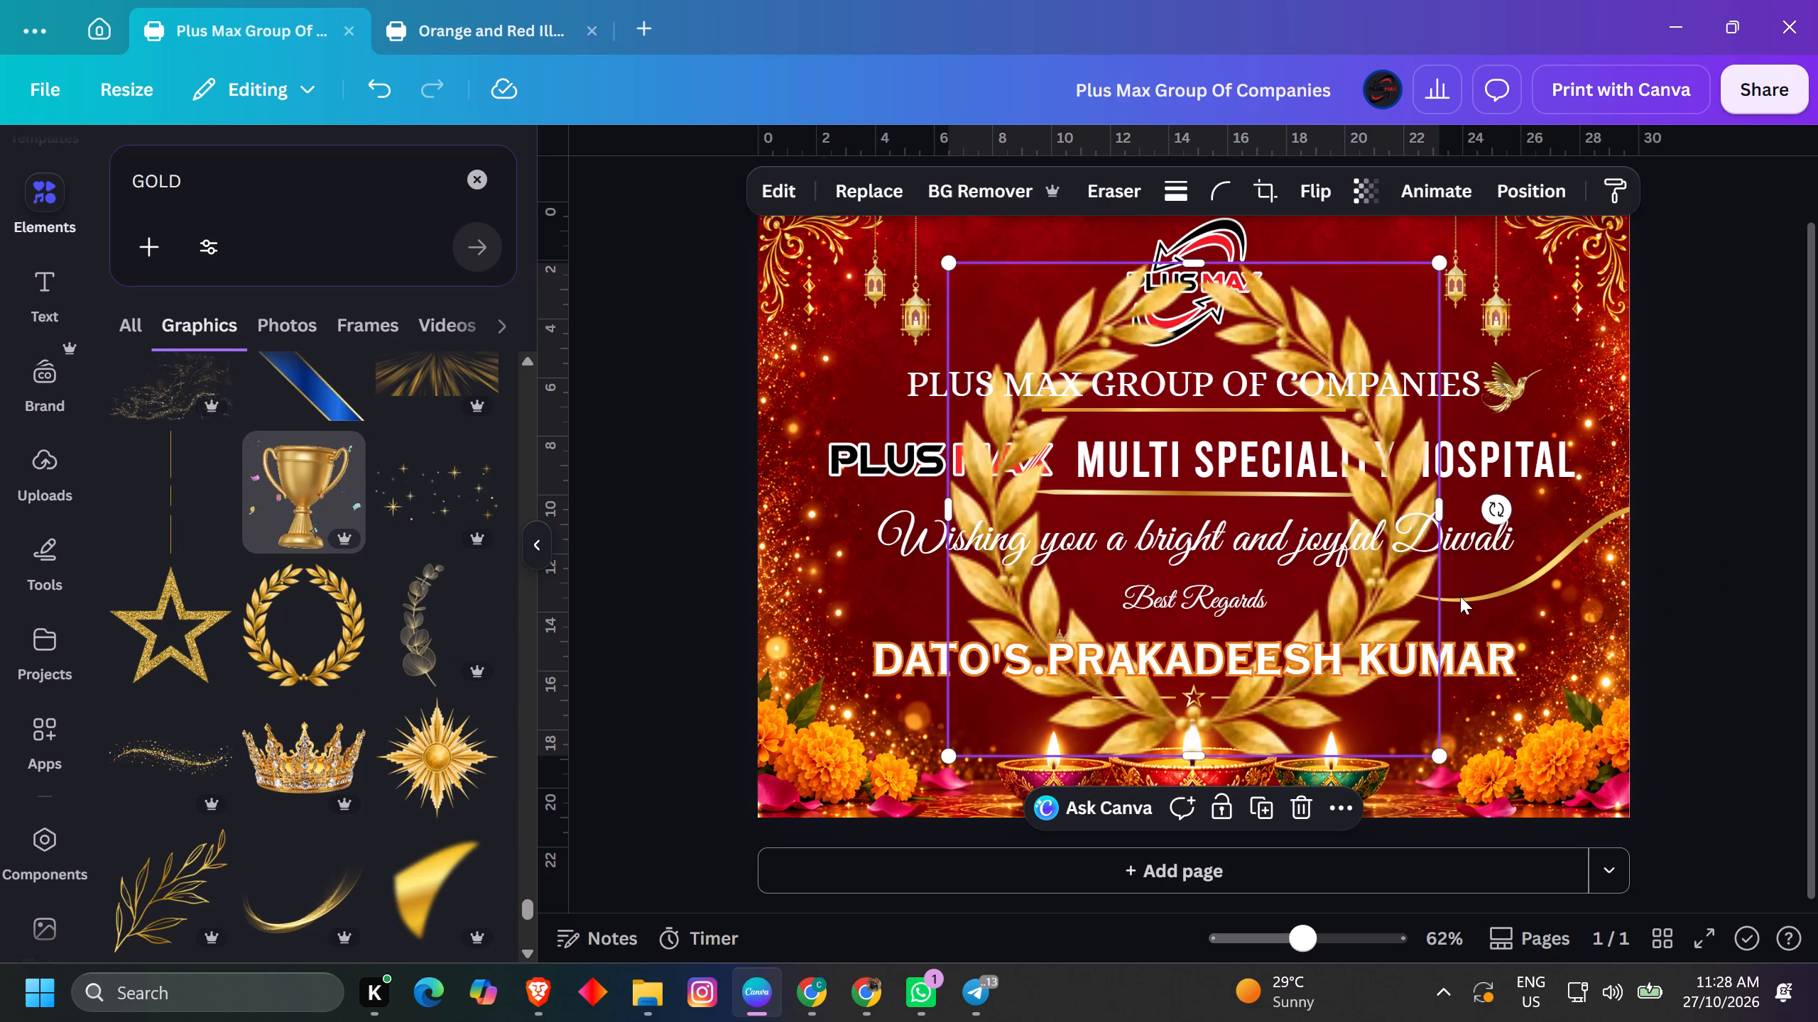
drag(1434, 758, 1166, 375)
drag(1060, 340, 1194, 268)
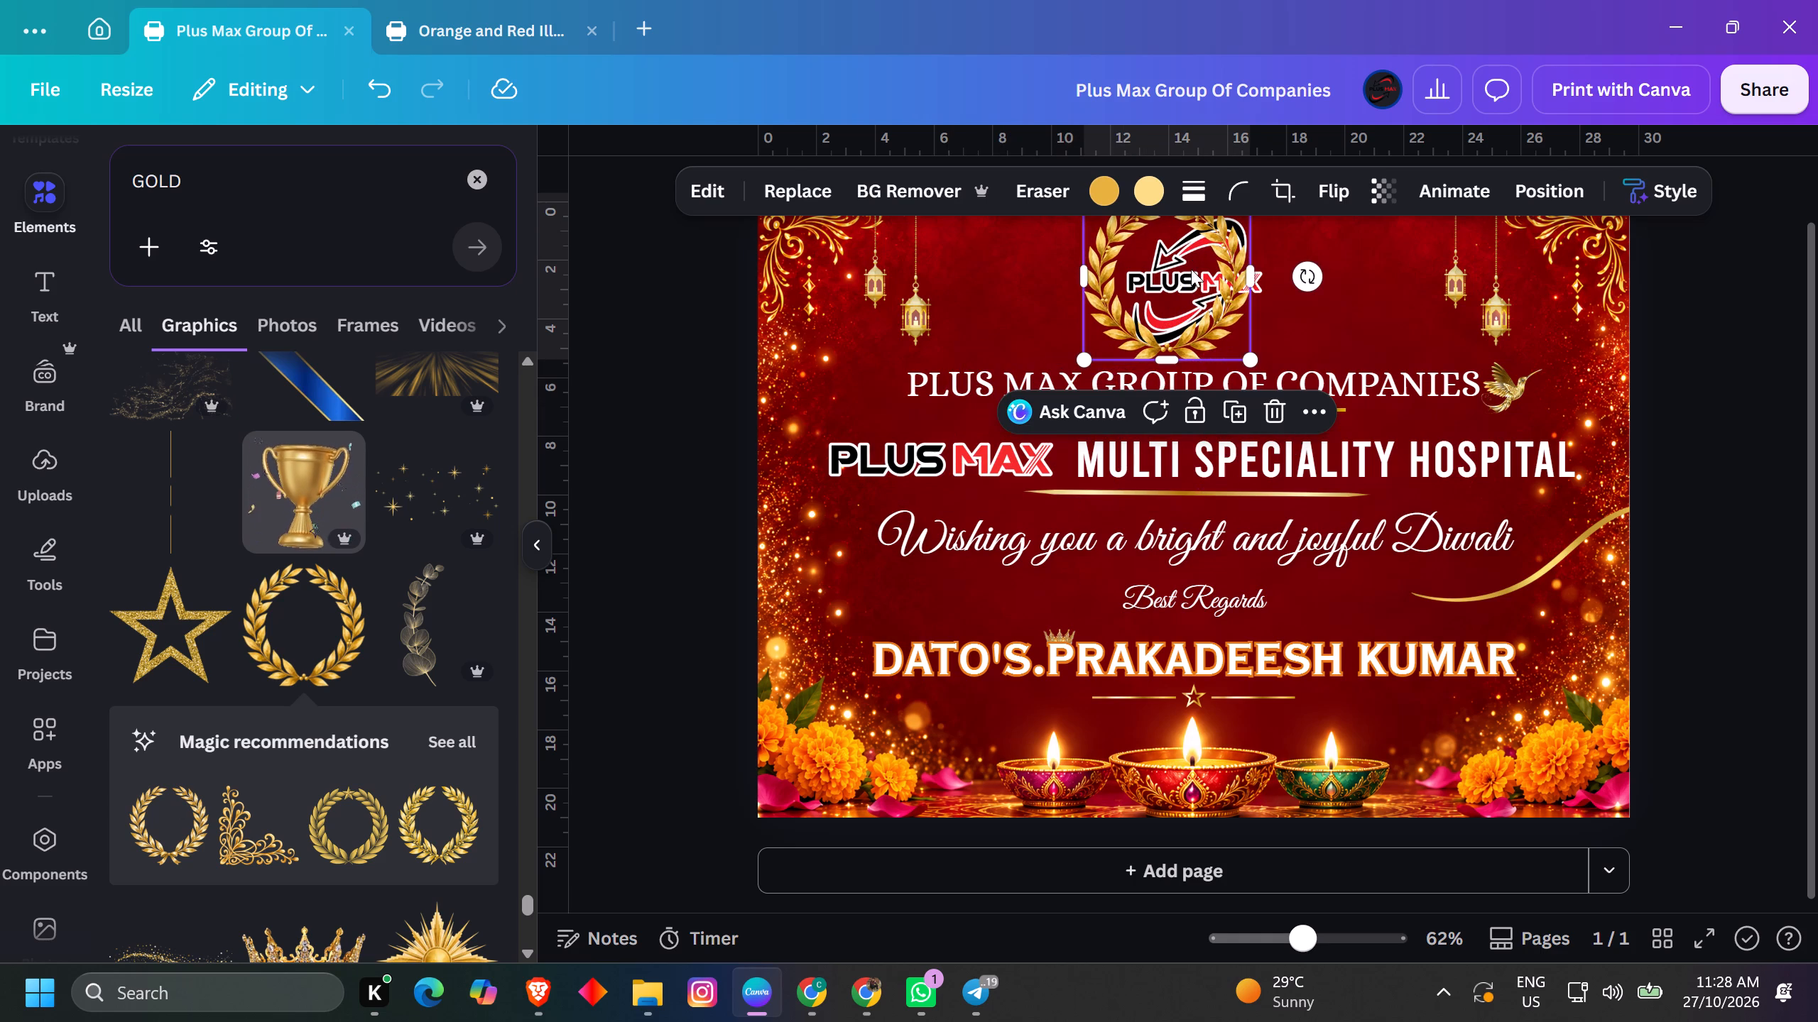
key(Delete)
Browse further through the GOLD graphics for another ornament that suits the greeting.
scroll(309, 751, down, 5)
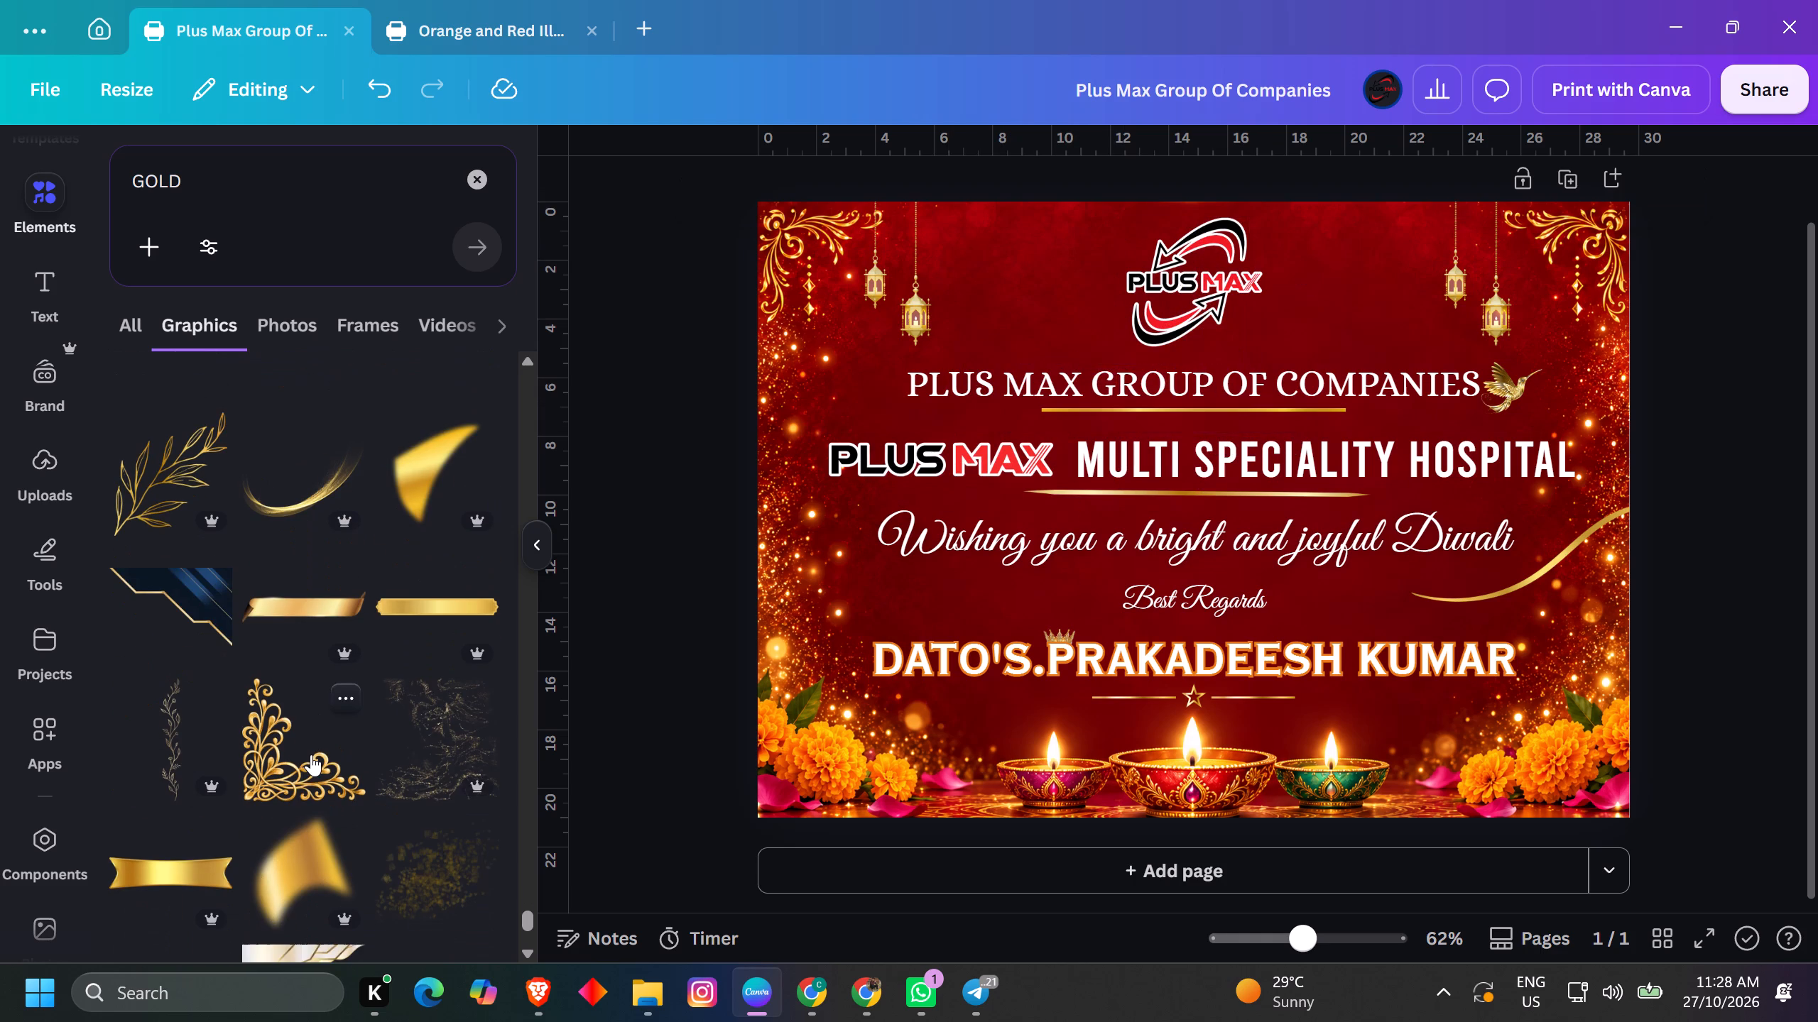
scroll(311, 754, down, 2)
scroll(311, 754, up, 1)
scroll(311, 754, down, 3)
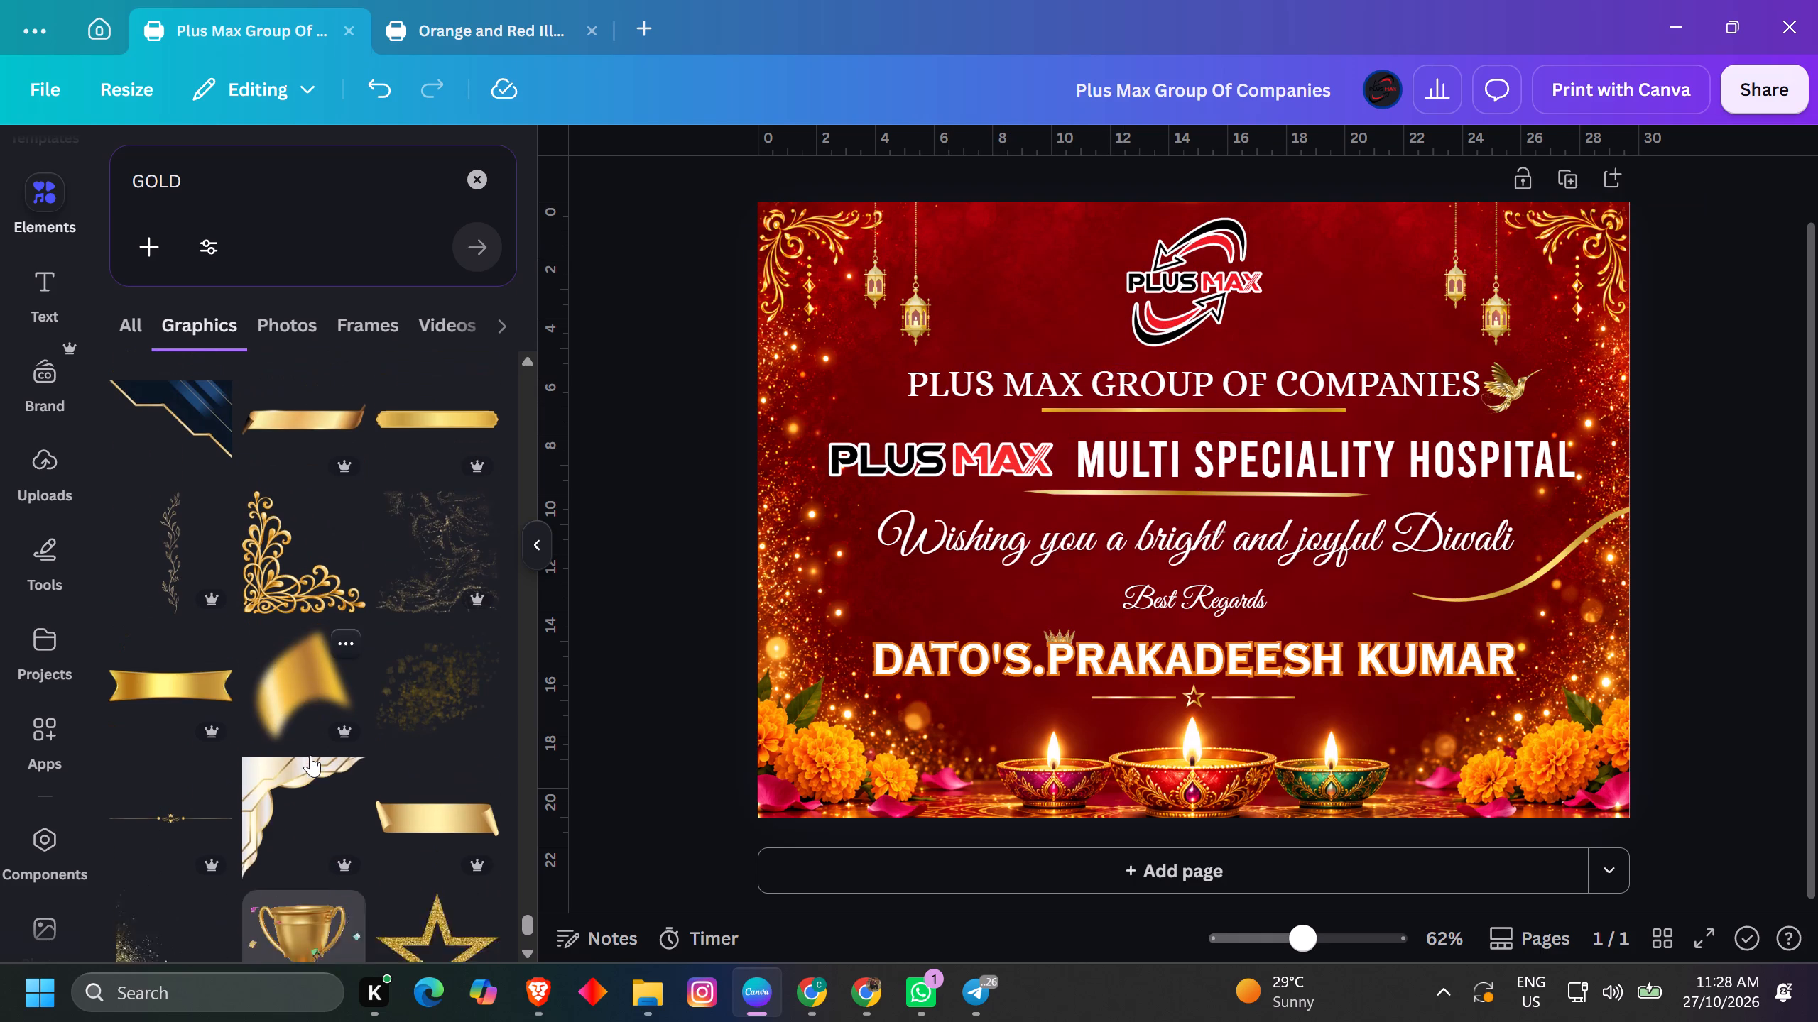
scroll(329, 755, down, 3)
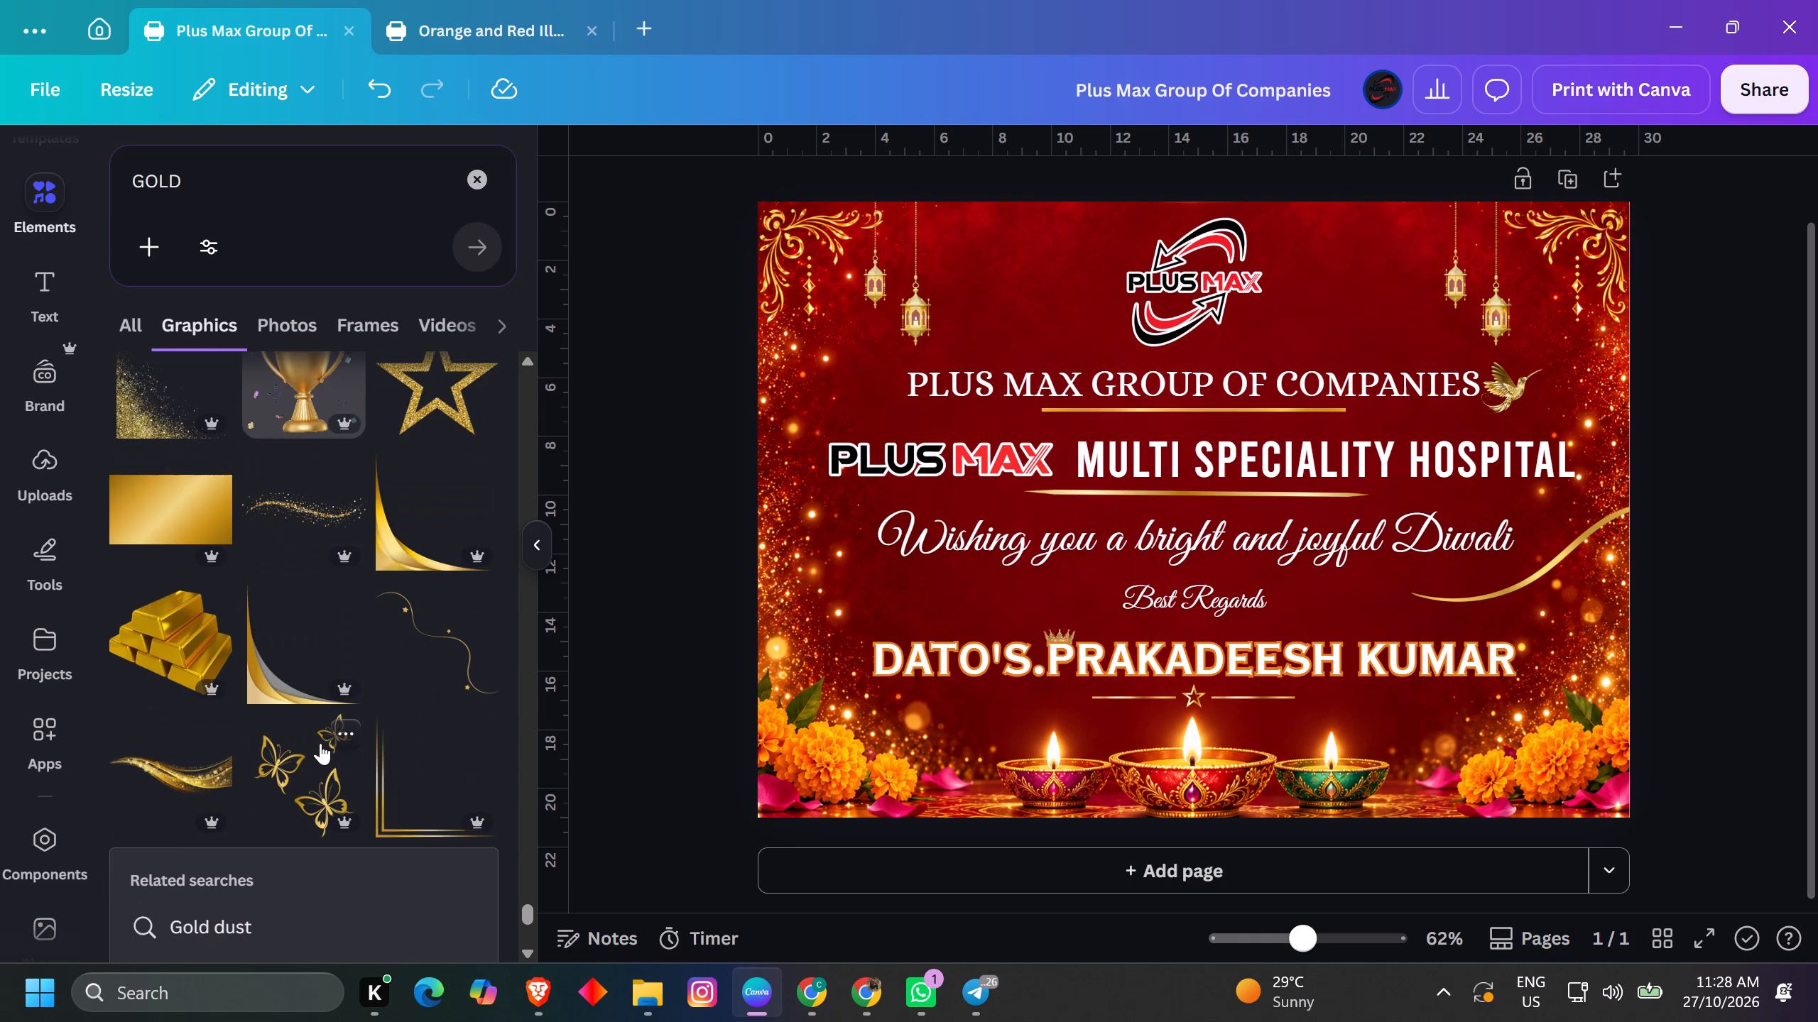
scroll(340, 707, down, 4)
scroll(340, 707, up, 3)
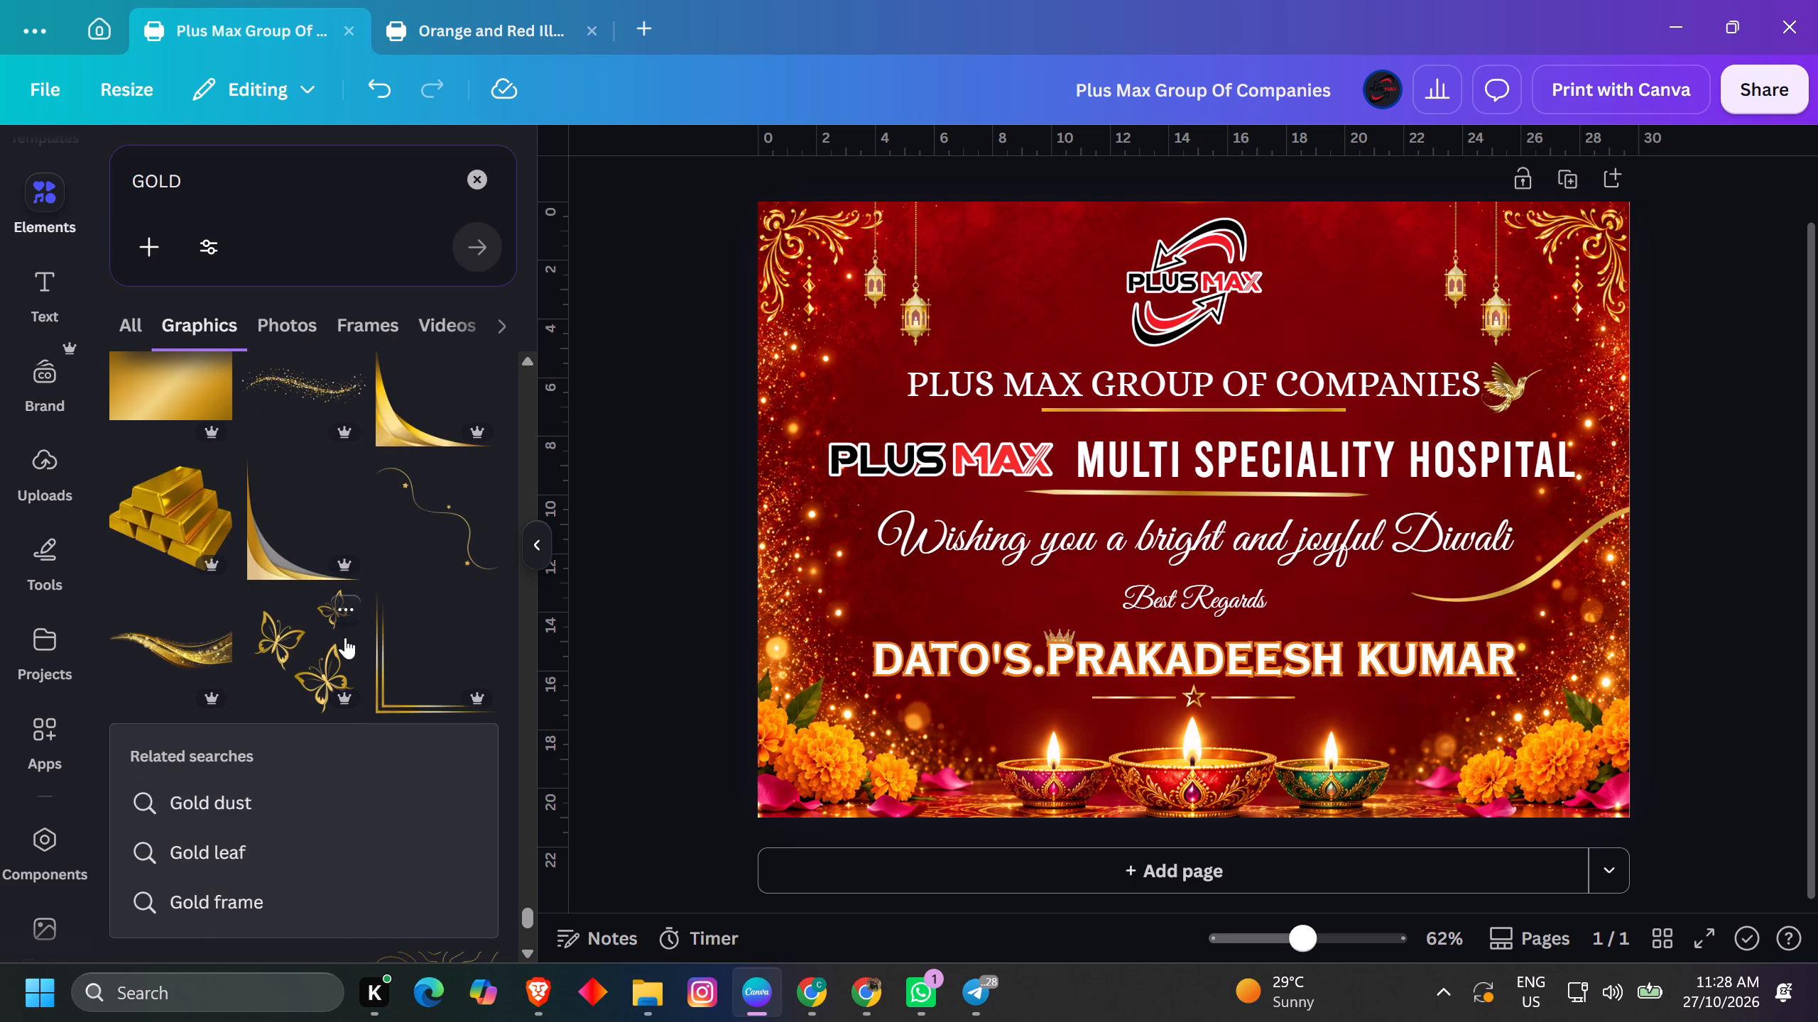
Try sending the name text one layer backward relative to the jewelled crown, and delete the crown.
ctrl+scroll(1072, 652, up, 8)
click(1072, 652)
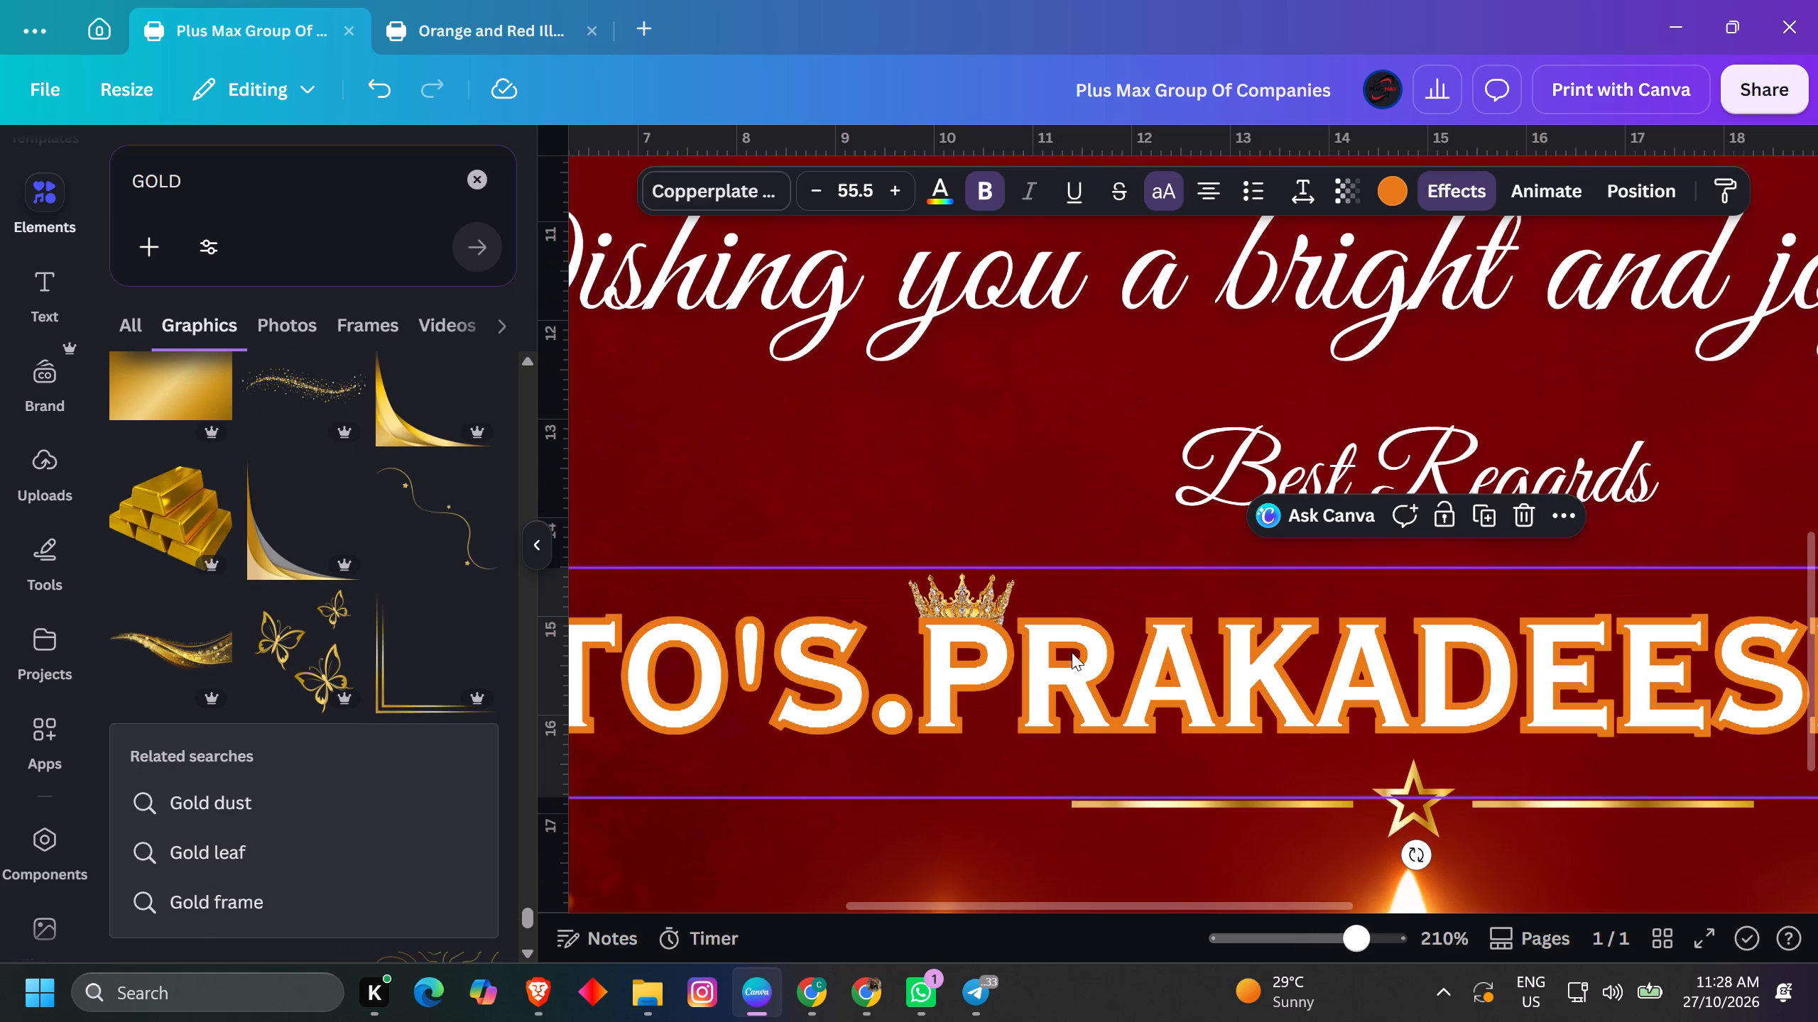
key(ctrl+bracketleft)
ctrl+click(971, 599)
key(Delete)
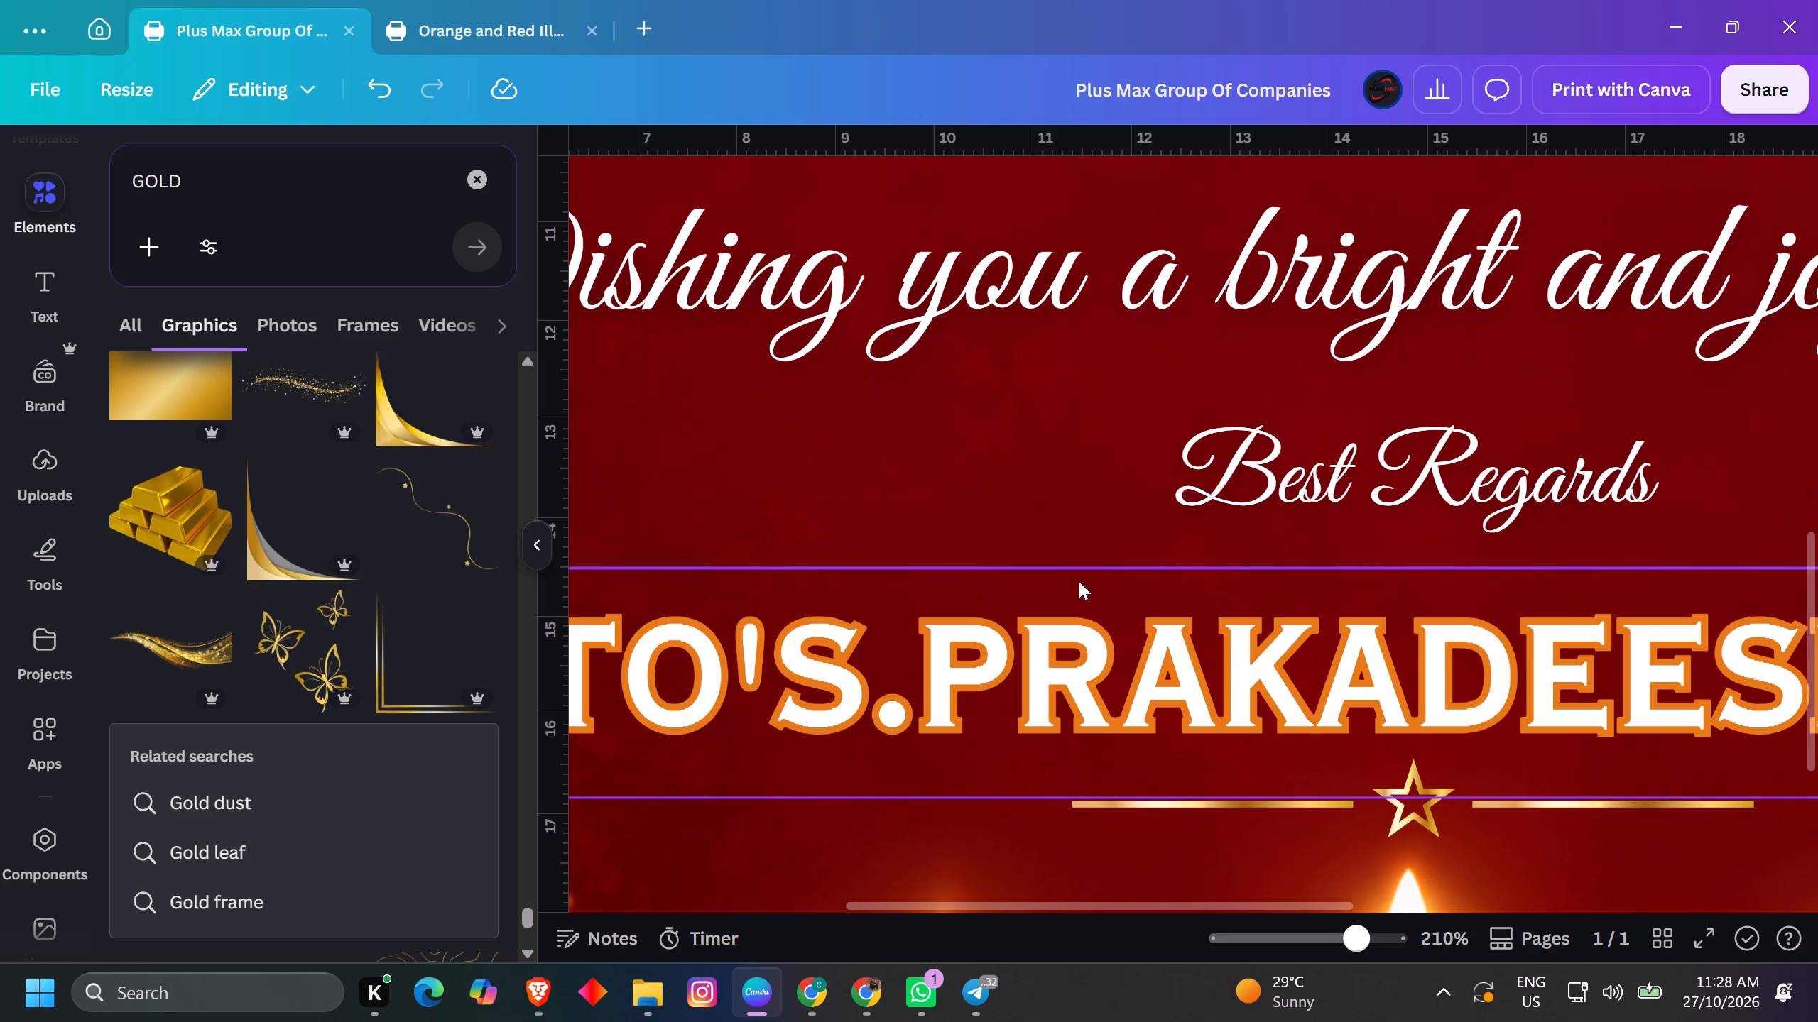
Add the trio of gold butterflies from the GOLD graphics, shrink it to a tiny ornament and move it beside the Best Regards text.
ctrl+scroll(400, 723, down, 12)
ctrl+scroll(1473, 678, down, 4)
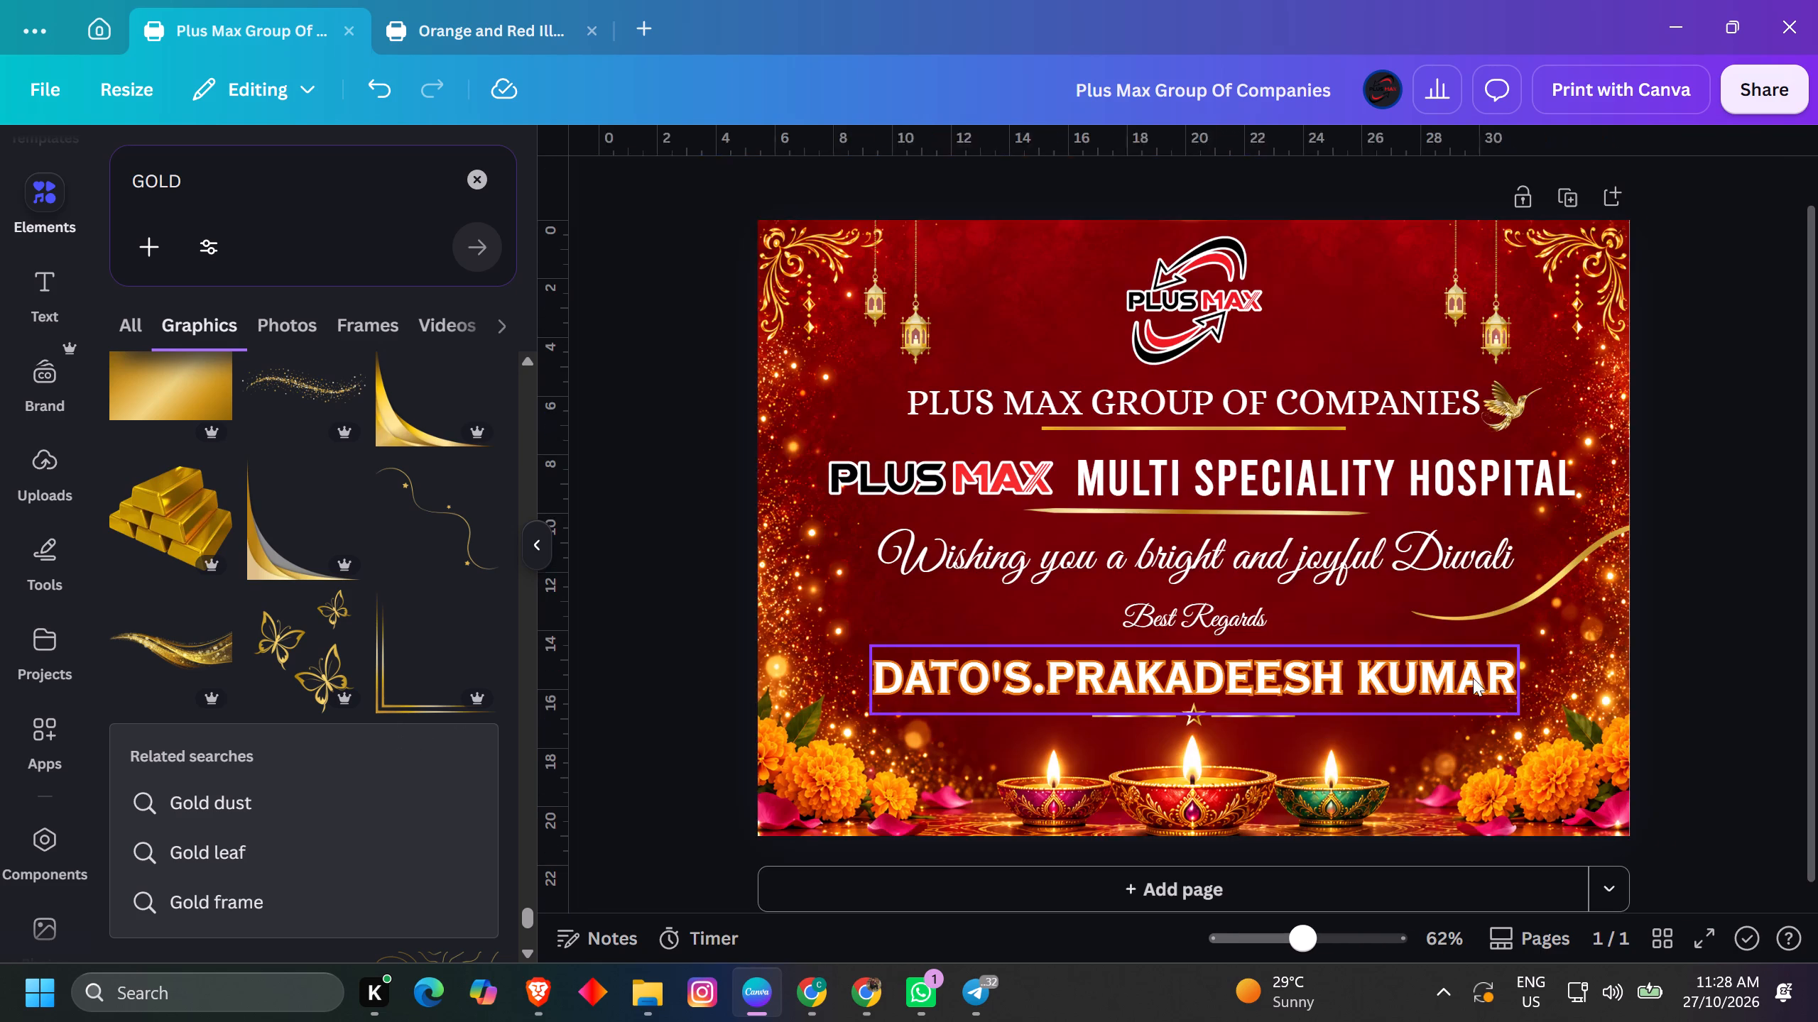
click(305, 646)
drag(1393, 284, 1381, 317)
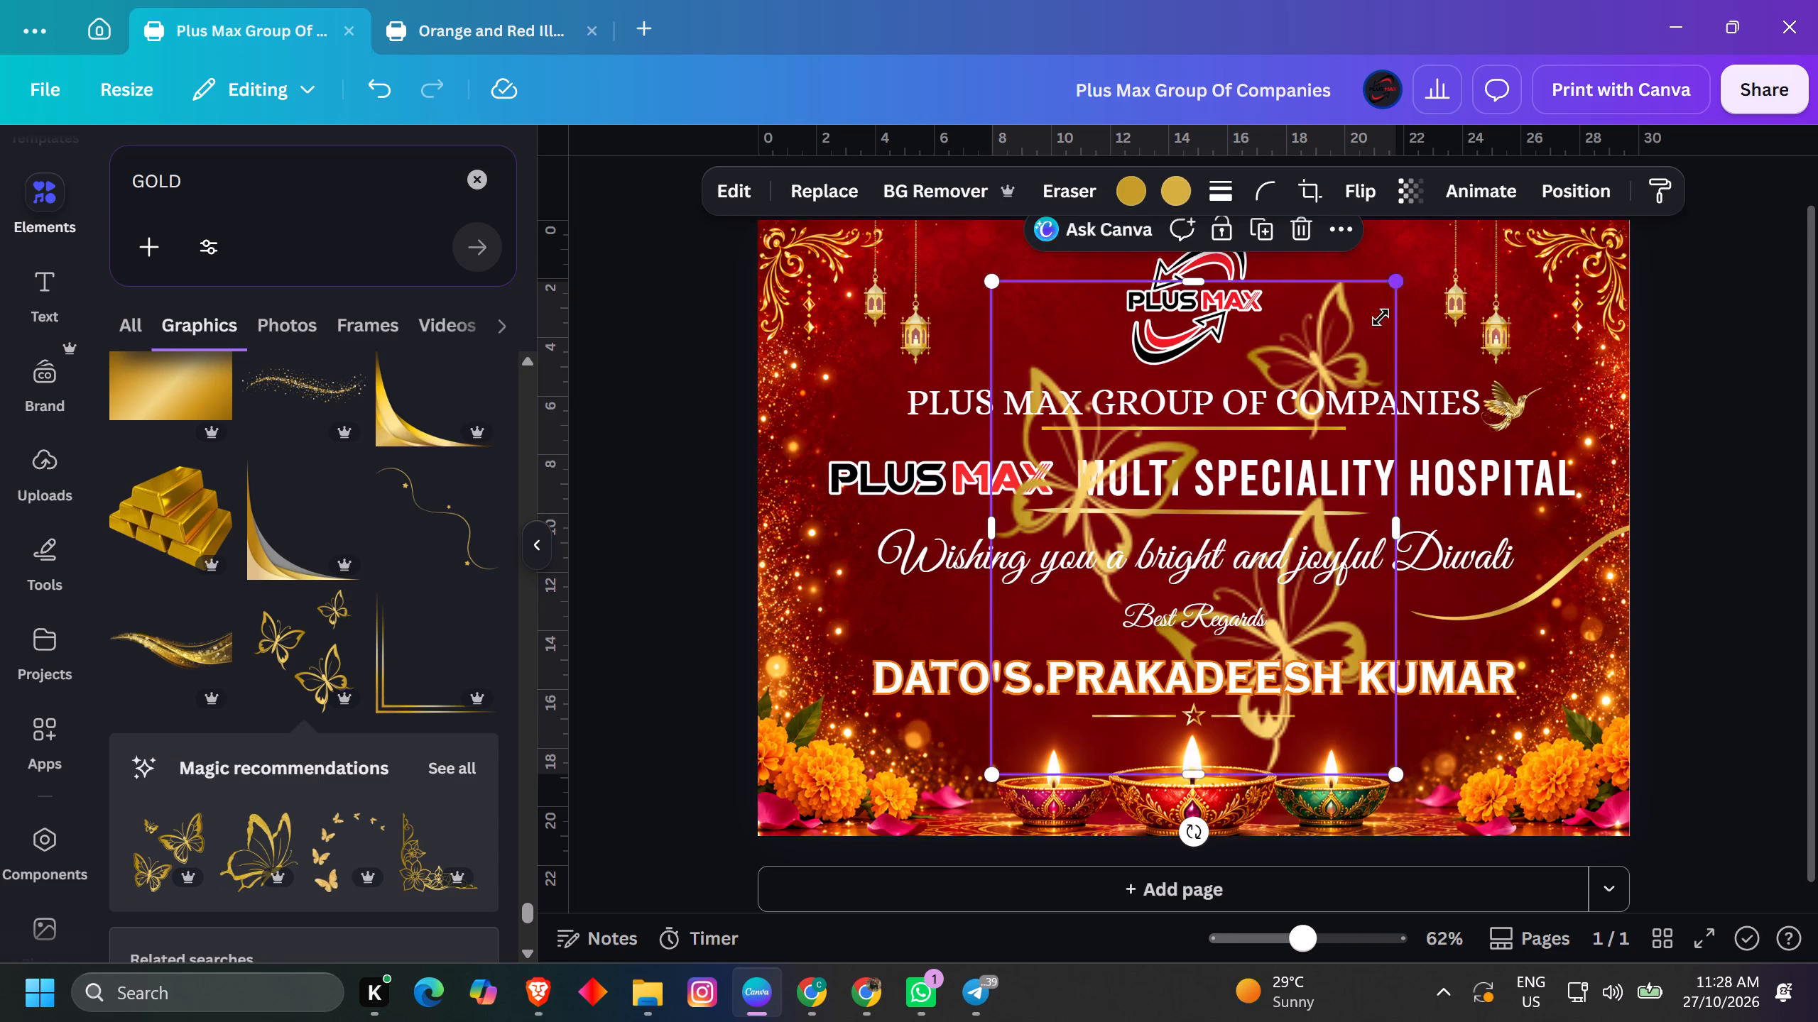
drag(1381, 317, 1084, 799)
drag(1040, 820, 1183, 734)
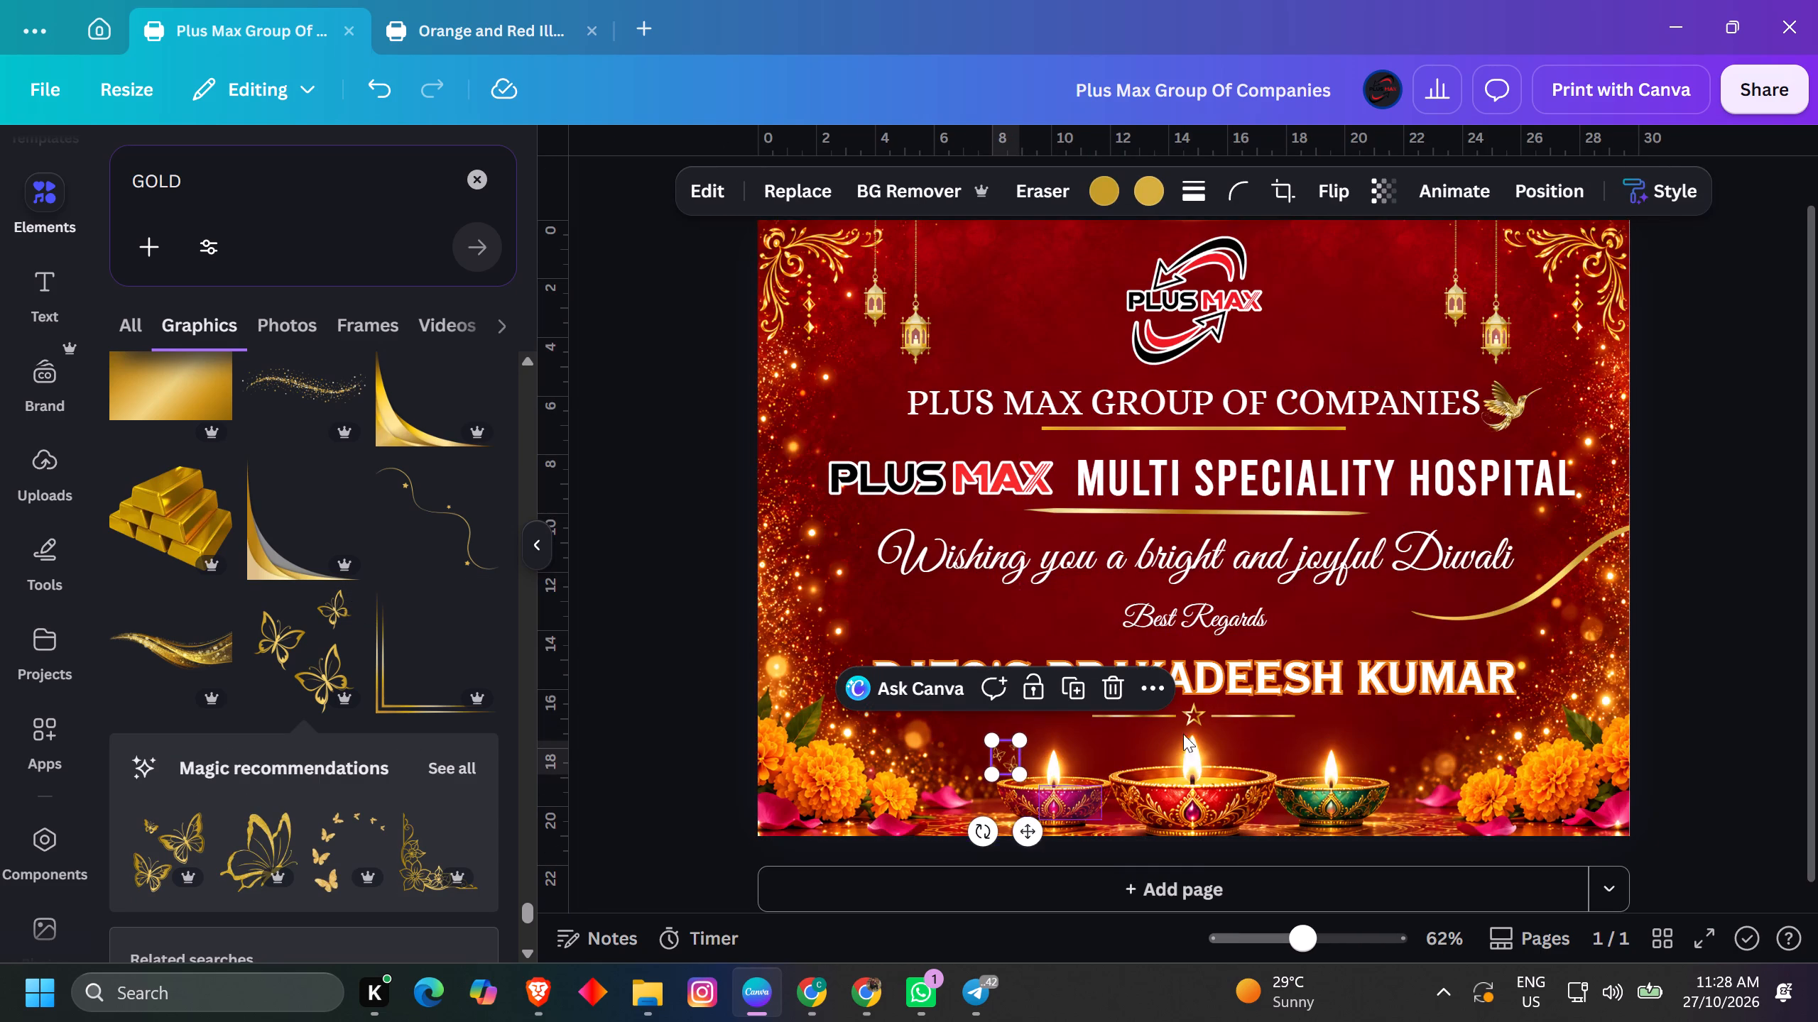
drag(1183, 734, 1275, 693)
click(1009, 755)
drag(1007, 756, 1307, 603)
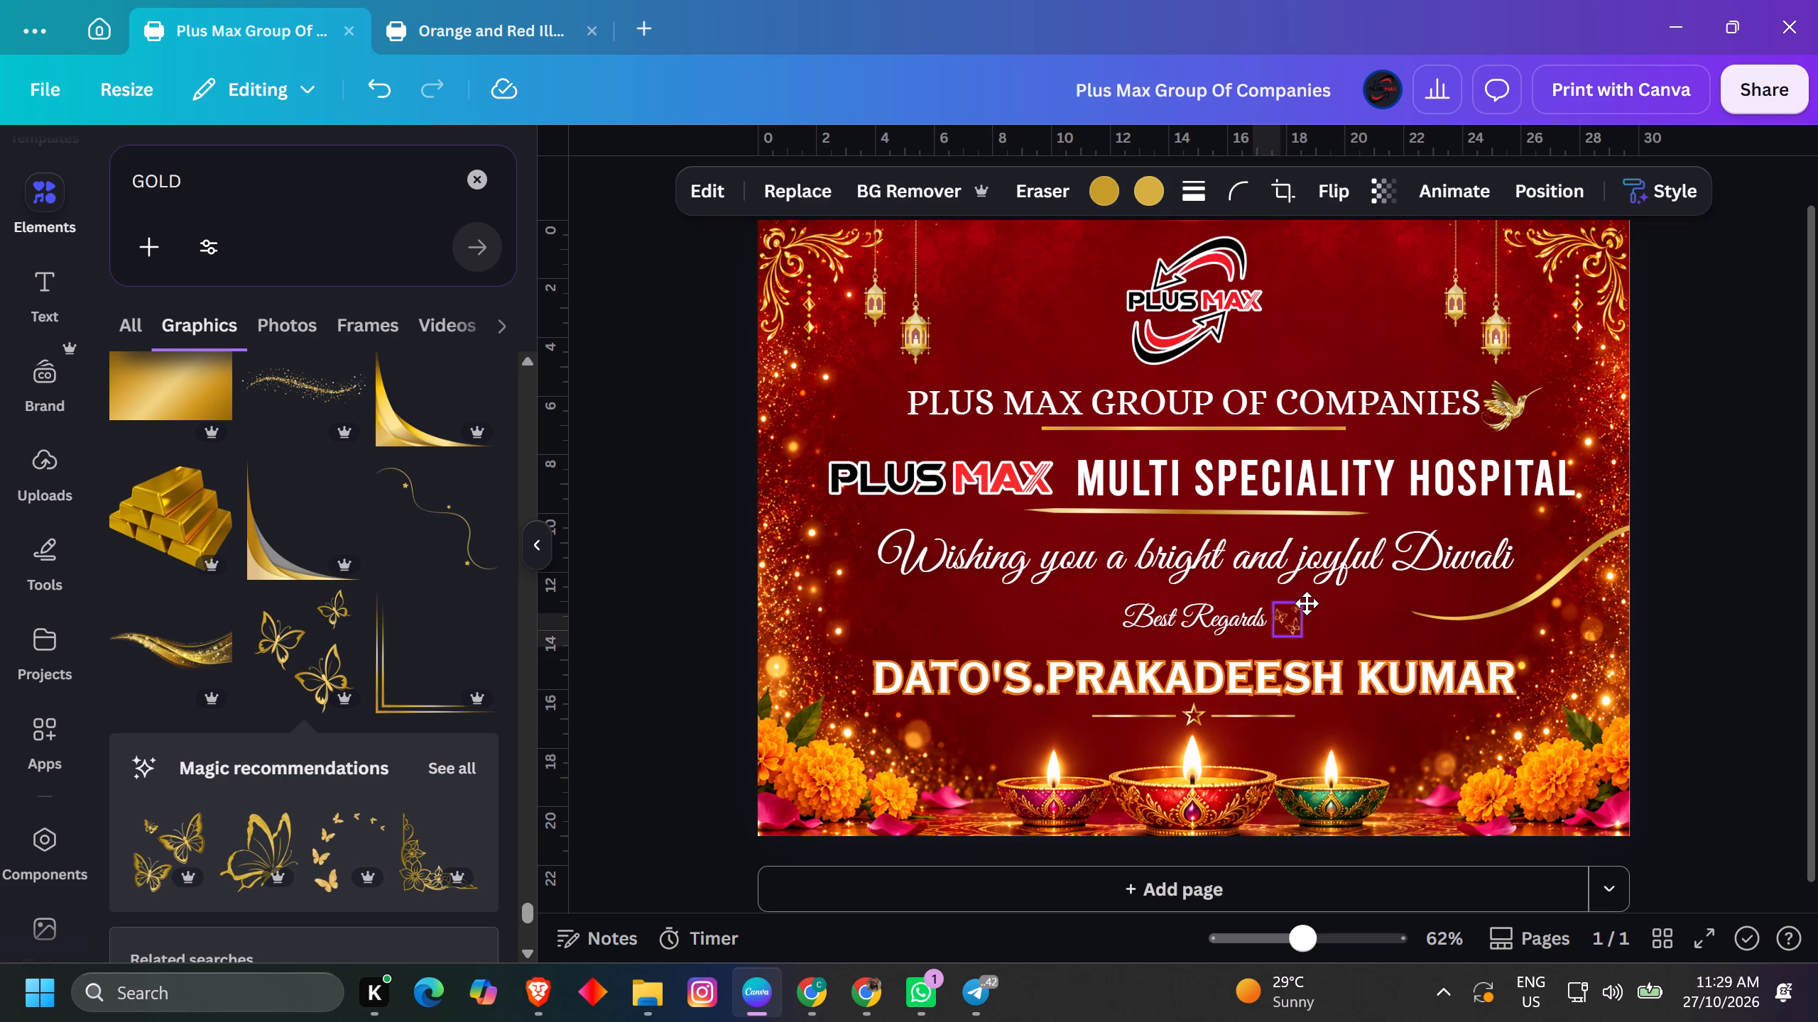
drag(1307, 603, 1279, 622)
Fine-tune the small butterflies' position so they sit just after the last letter of Best Regards.
ctrl+scroll(1308, 609, up, 16)
drag(1272, 670, 1309, 637)
ctrl+scroll(1315, 639, down, 7)
ctrl+scroll(1394, 678, up, 11)
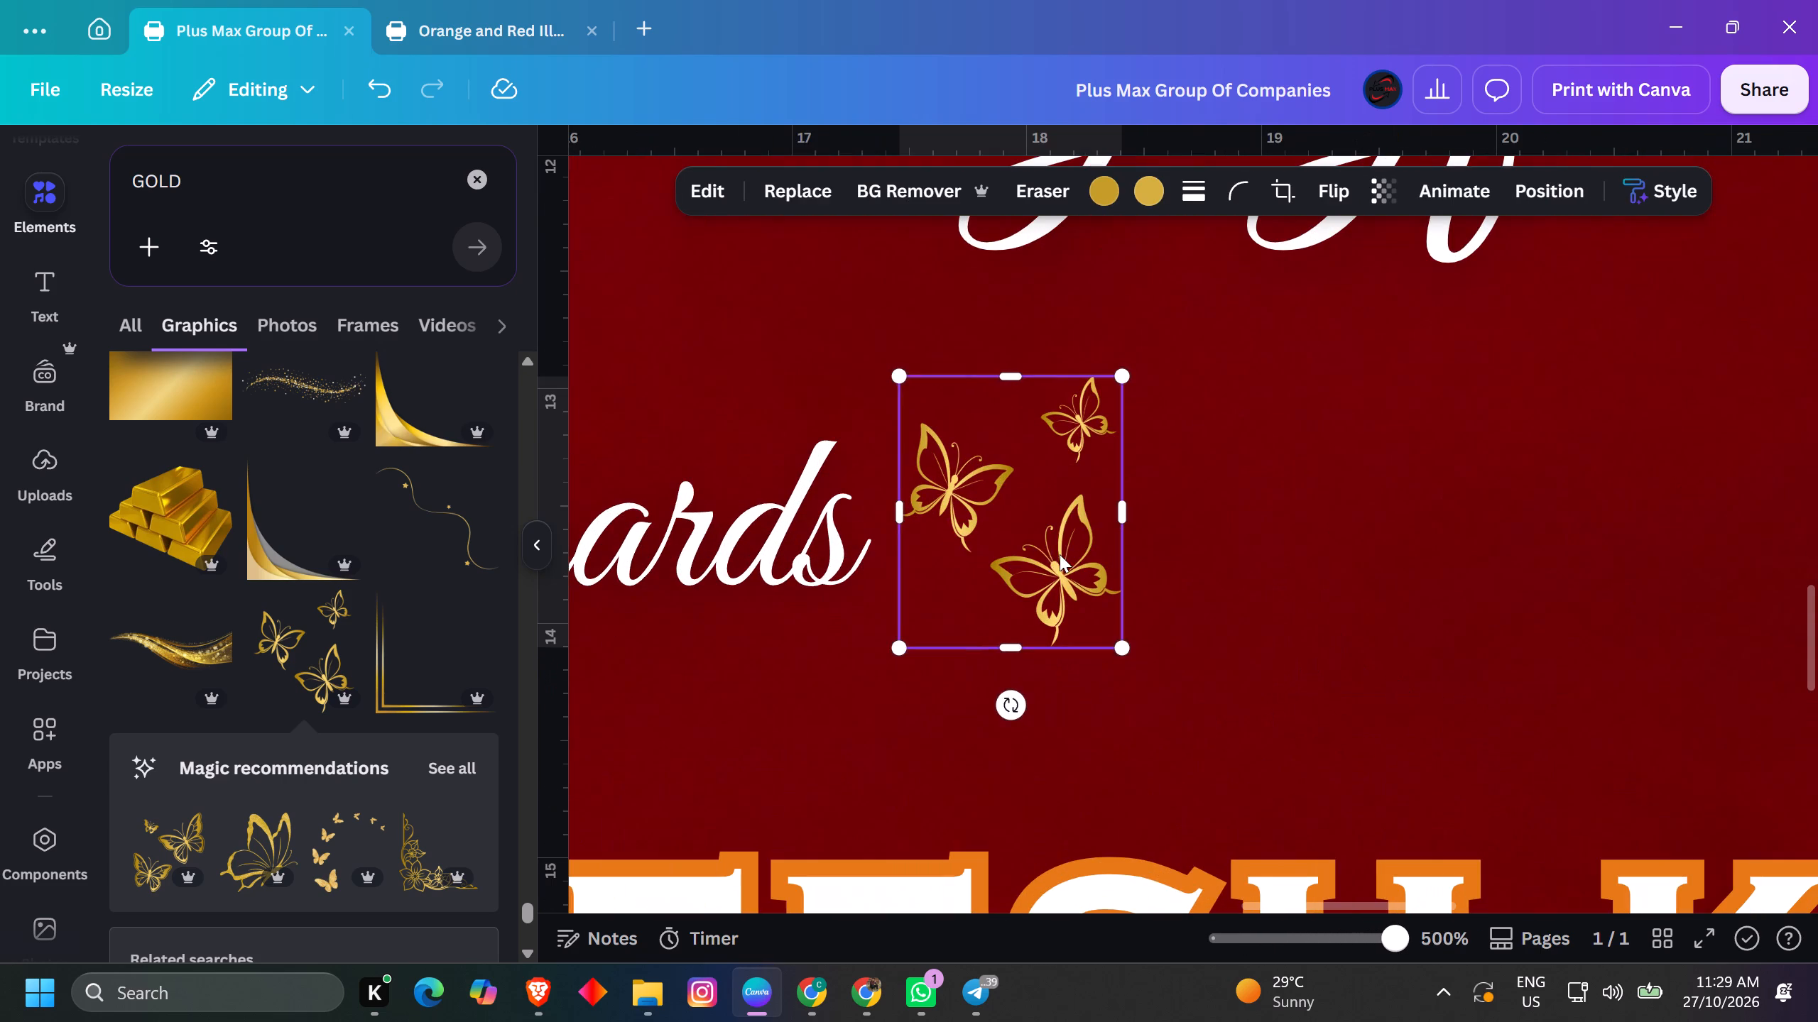
drag(1034, 542, 1038, 556)
ctrl+scroll(1043, 554, down, 11)
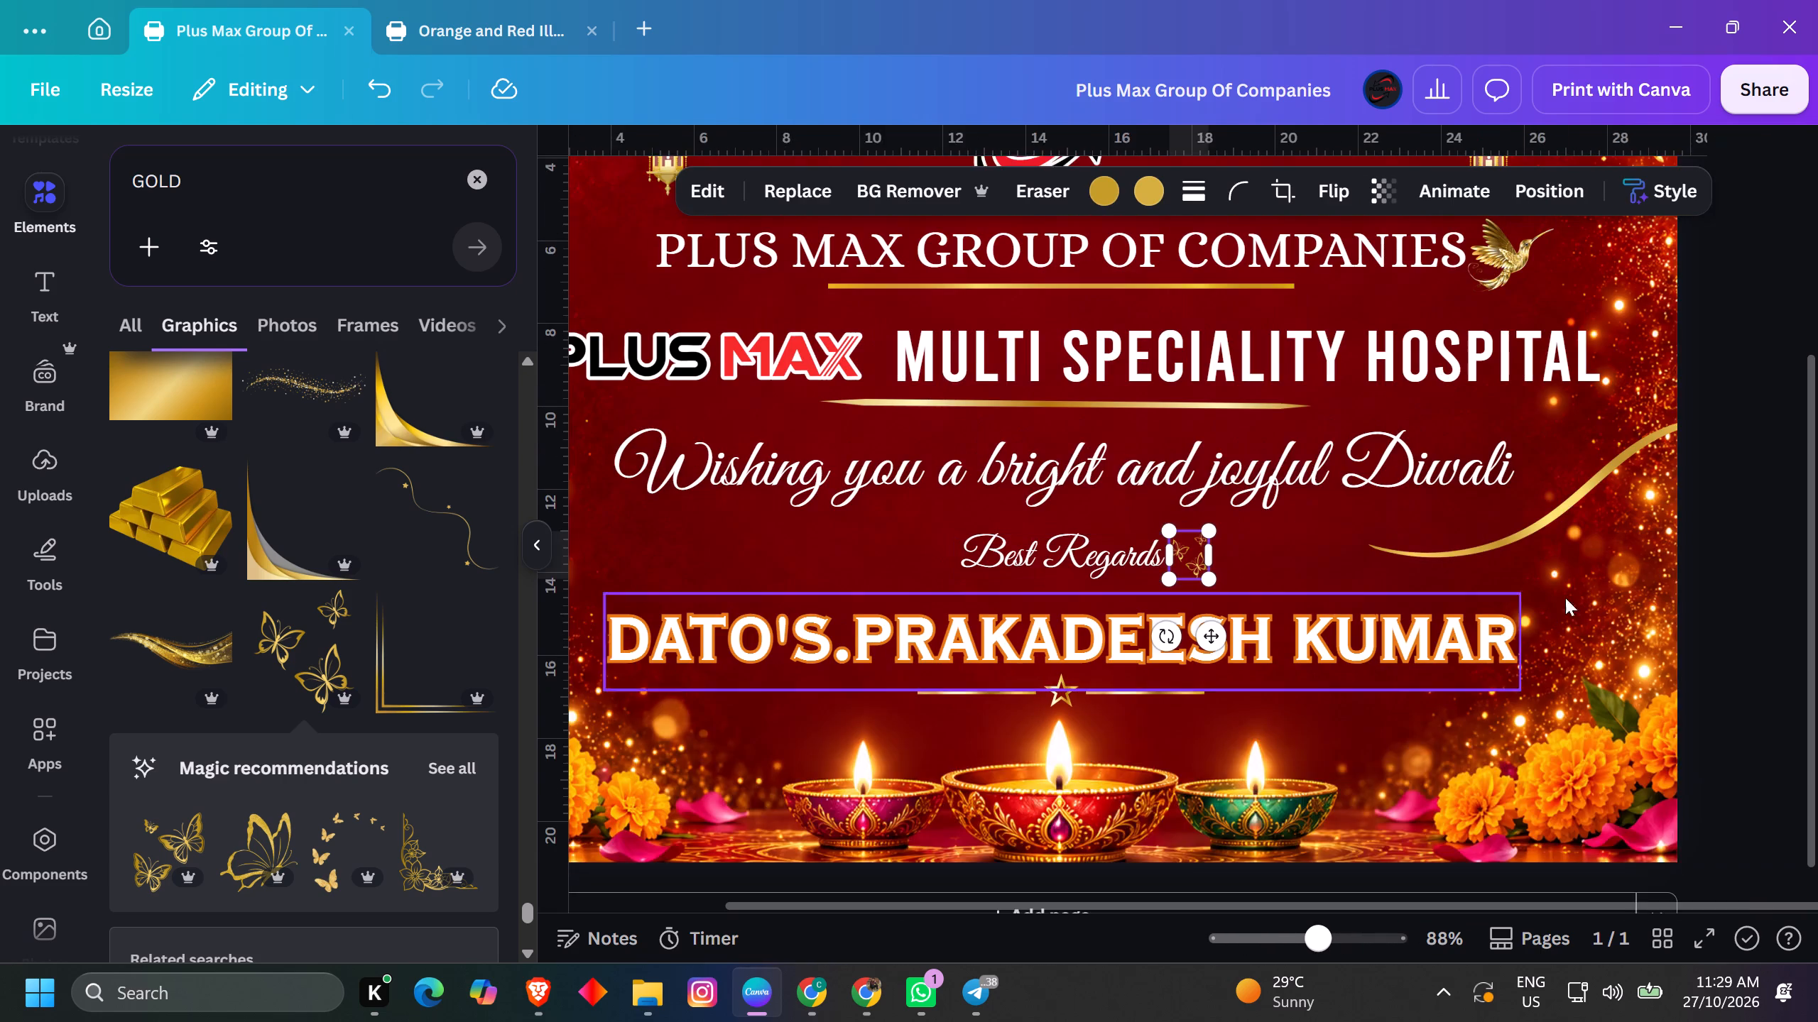
ctrl+scroll(1805, 522, down, 2)
double_click(1700, 493)
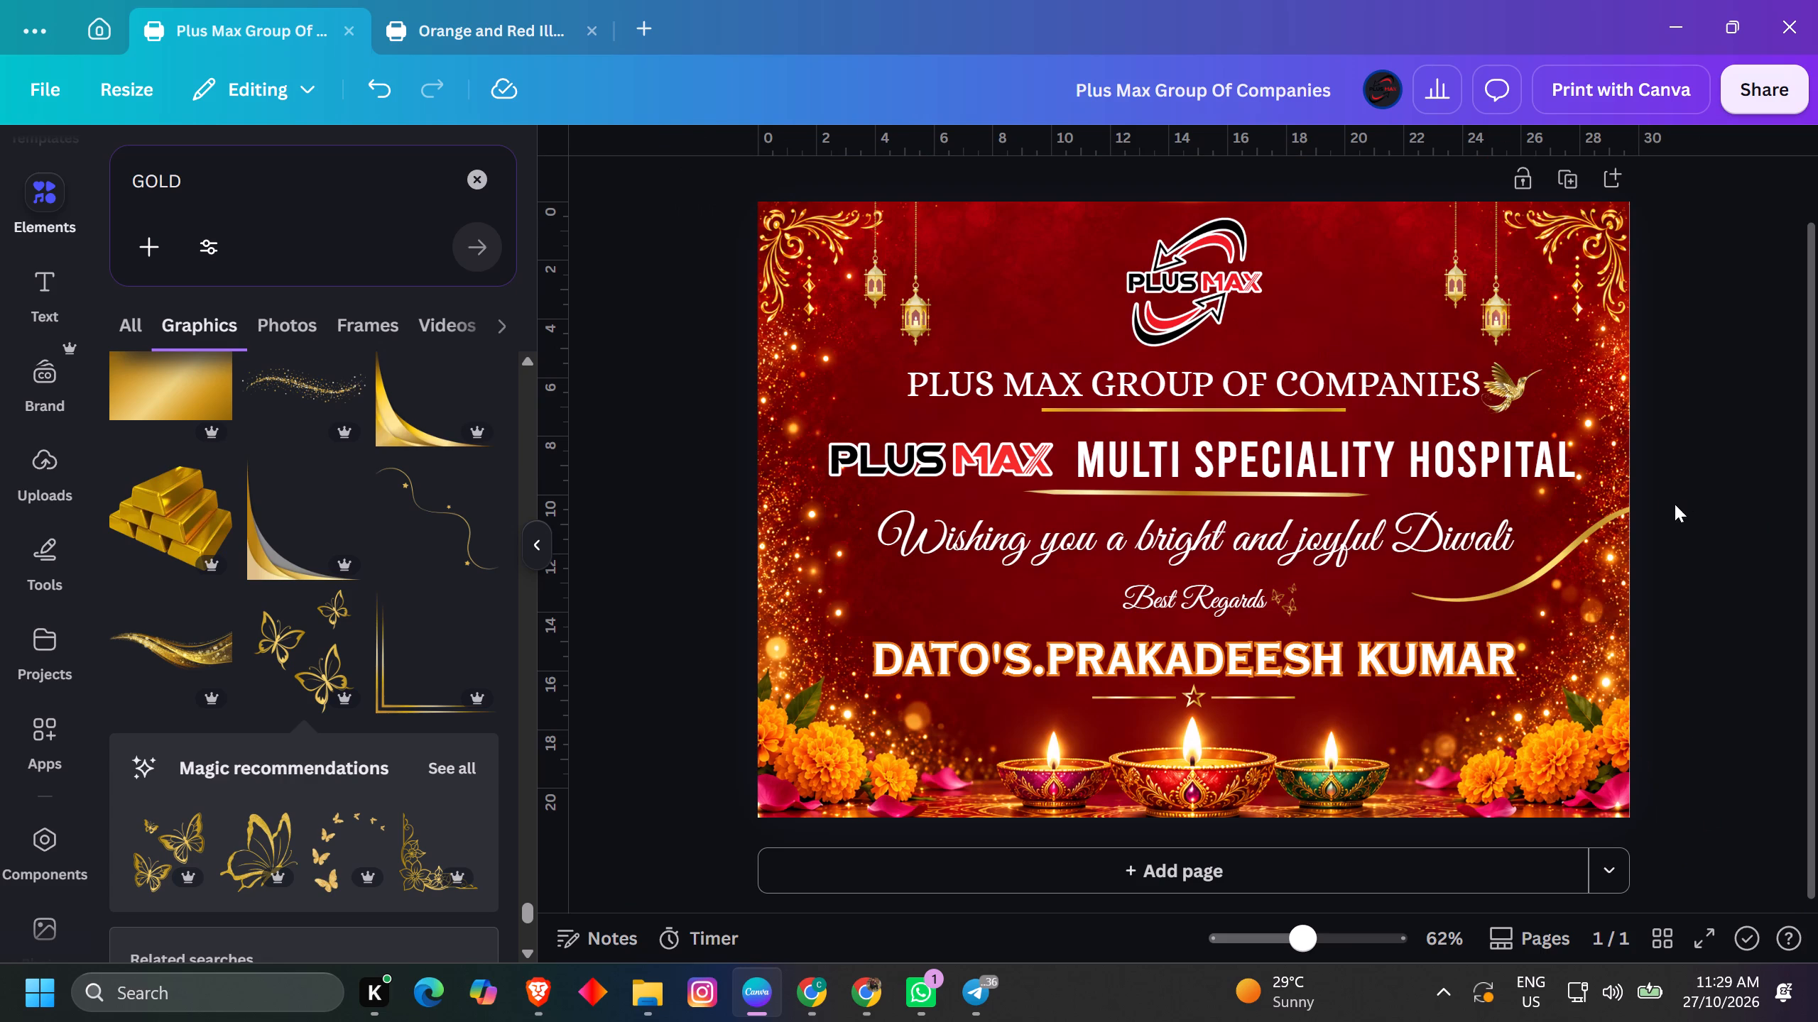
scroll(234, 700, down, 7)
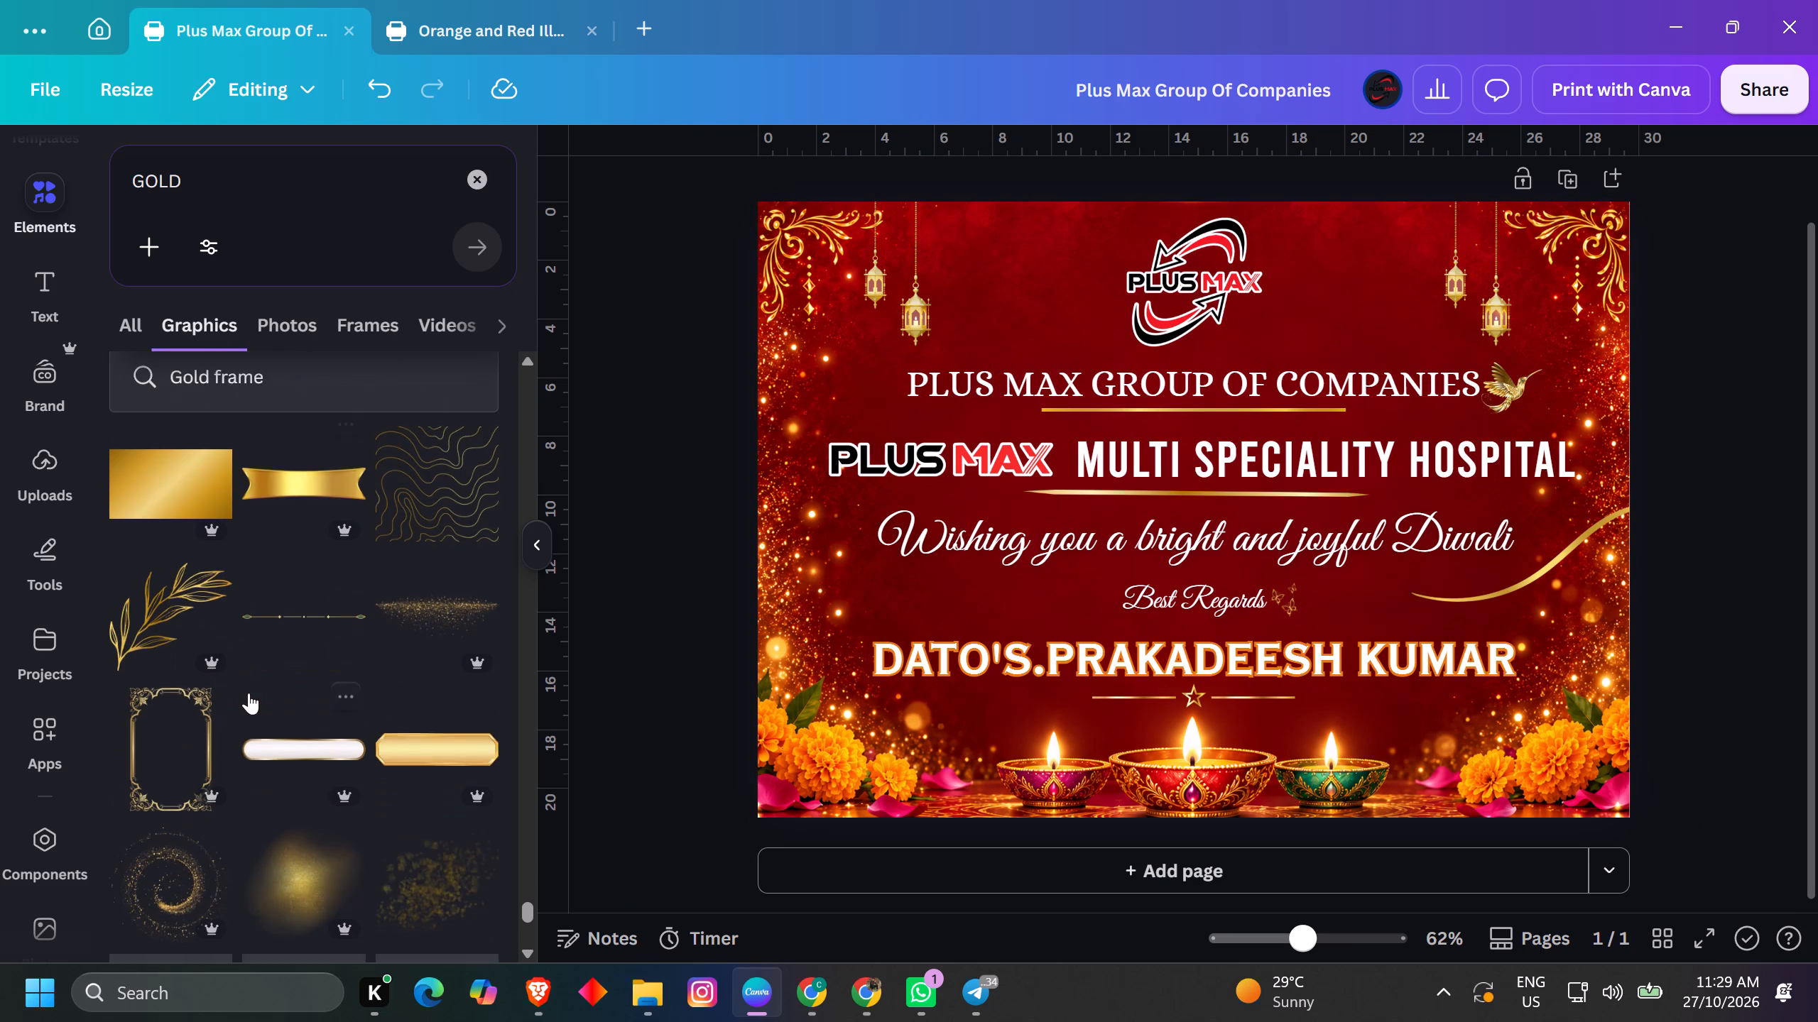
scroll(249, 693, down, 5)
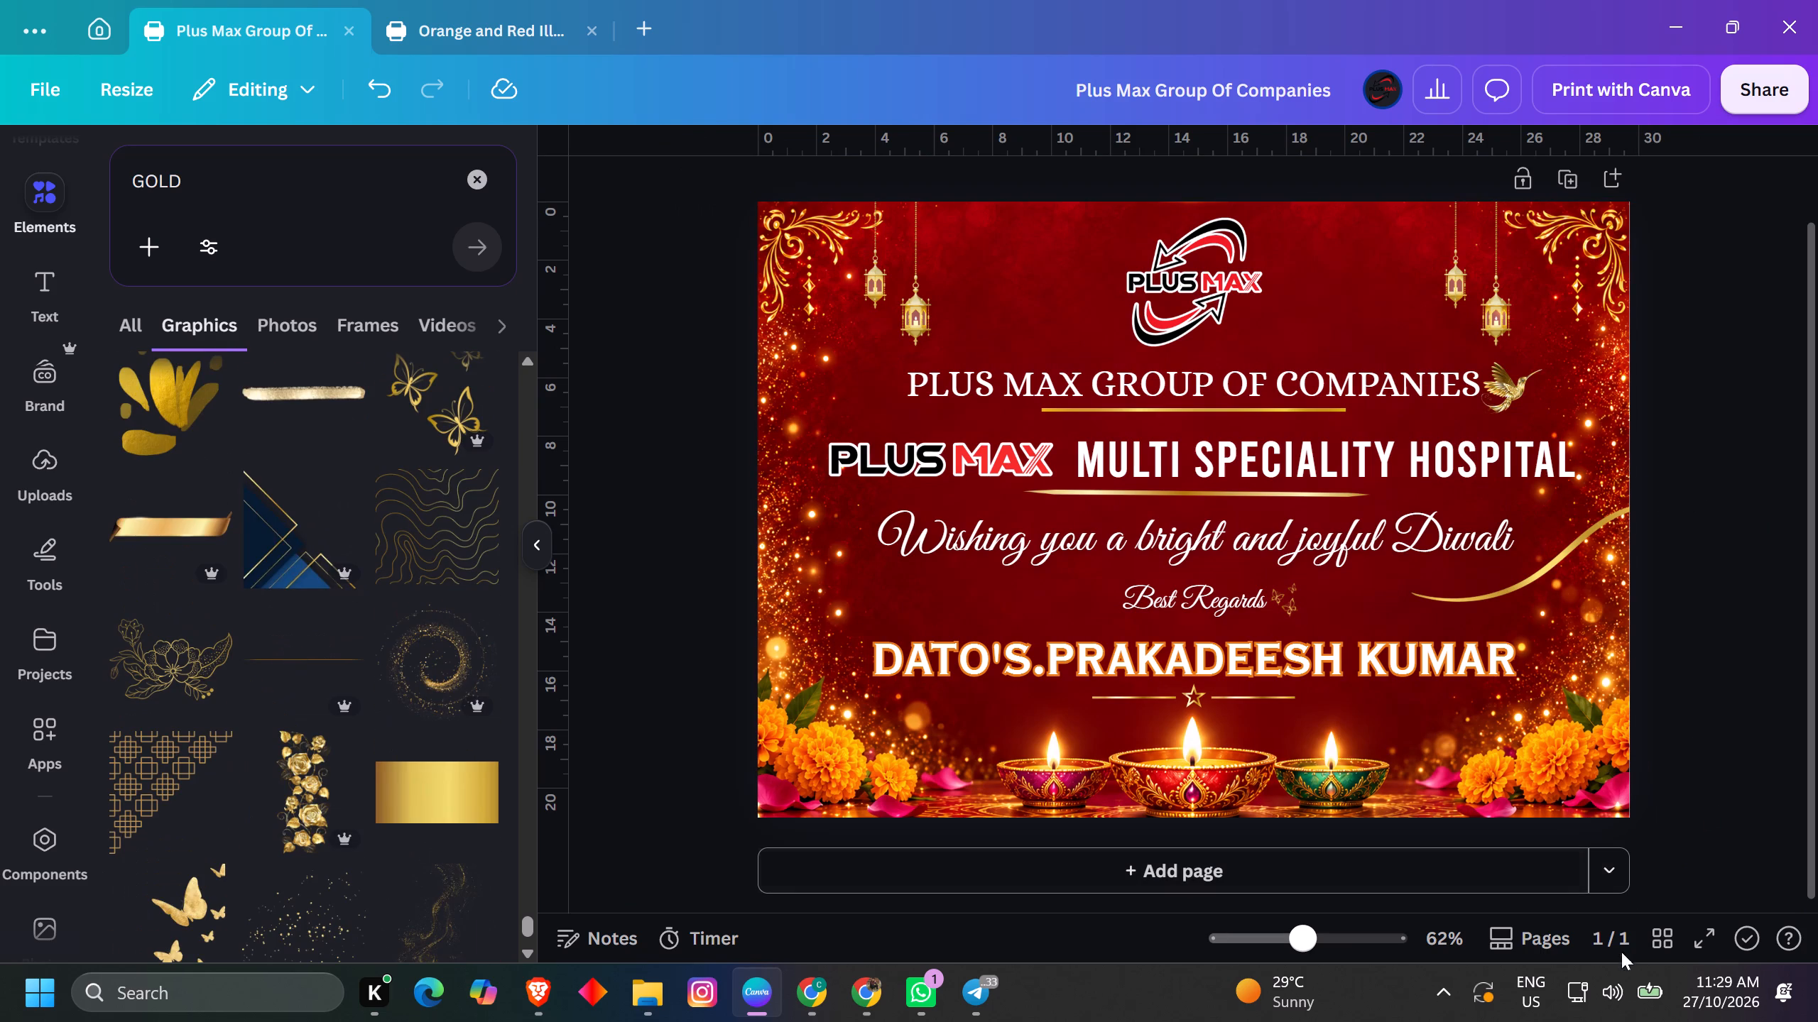
Raise the computer's sound volume.
click(1616, 996)
click(1564, 855)
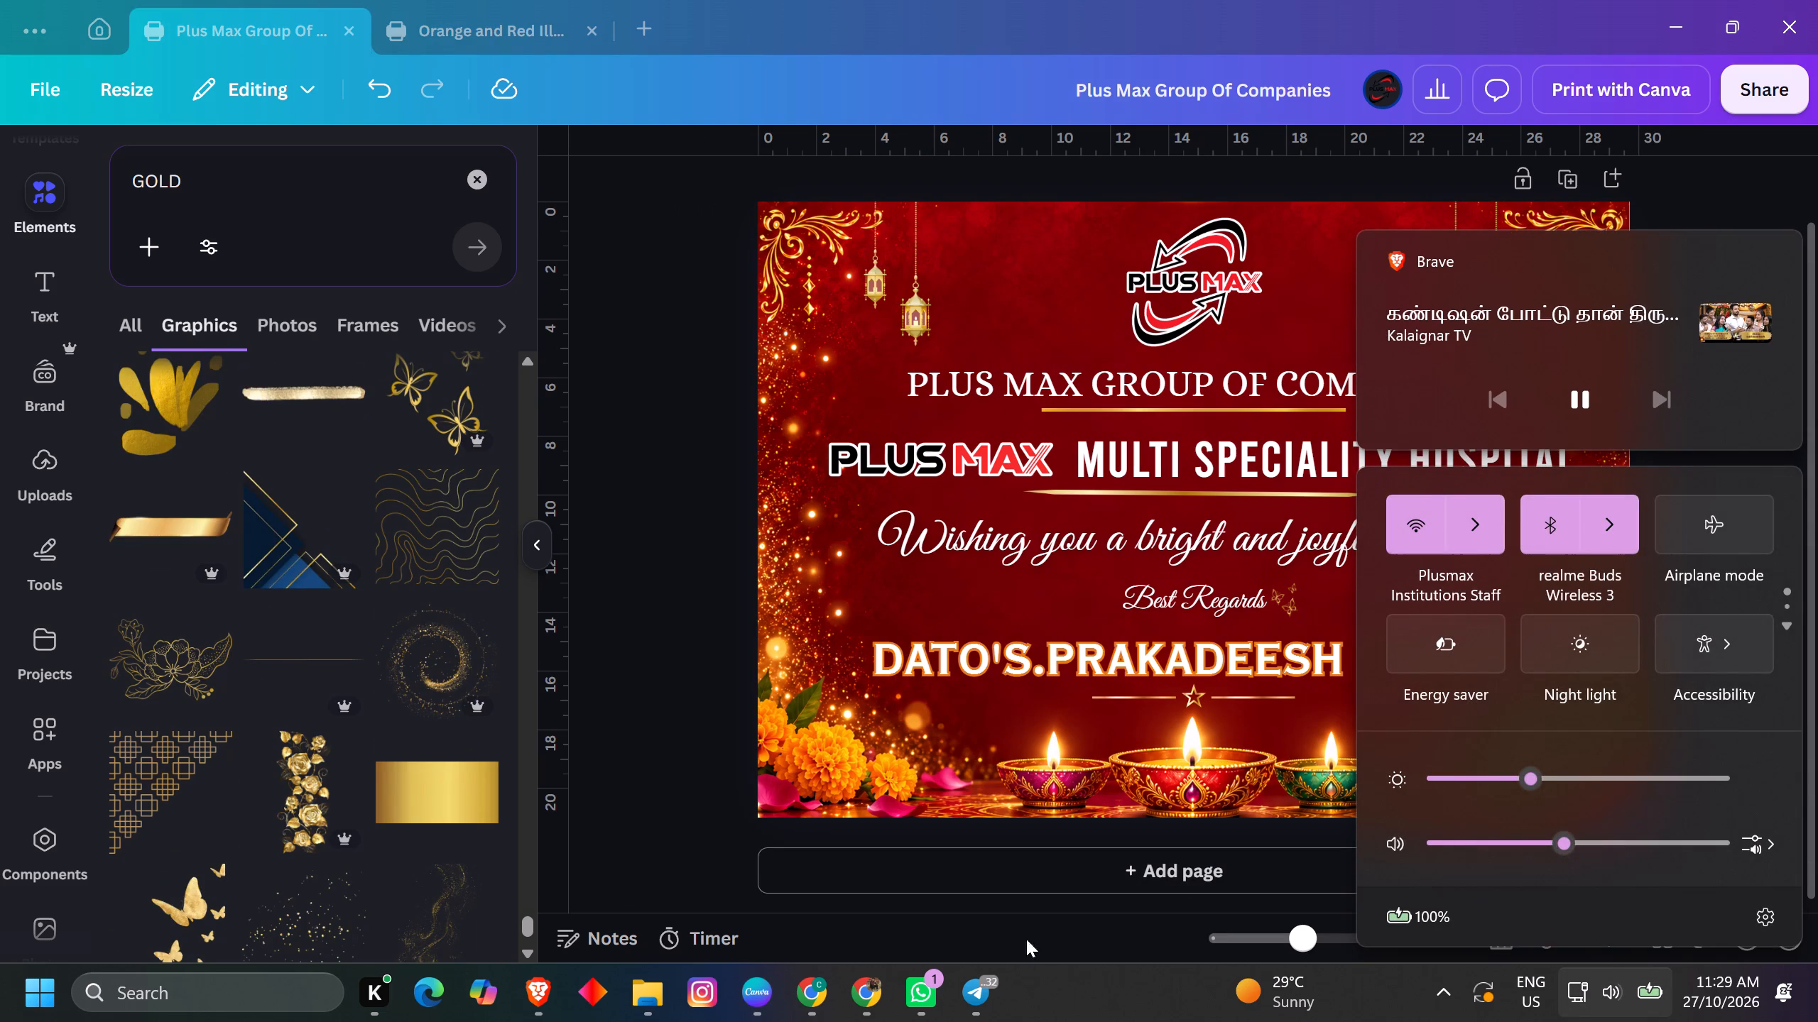
click(1613, 842)
click(646, 603)
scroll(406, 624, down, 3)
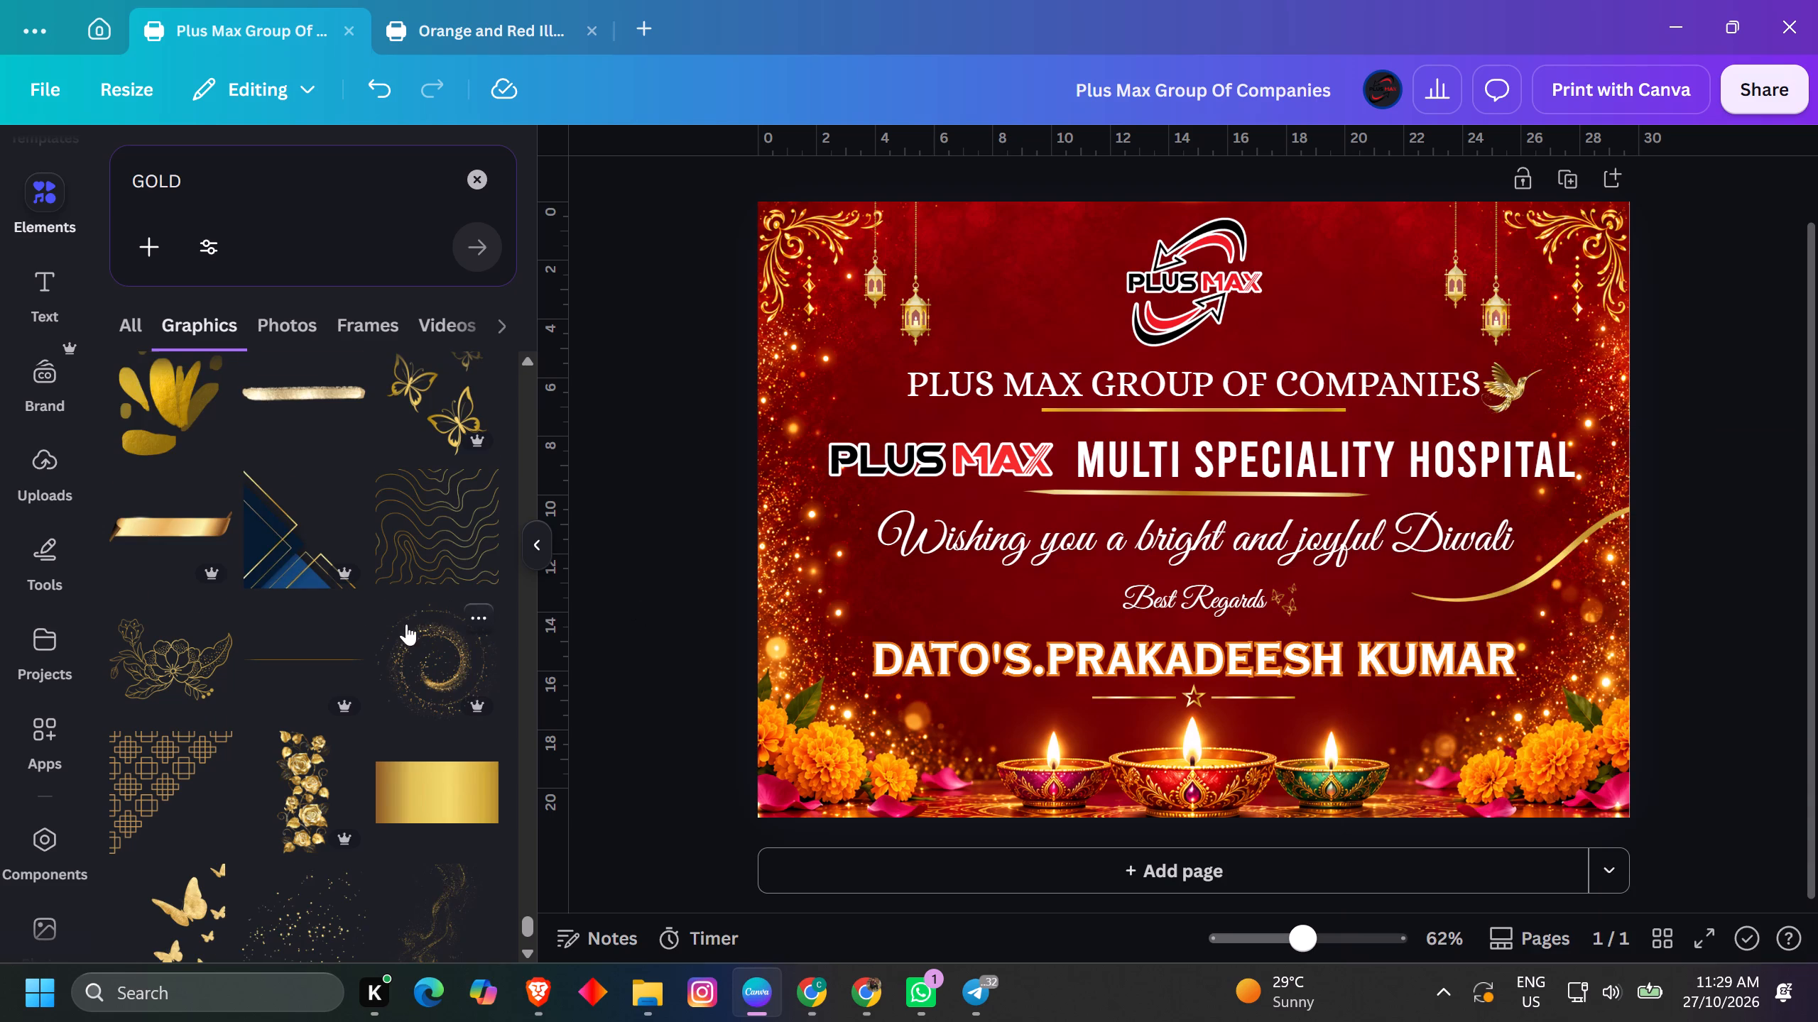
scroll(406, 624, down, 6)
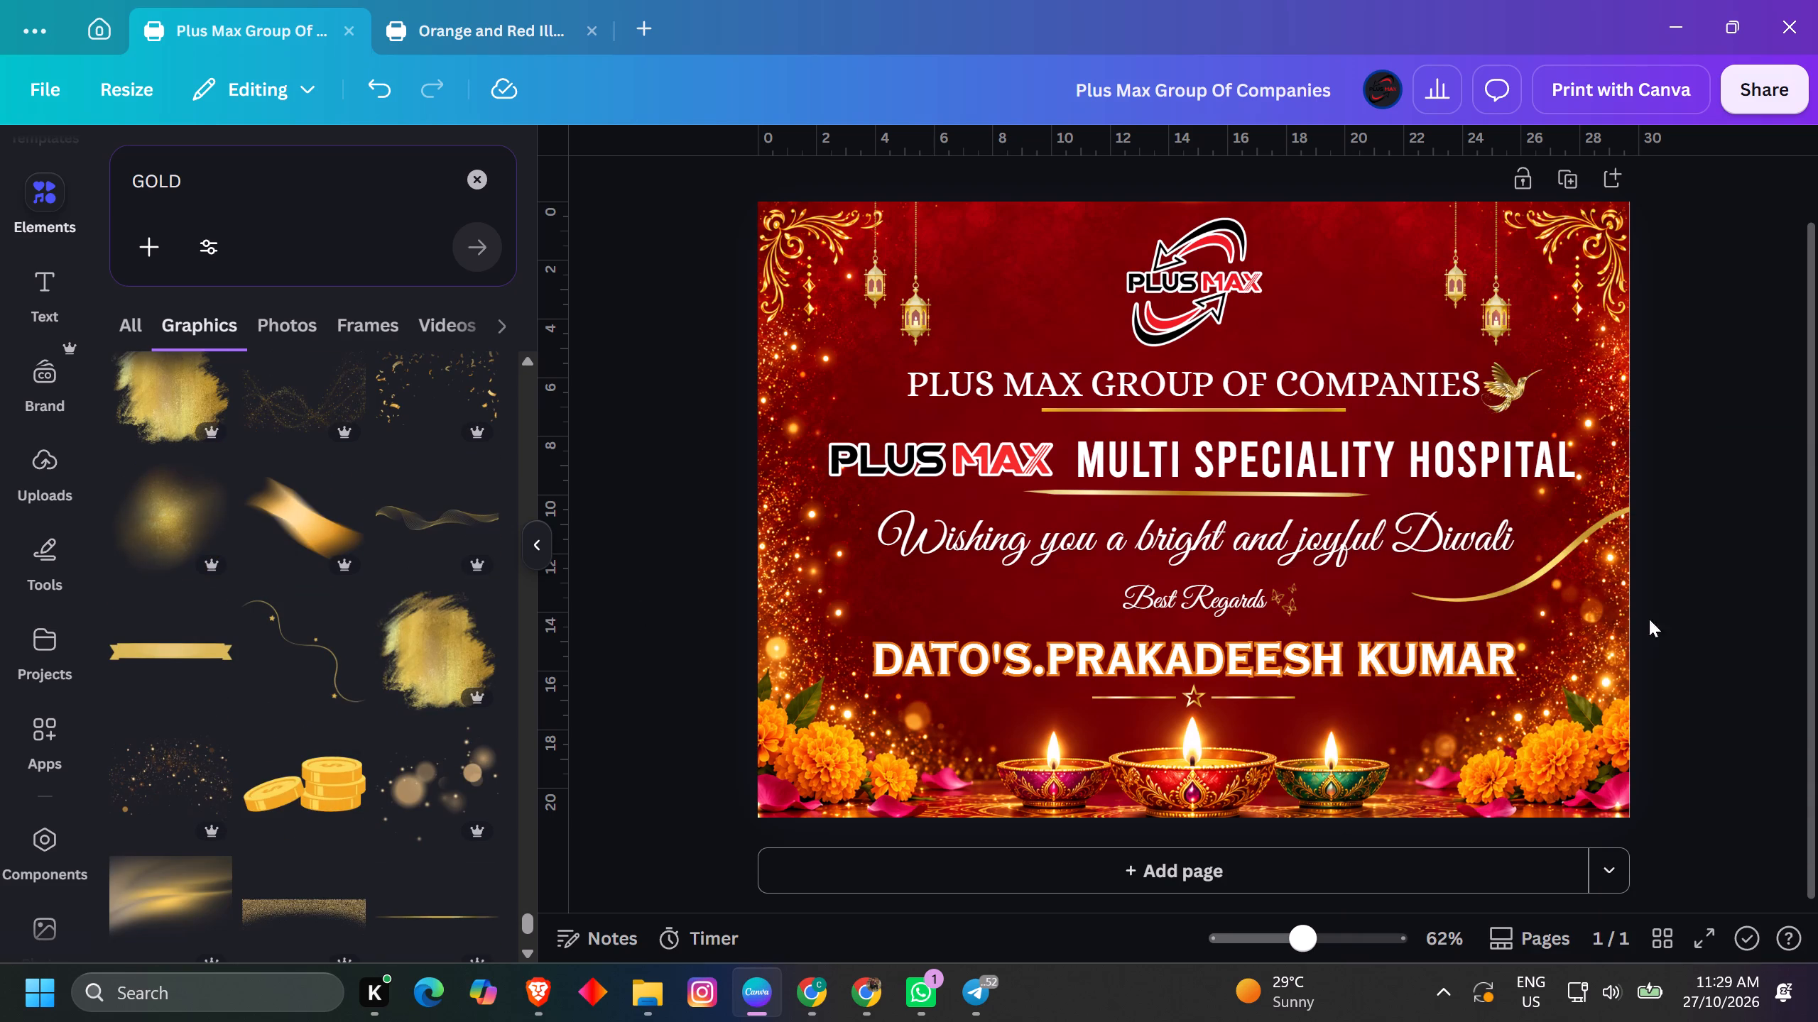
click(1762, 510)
Preview the whole greeting in full screen and return to the editor.
click(1707, 930)
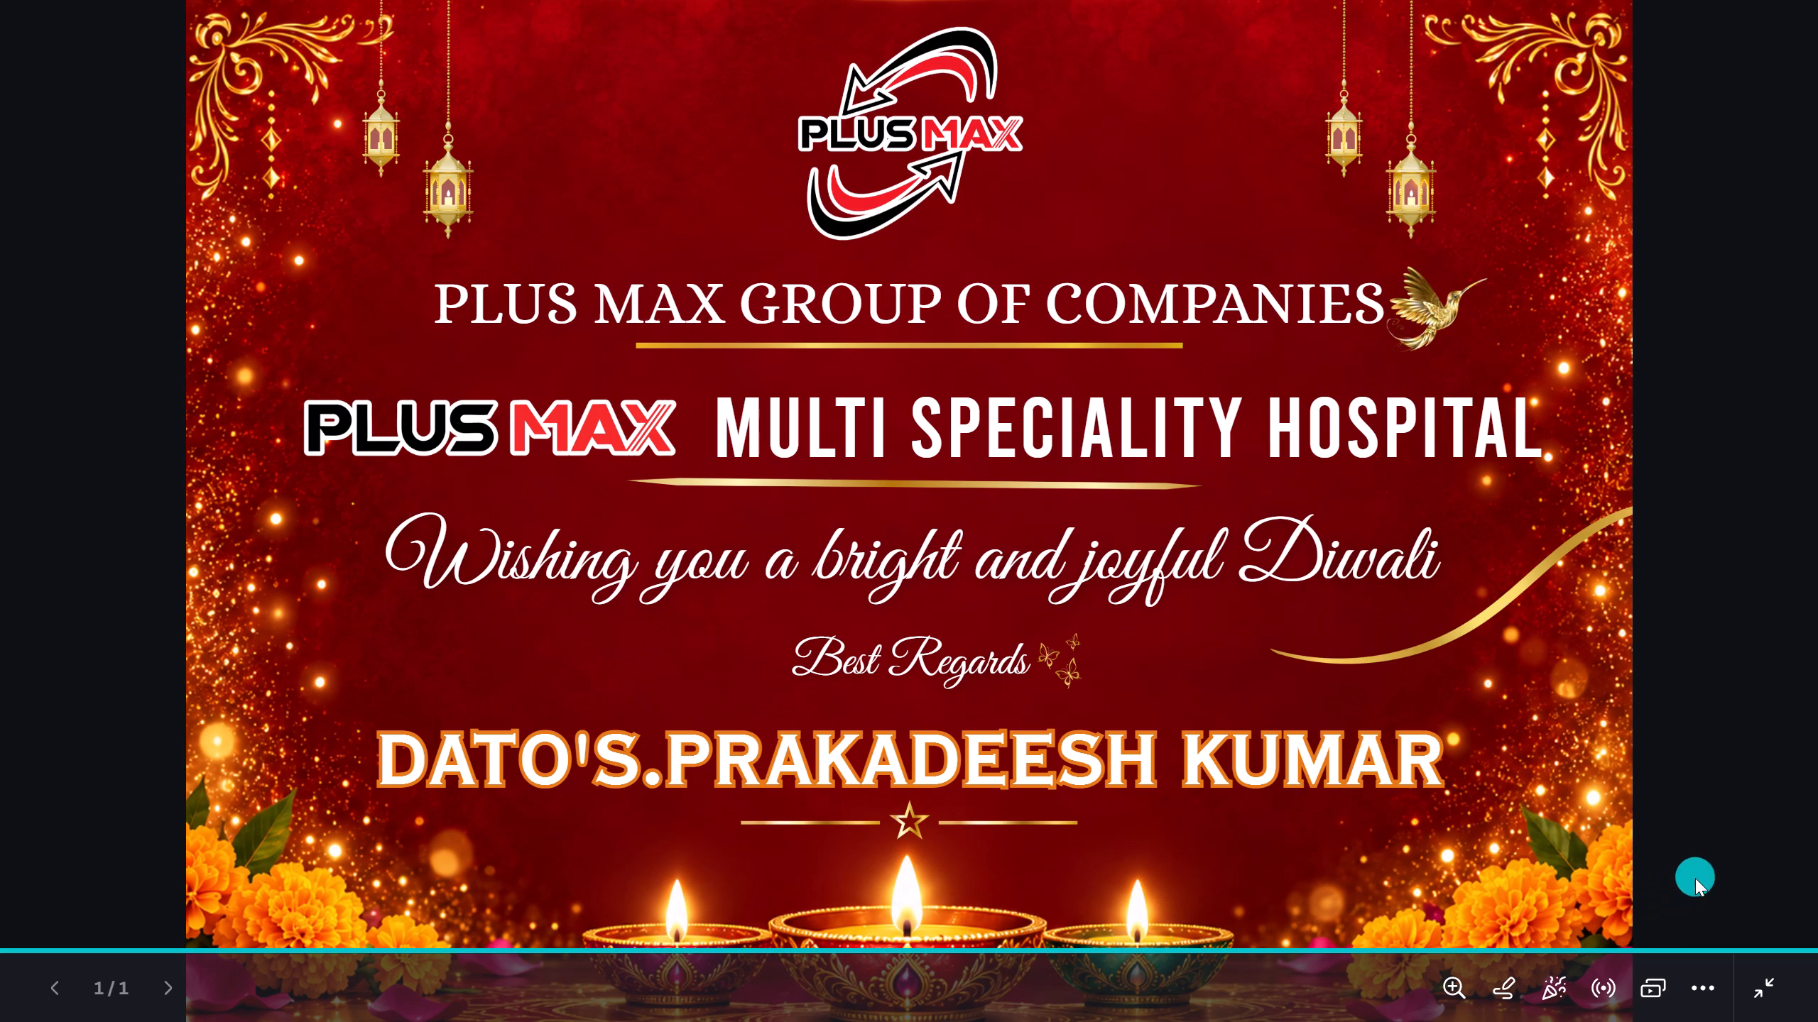
key(Escape)
Try the curved gold line in different spots around the word Diwali and leave it slightly higher at the page's right edge.
click(1537, 614)
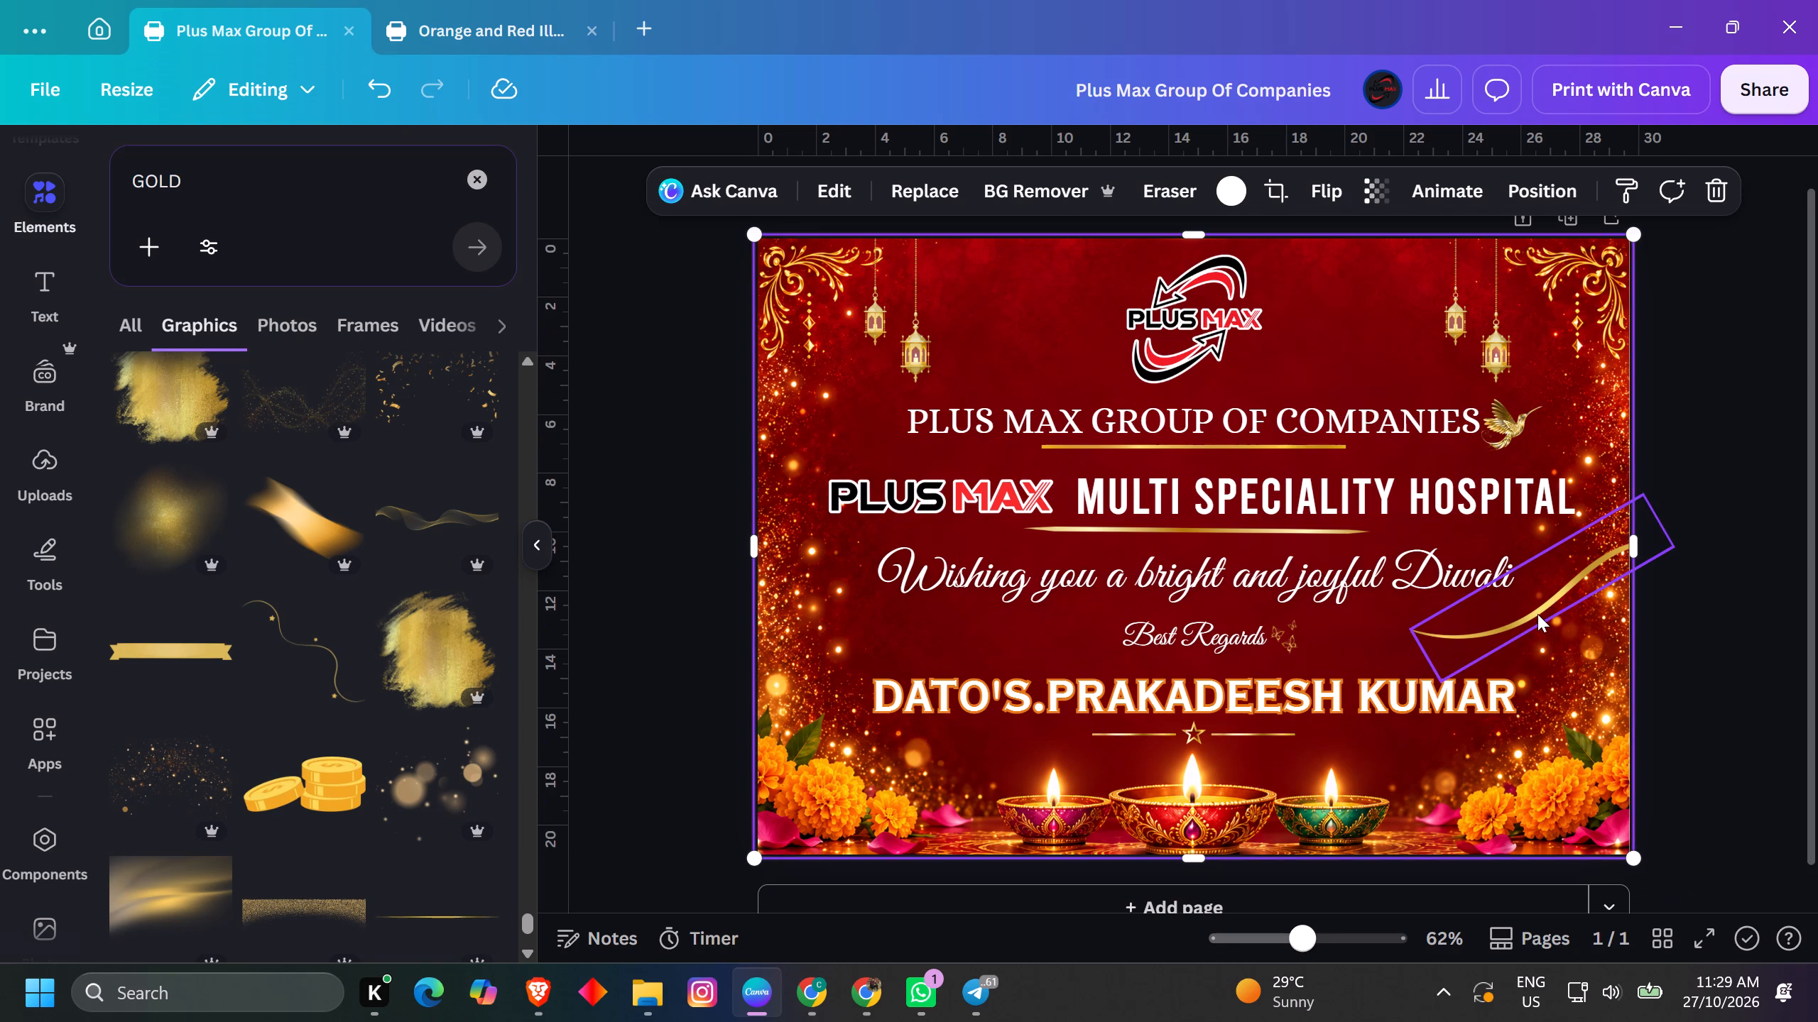
drag(1547, 590, 1569, 581)
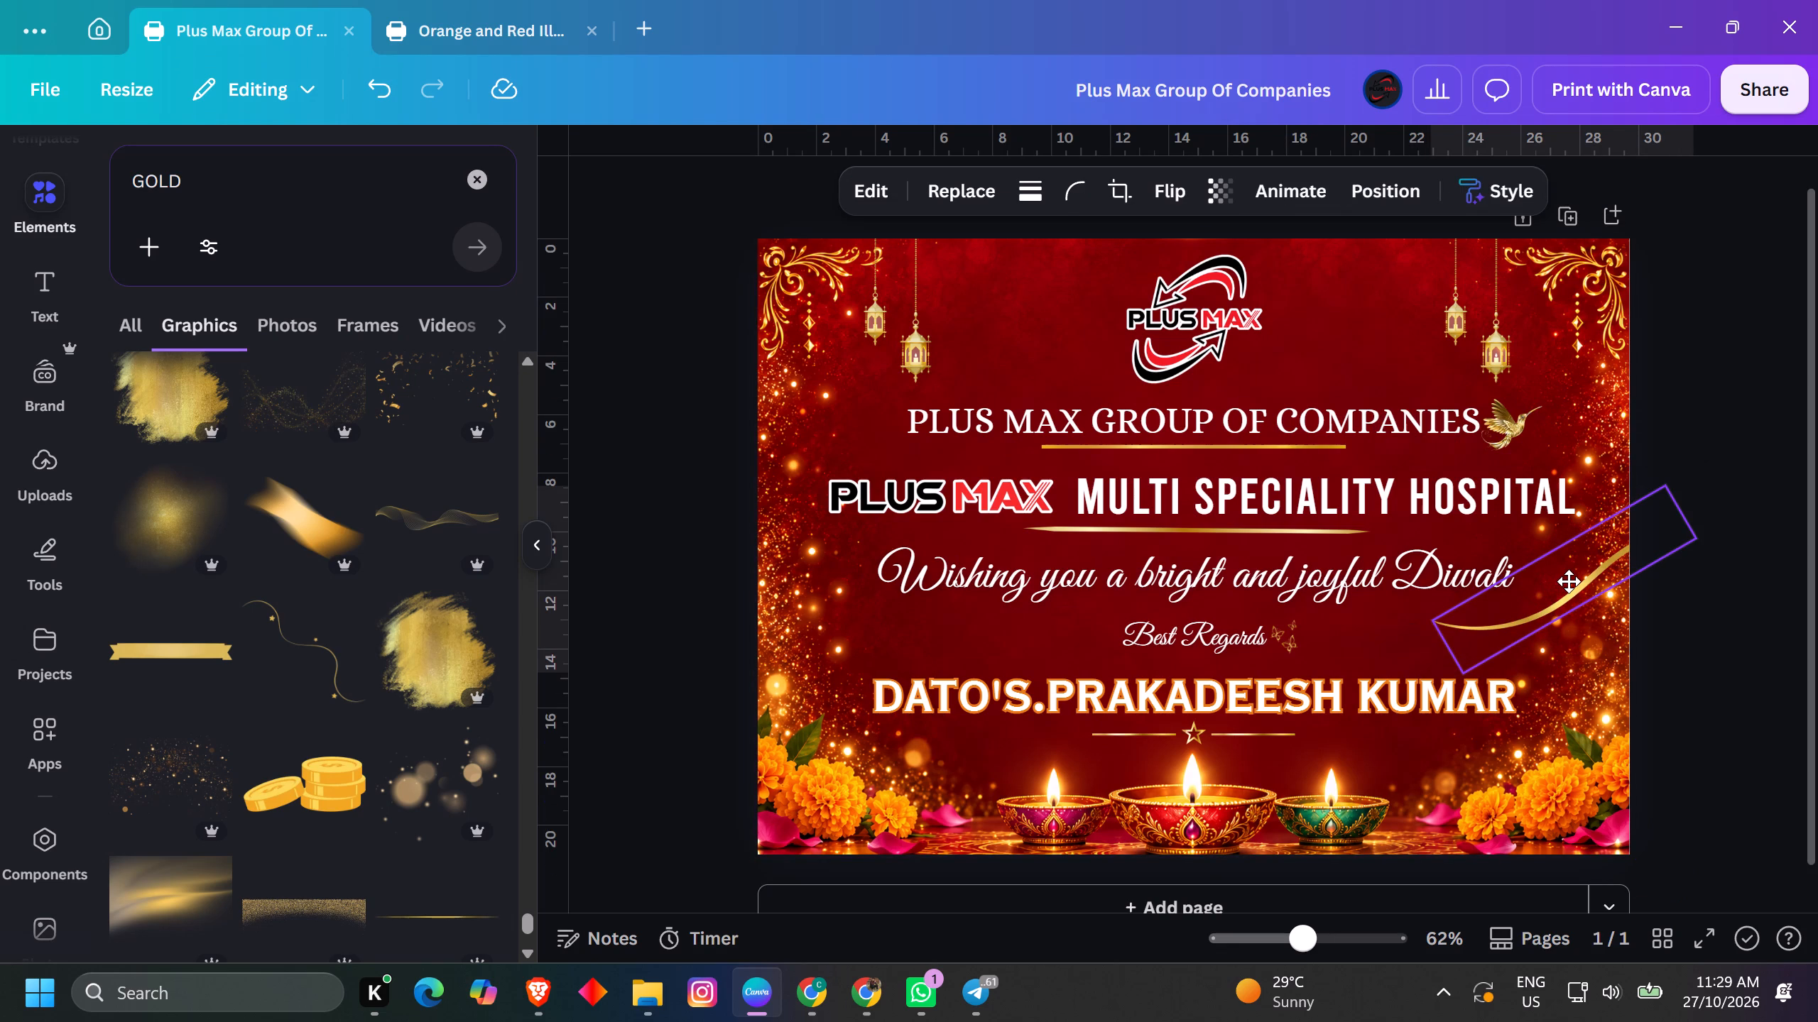
drag(1569, 581, 1488, 583)
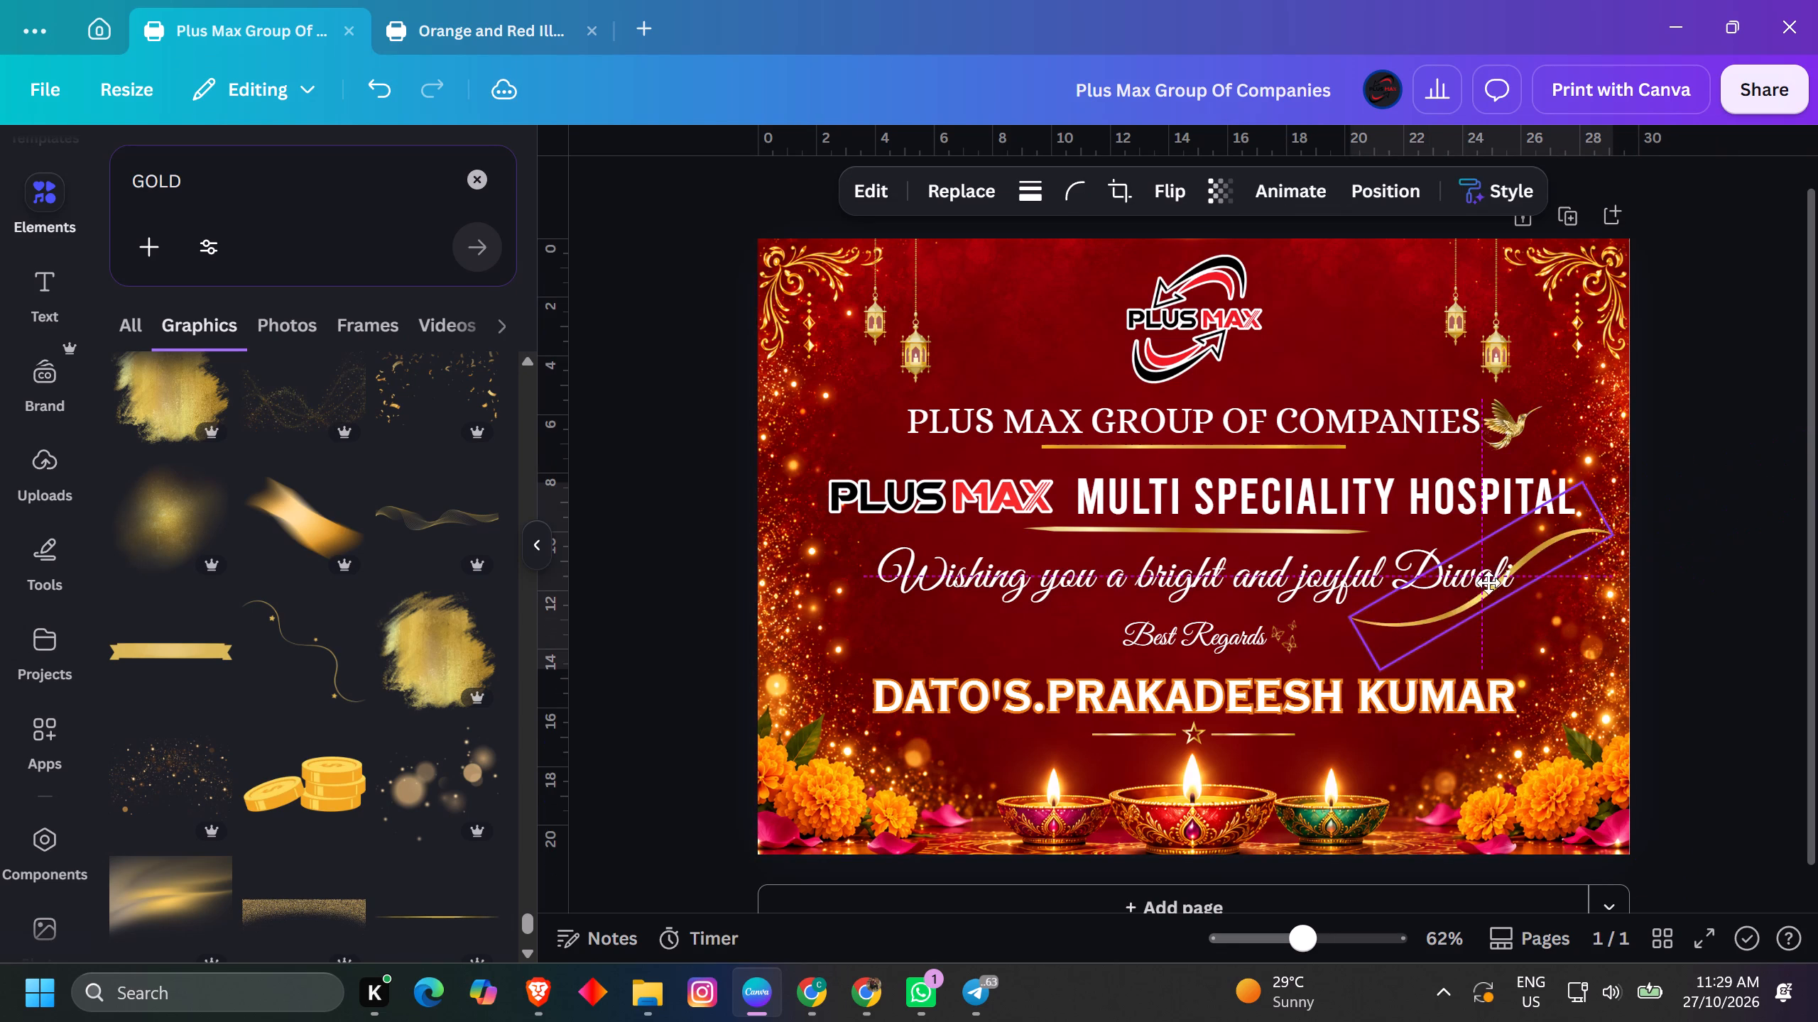
drag(1488, 583, 1541, 584)
click(1687, 610)
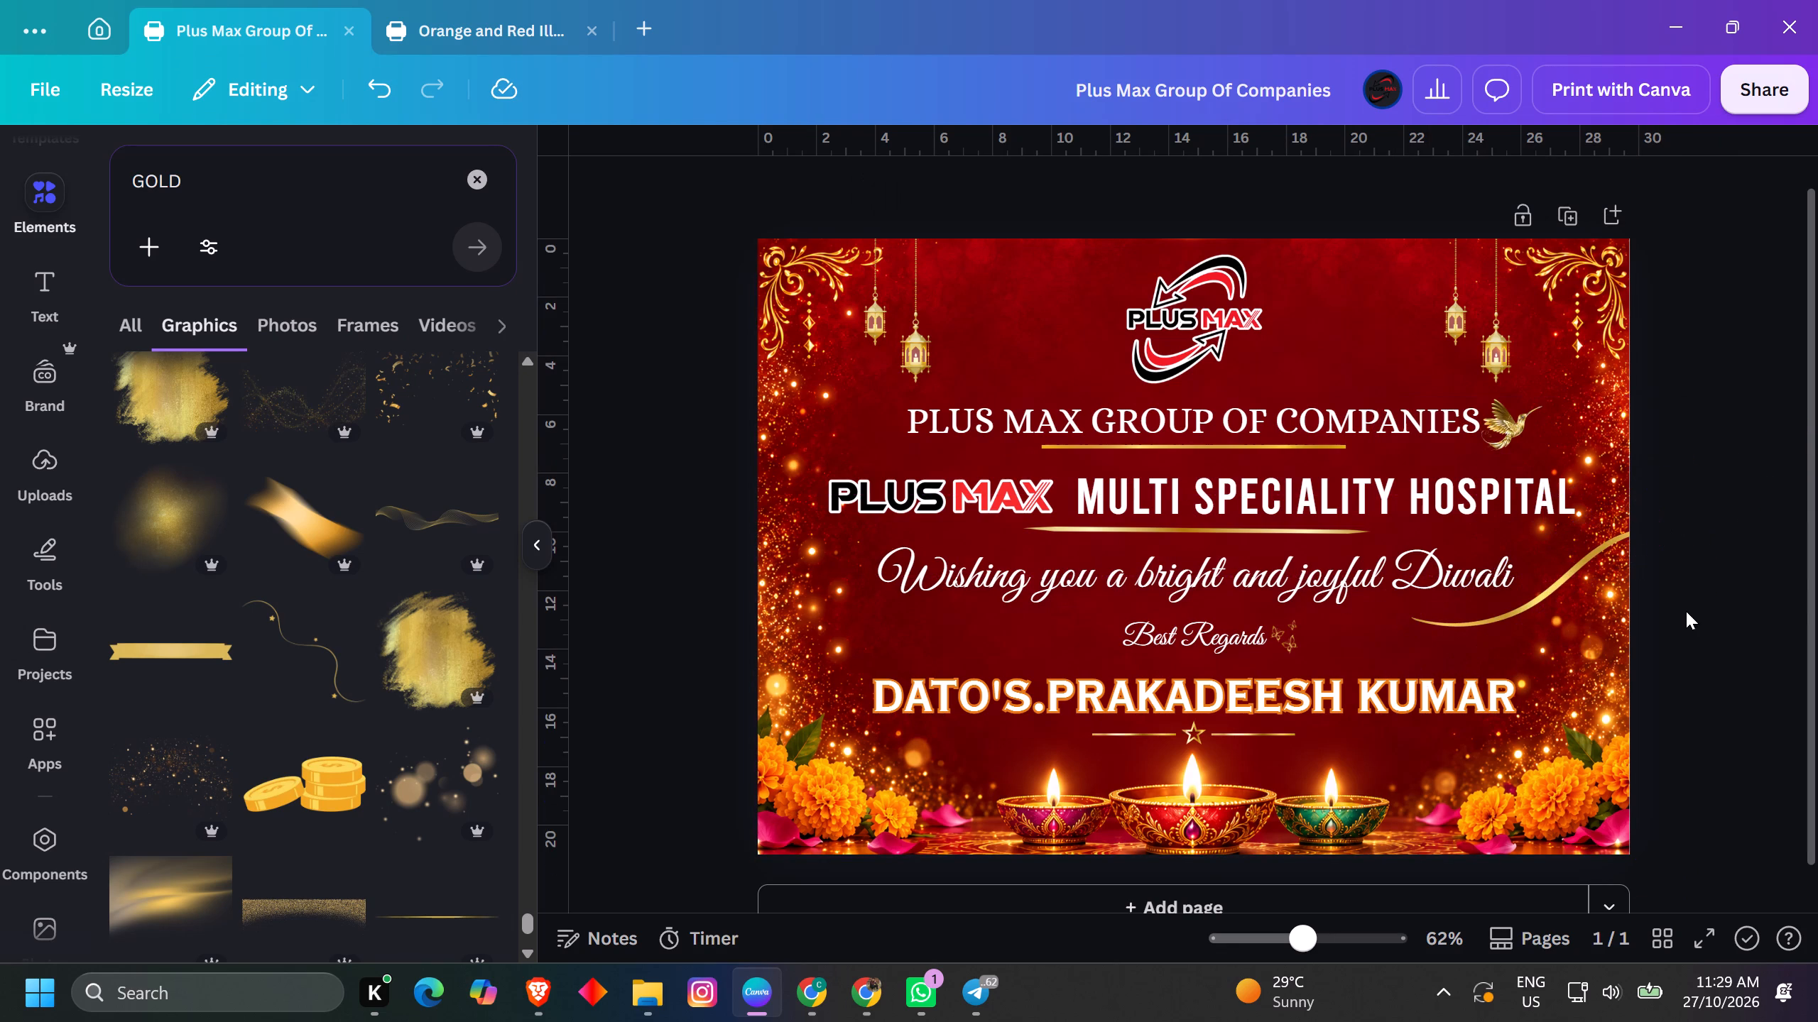
Download the greeting as a PDF and save it in Downloads as Plus Max Group Of Companies GIFT.
click(1770, 94)
click(1351, 679)
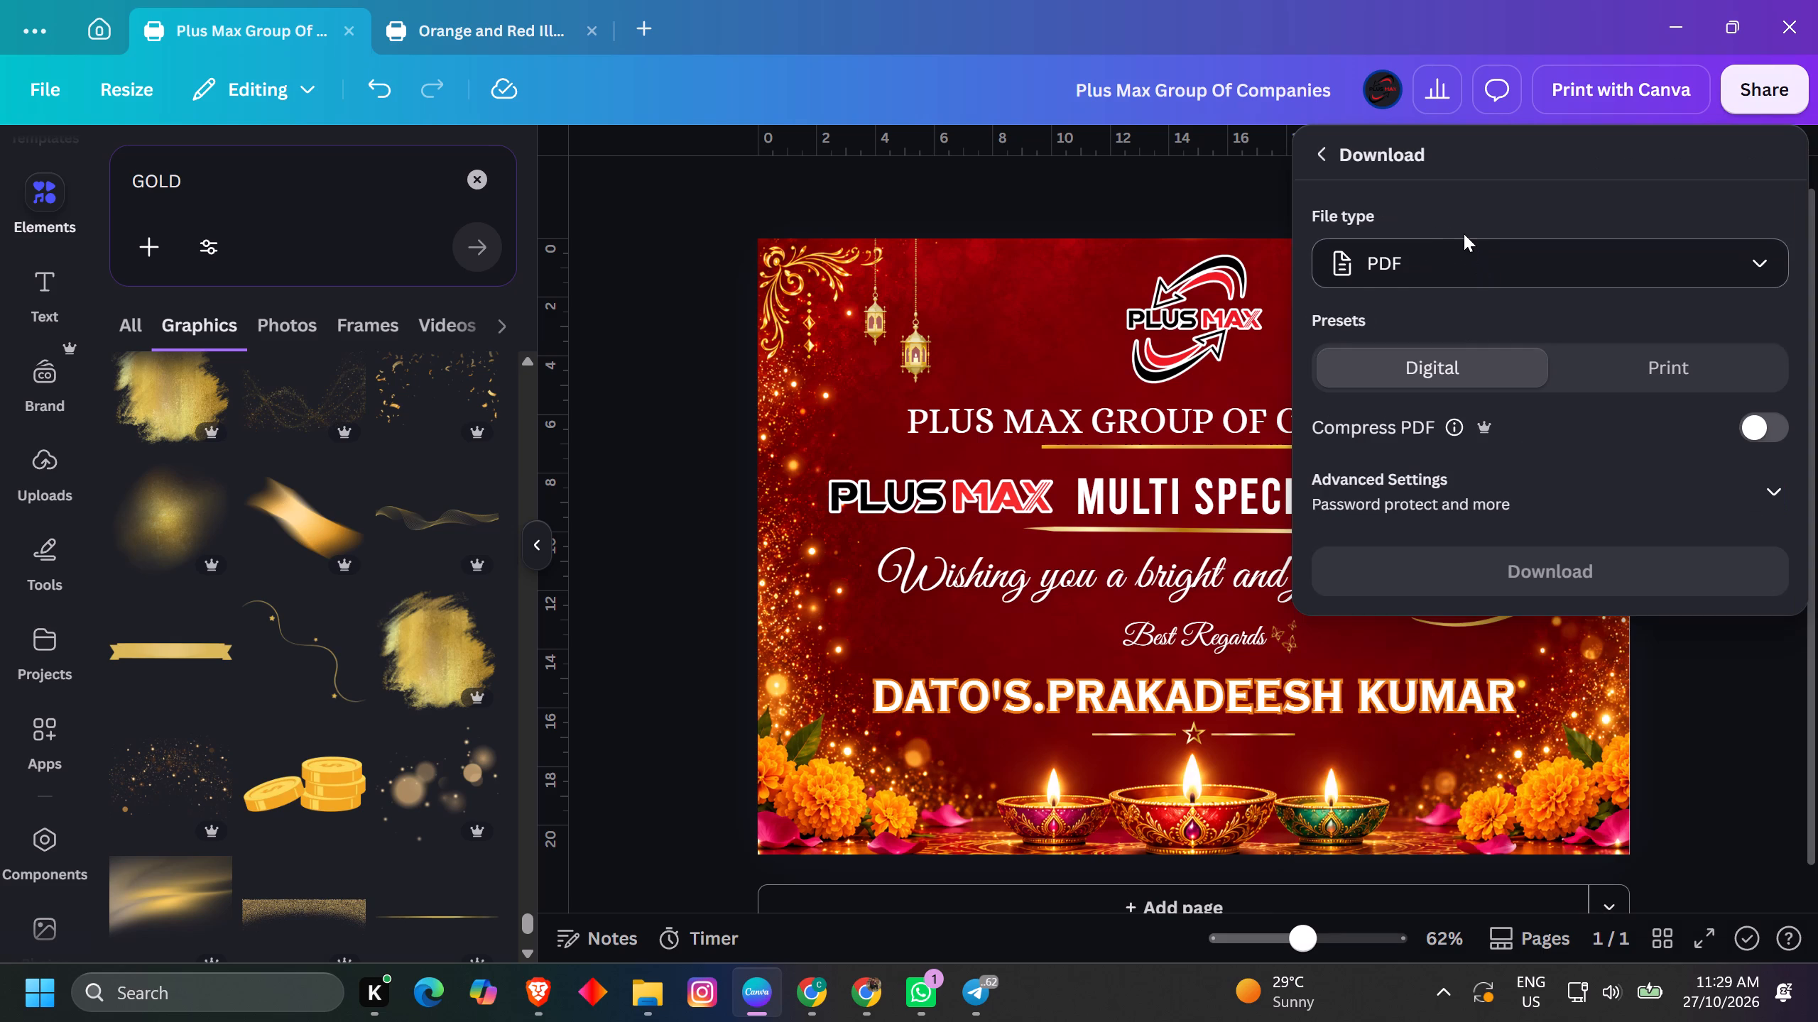
click(1533, 576)
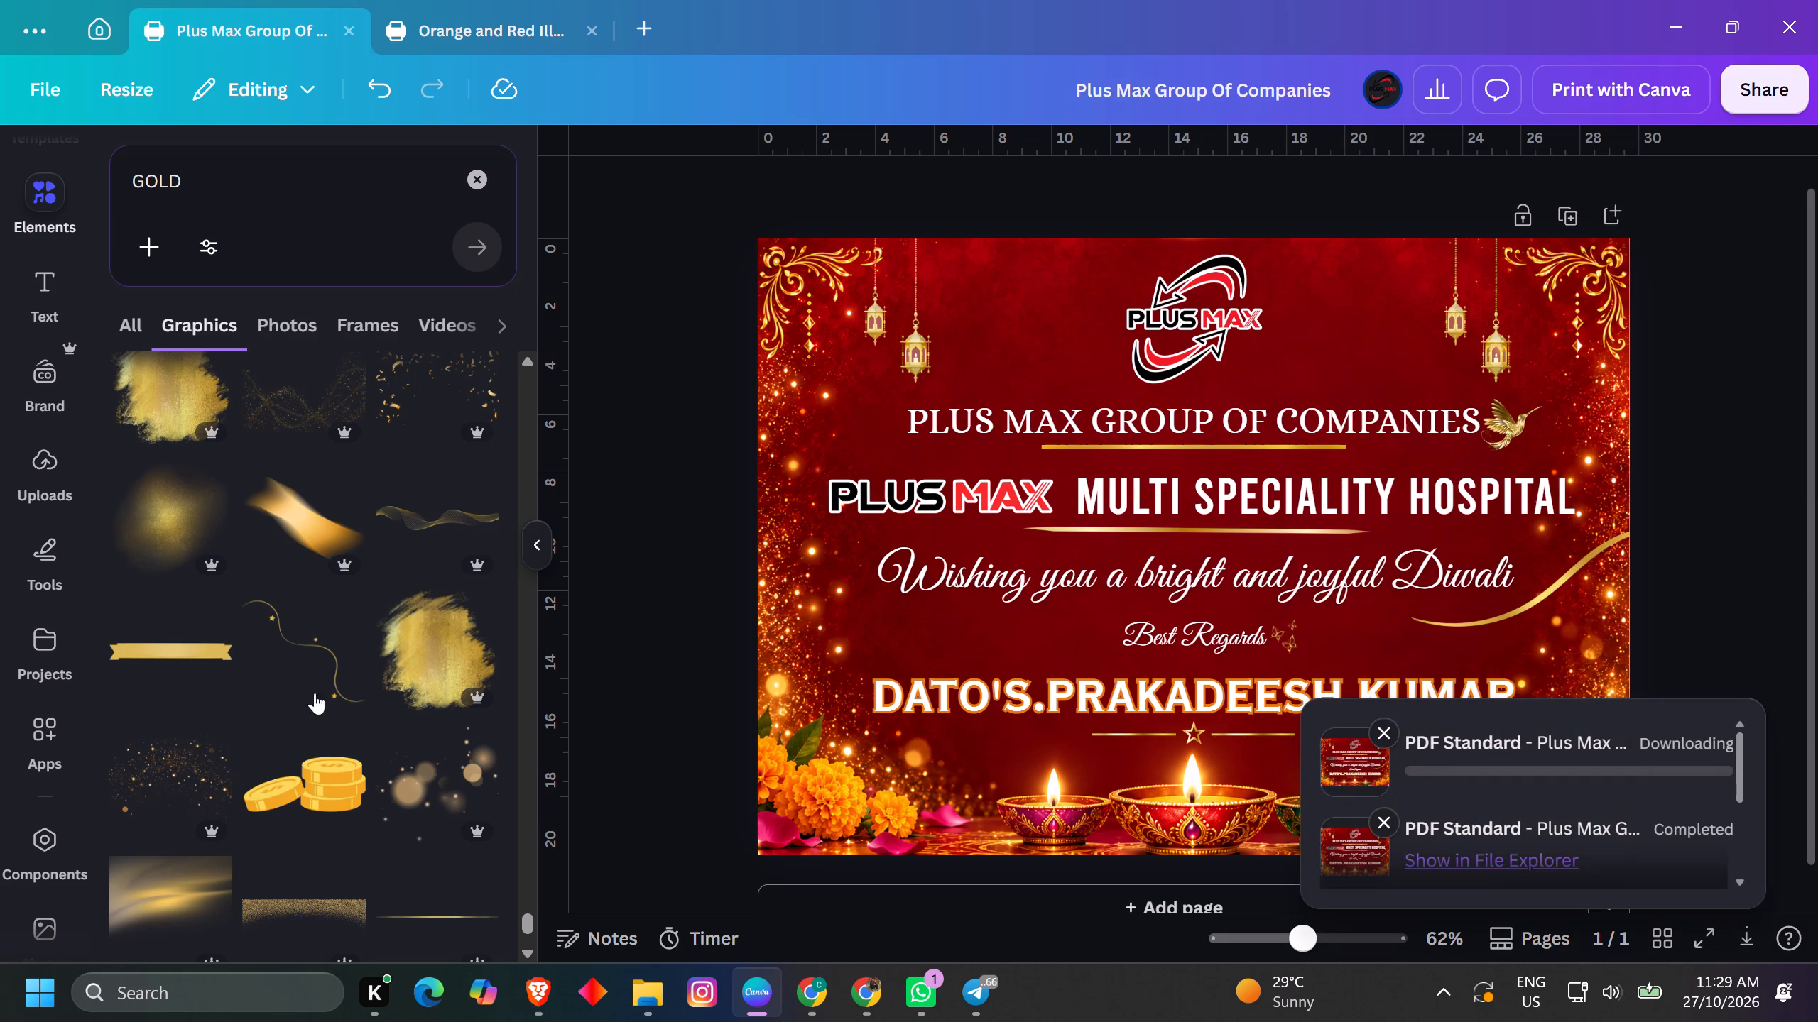
scroll(334, 732, down, 9)
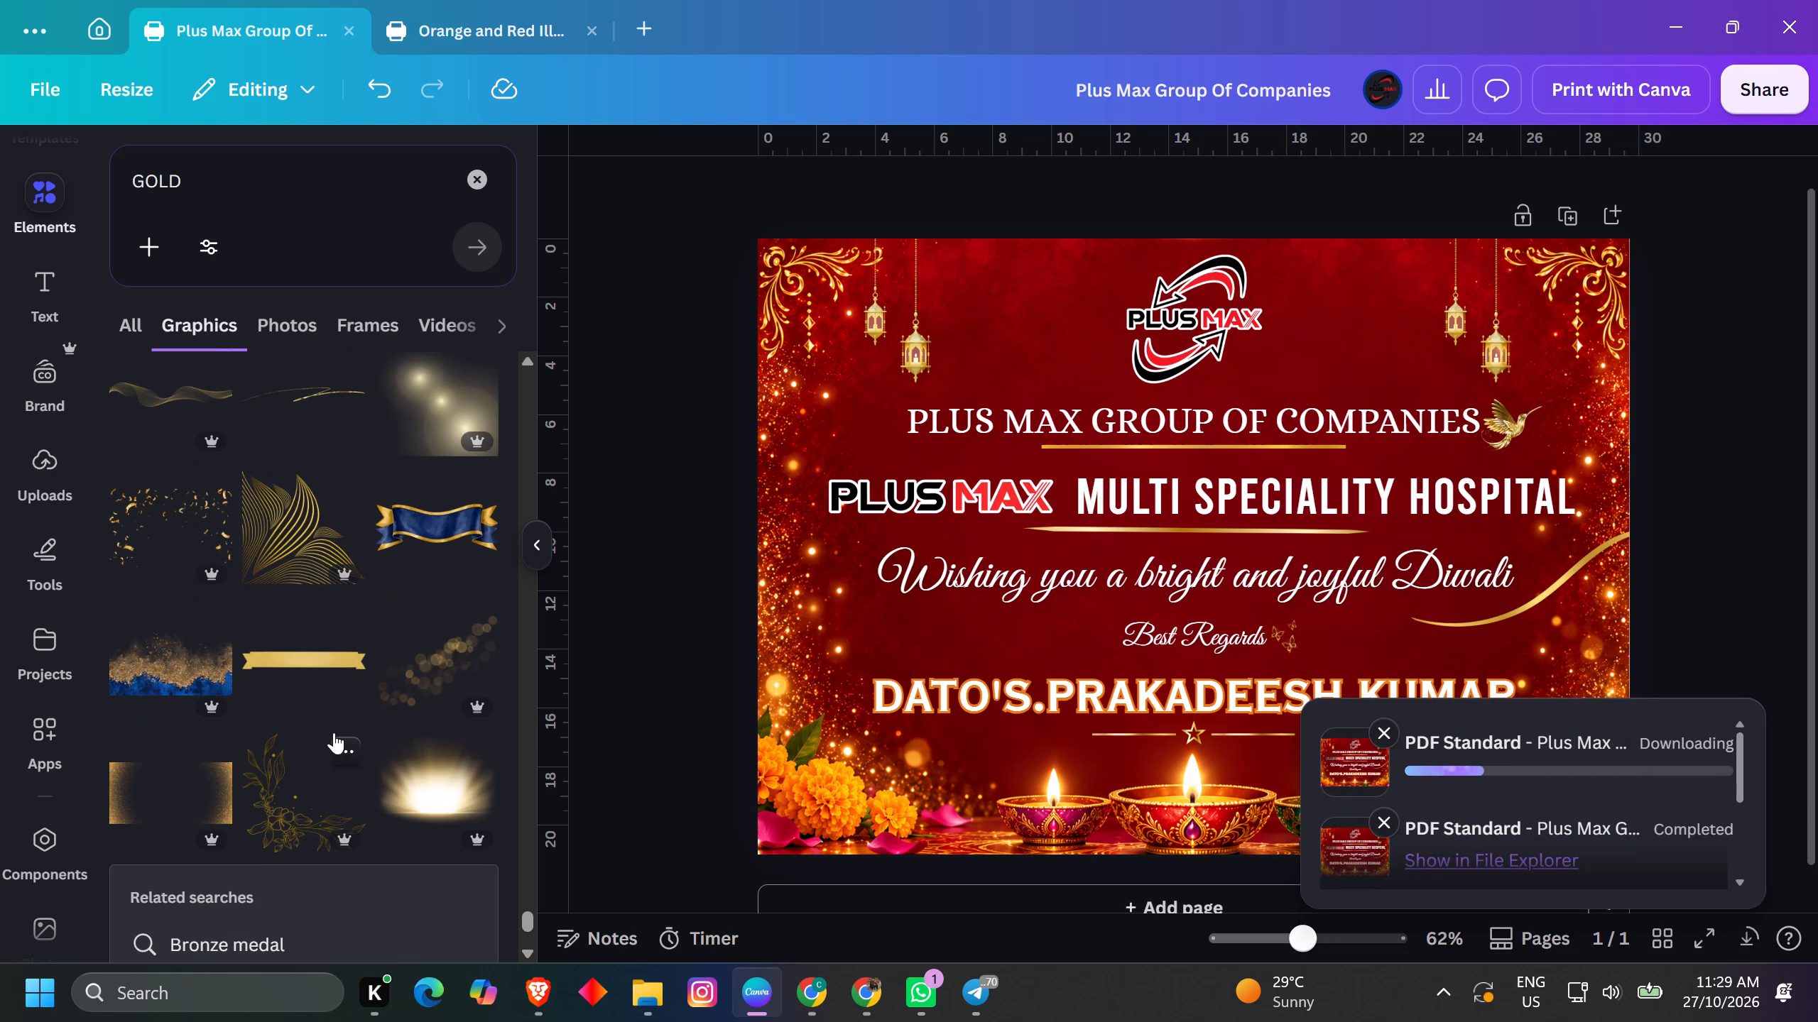
scroll(334, 732, down, 9)
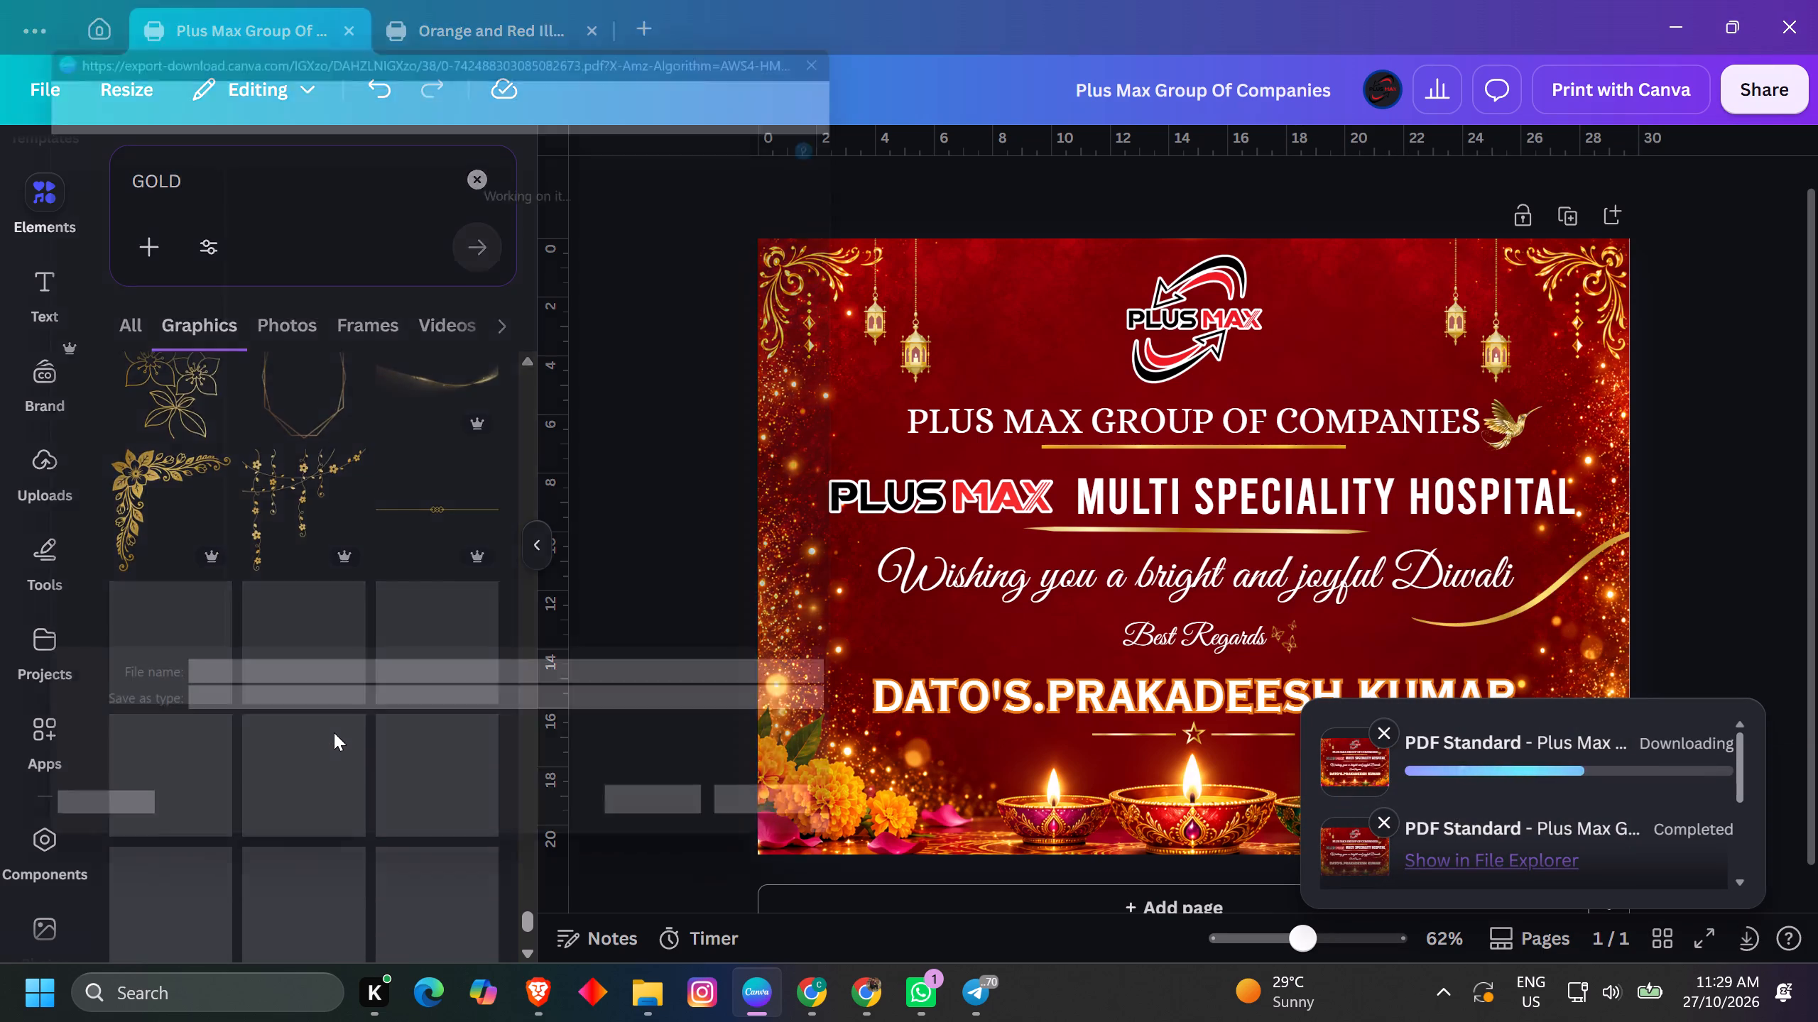
click(43, 281)
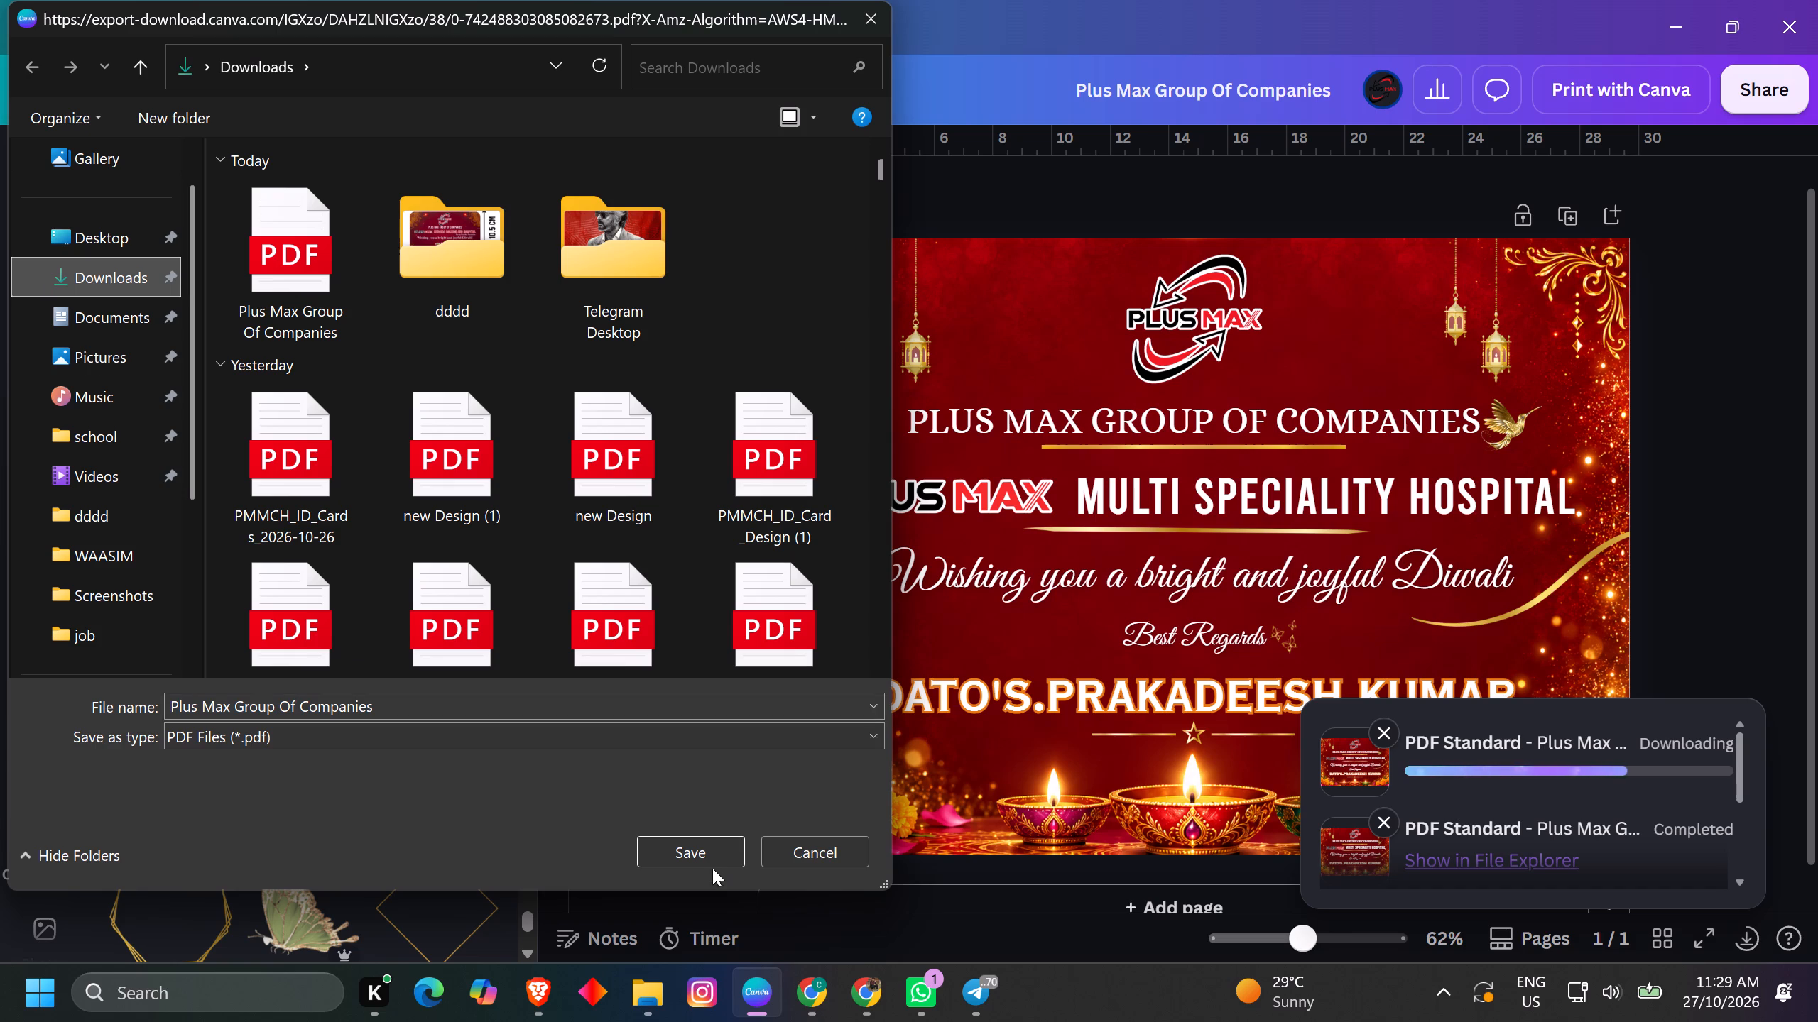
click(665, 705)
key(Right)
key(space)
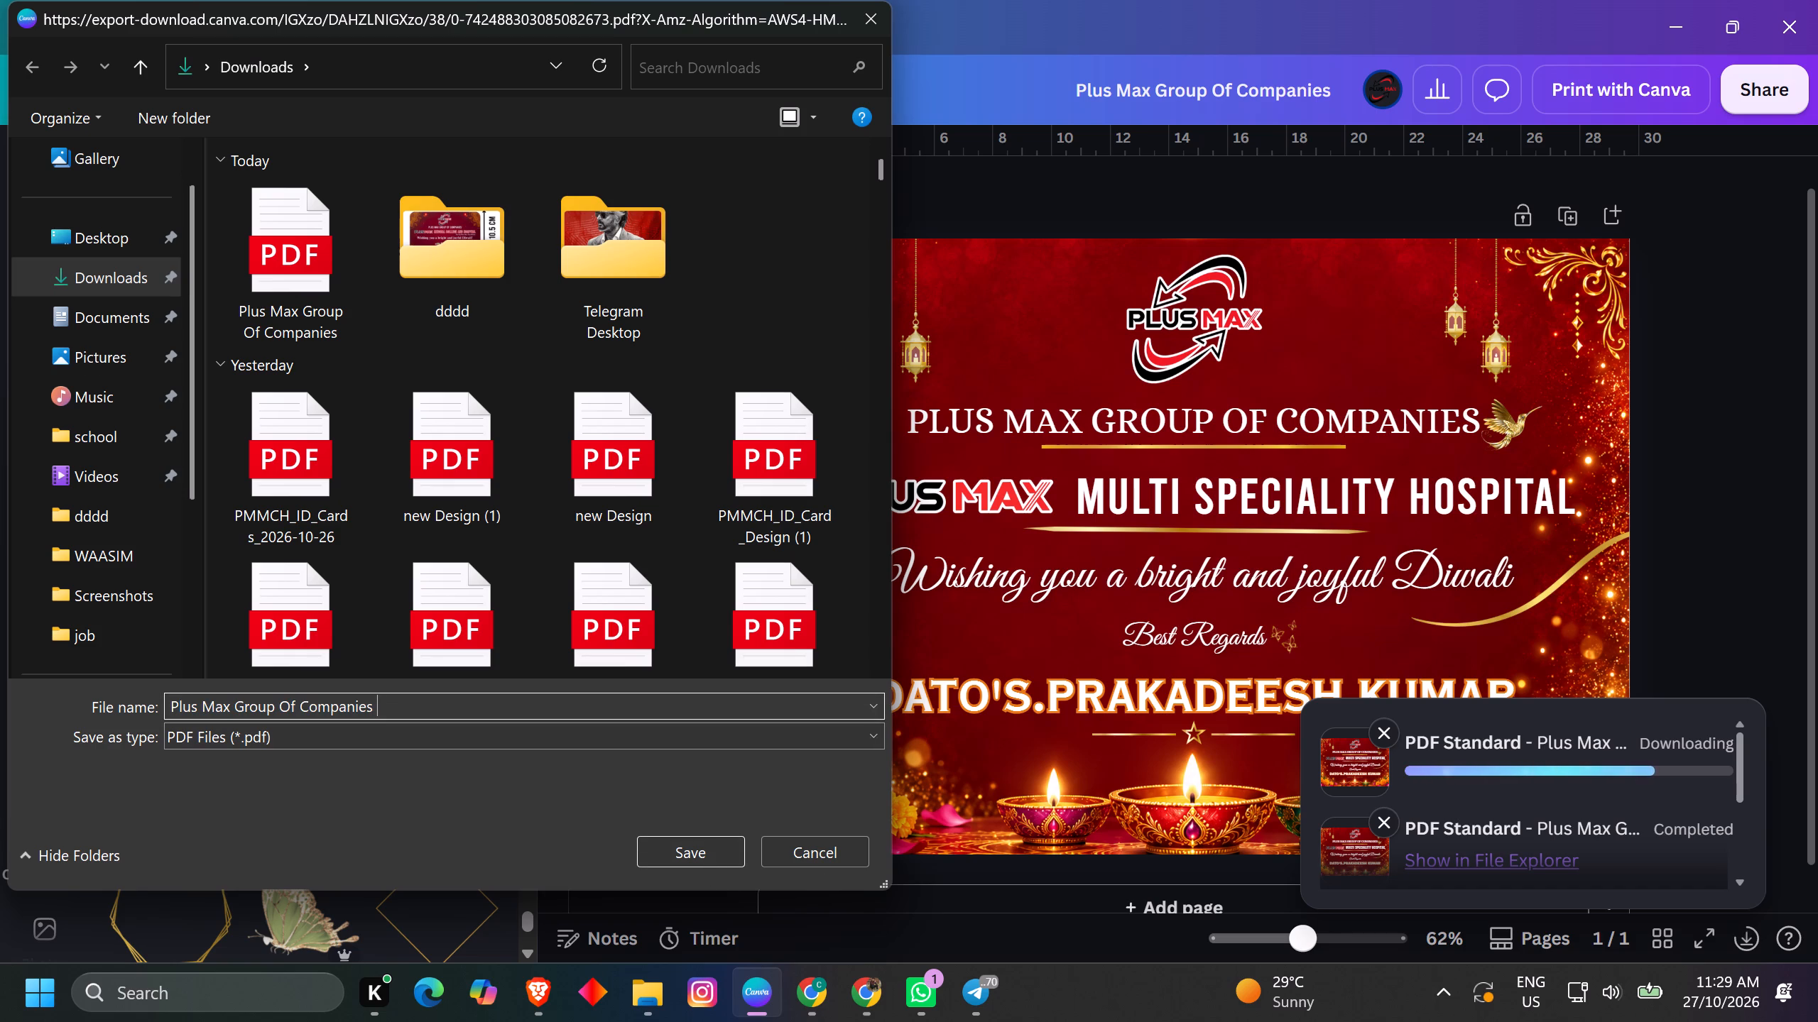
text(GIFT)
key(space)
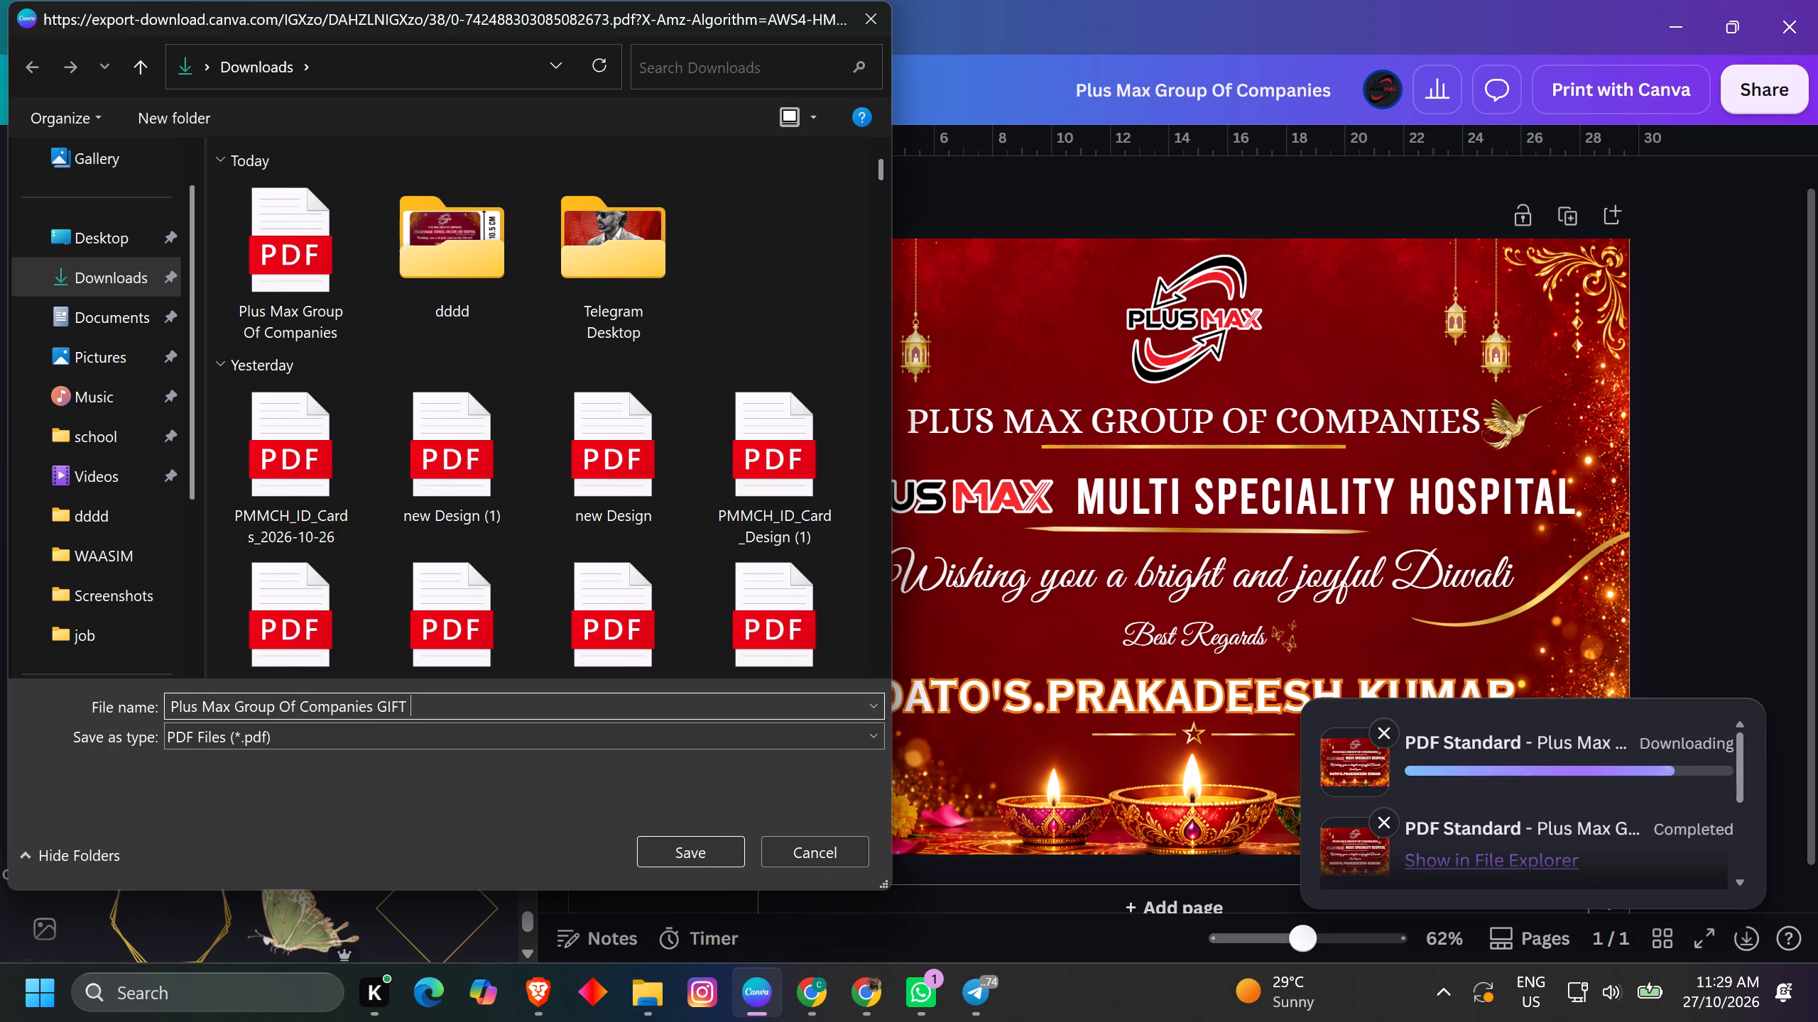
key(Return)
Start another download of the greeting and open the file type choices.
click(1760, 94)
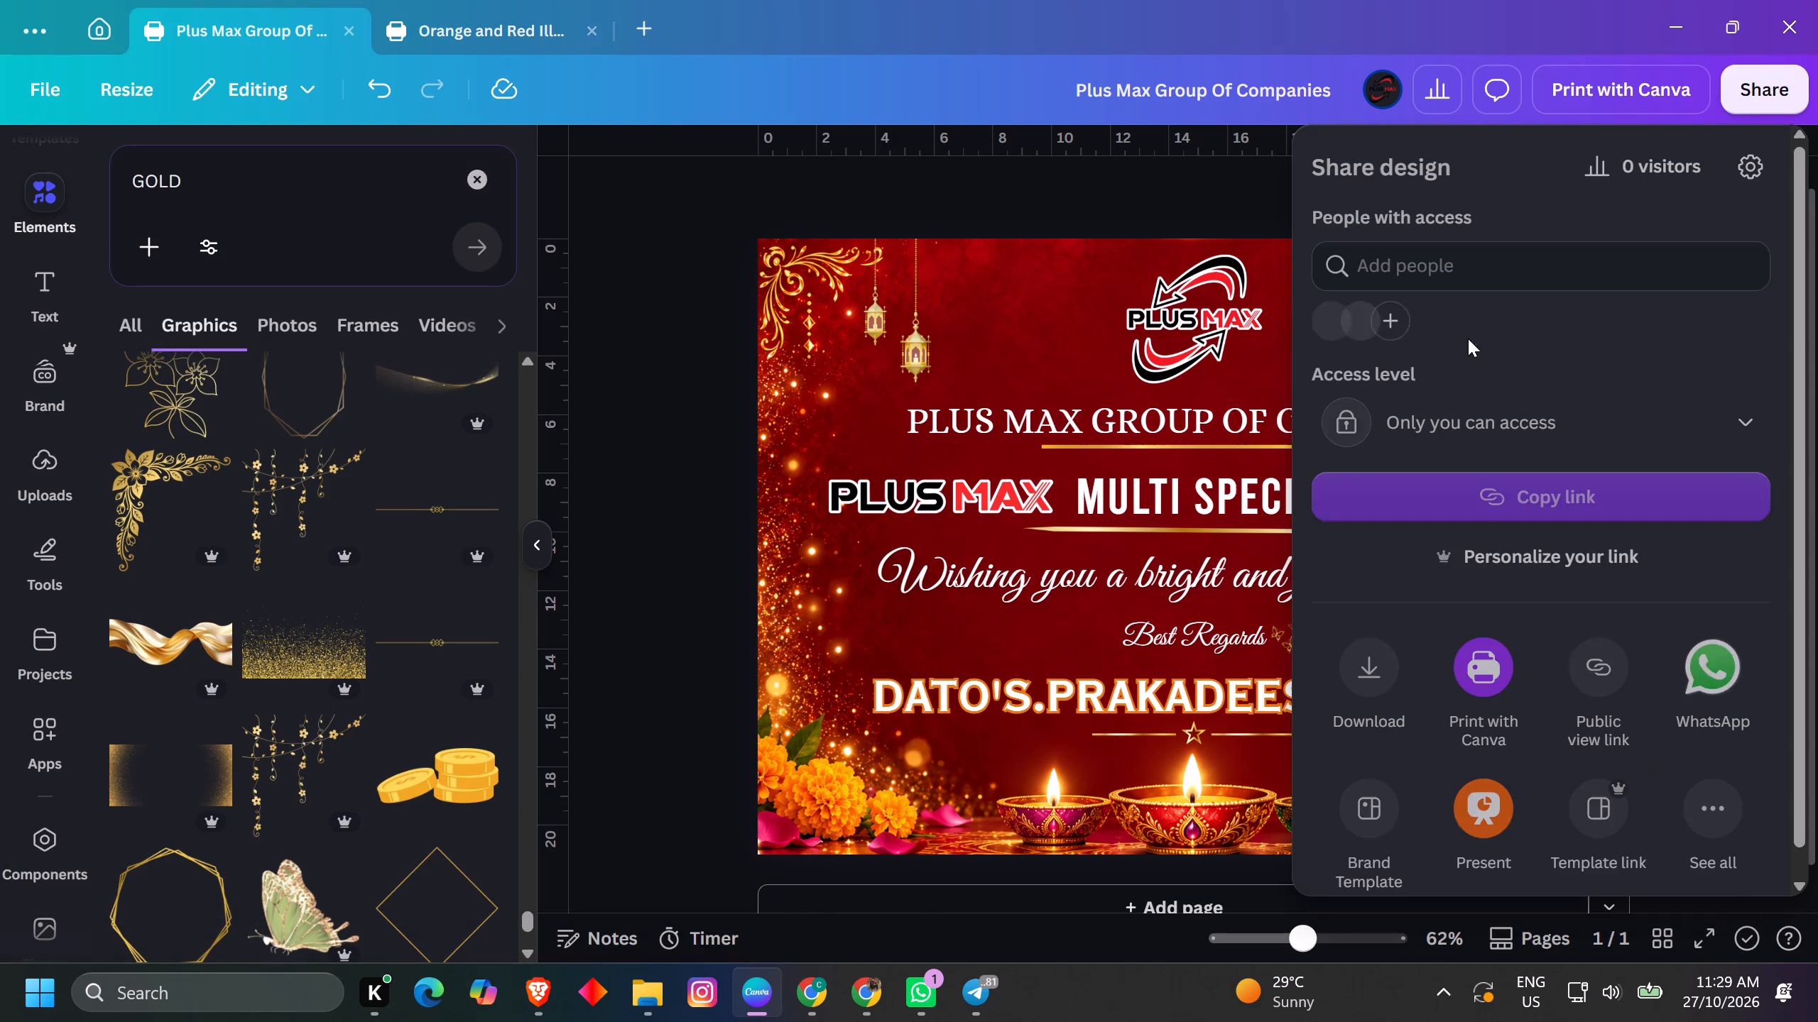
click(1351, 696)
click(1522, 238)
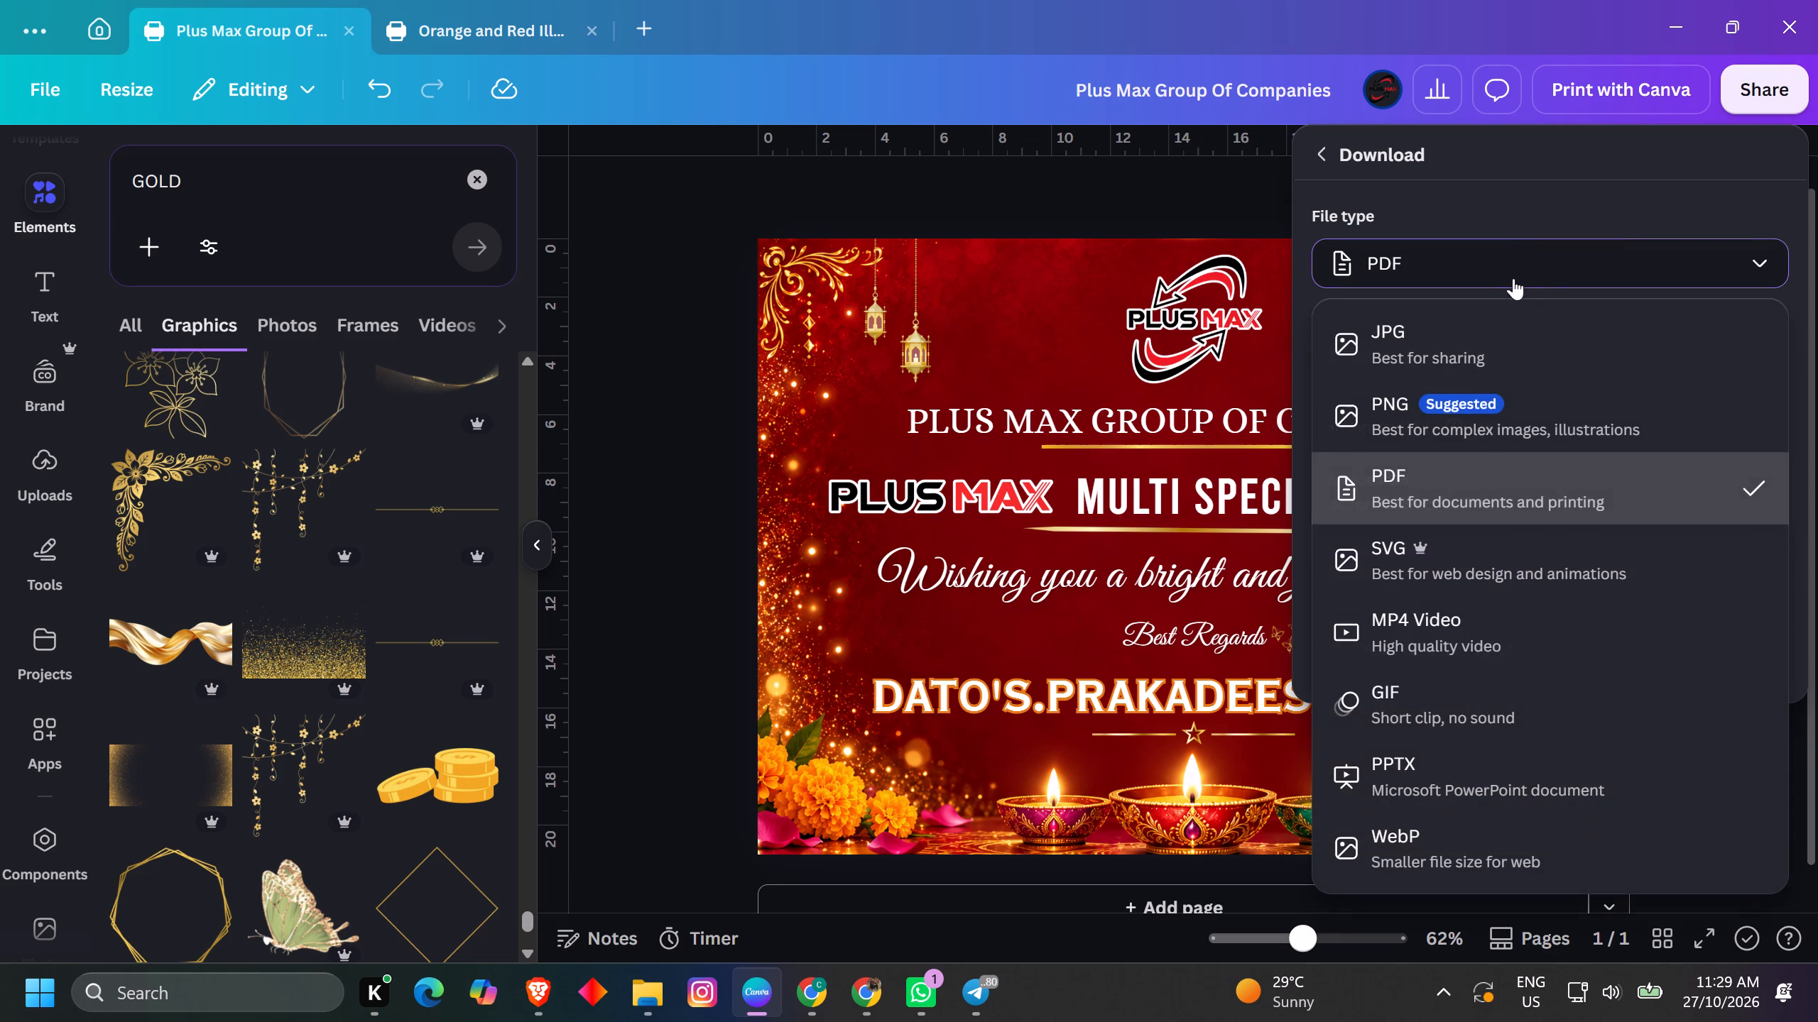
Choose PNG as the greeting's file type, close the PDF open in Adobe Acrobat, and start the download in Canva.
click(1478, 402)
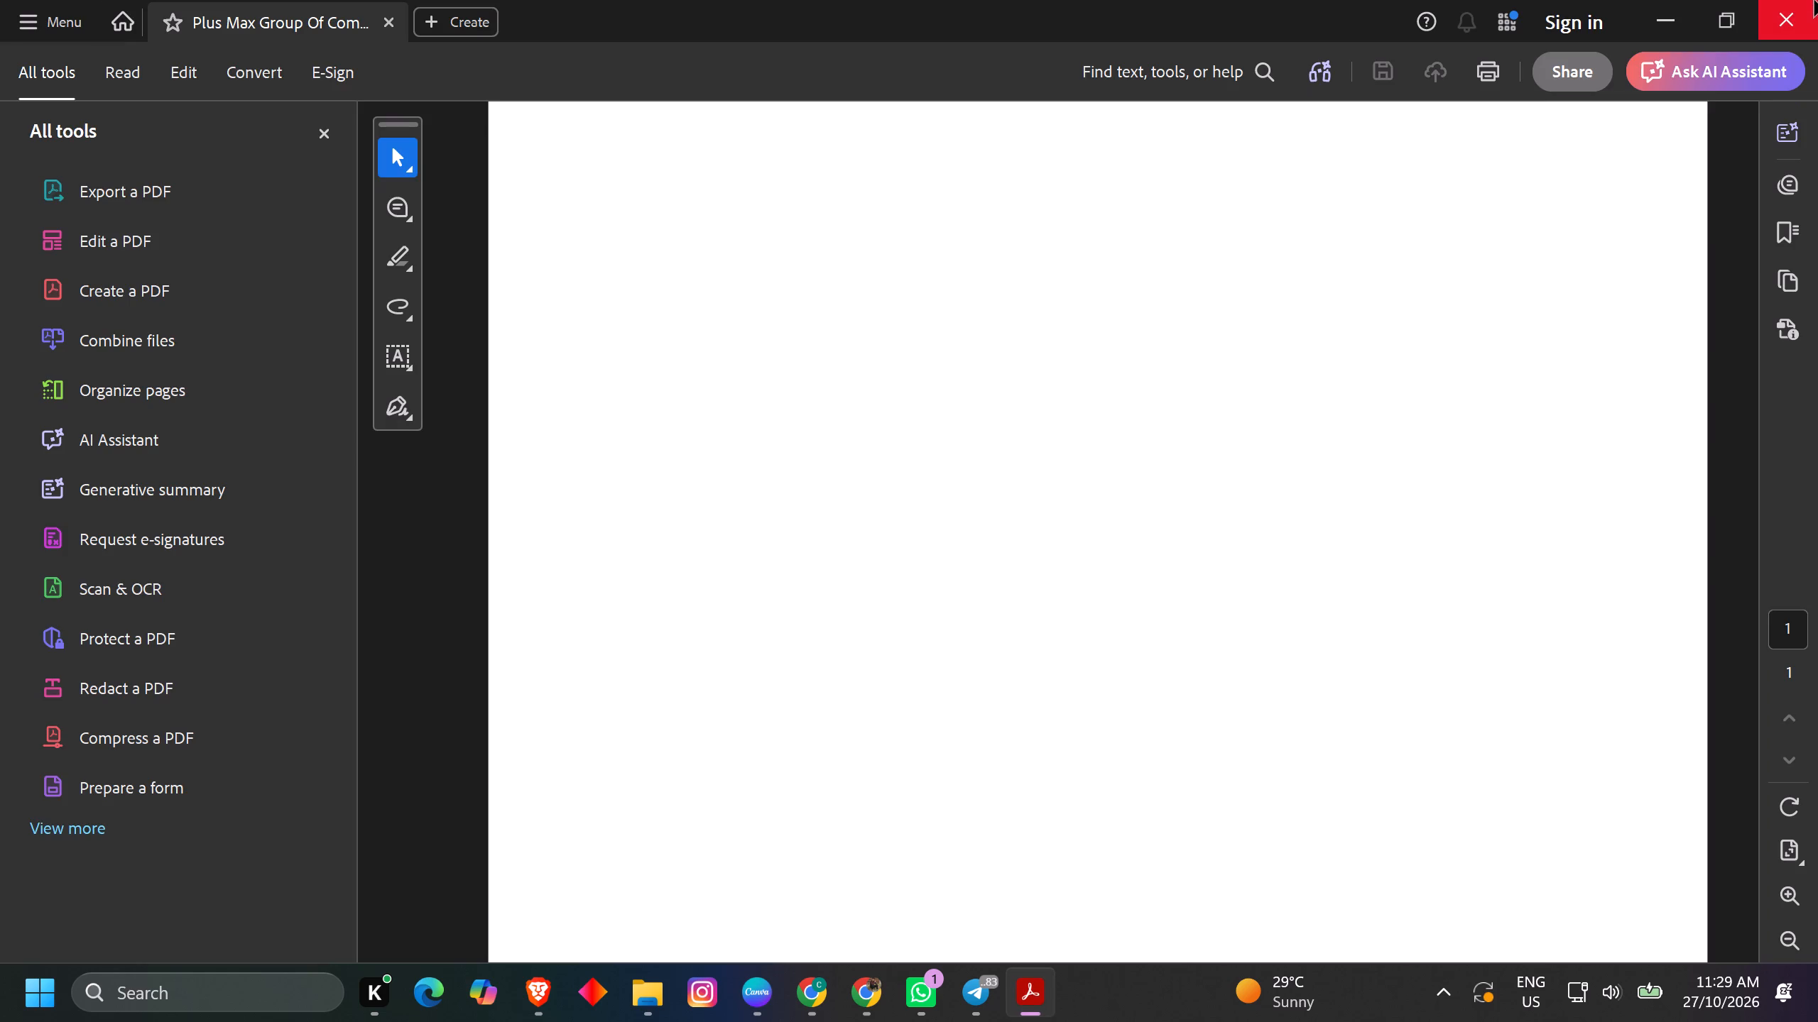
click(1814, 0)
click(1540, 726)
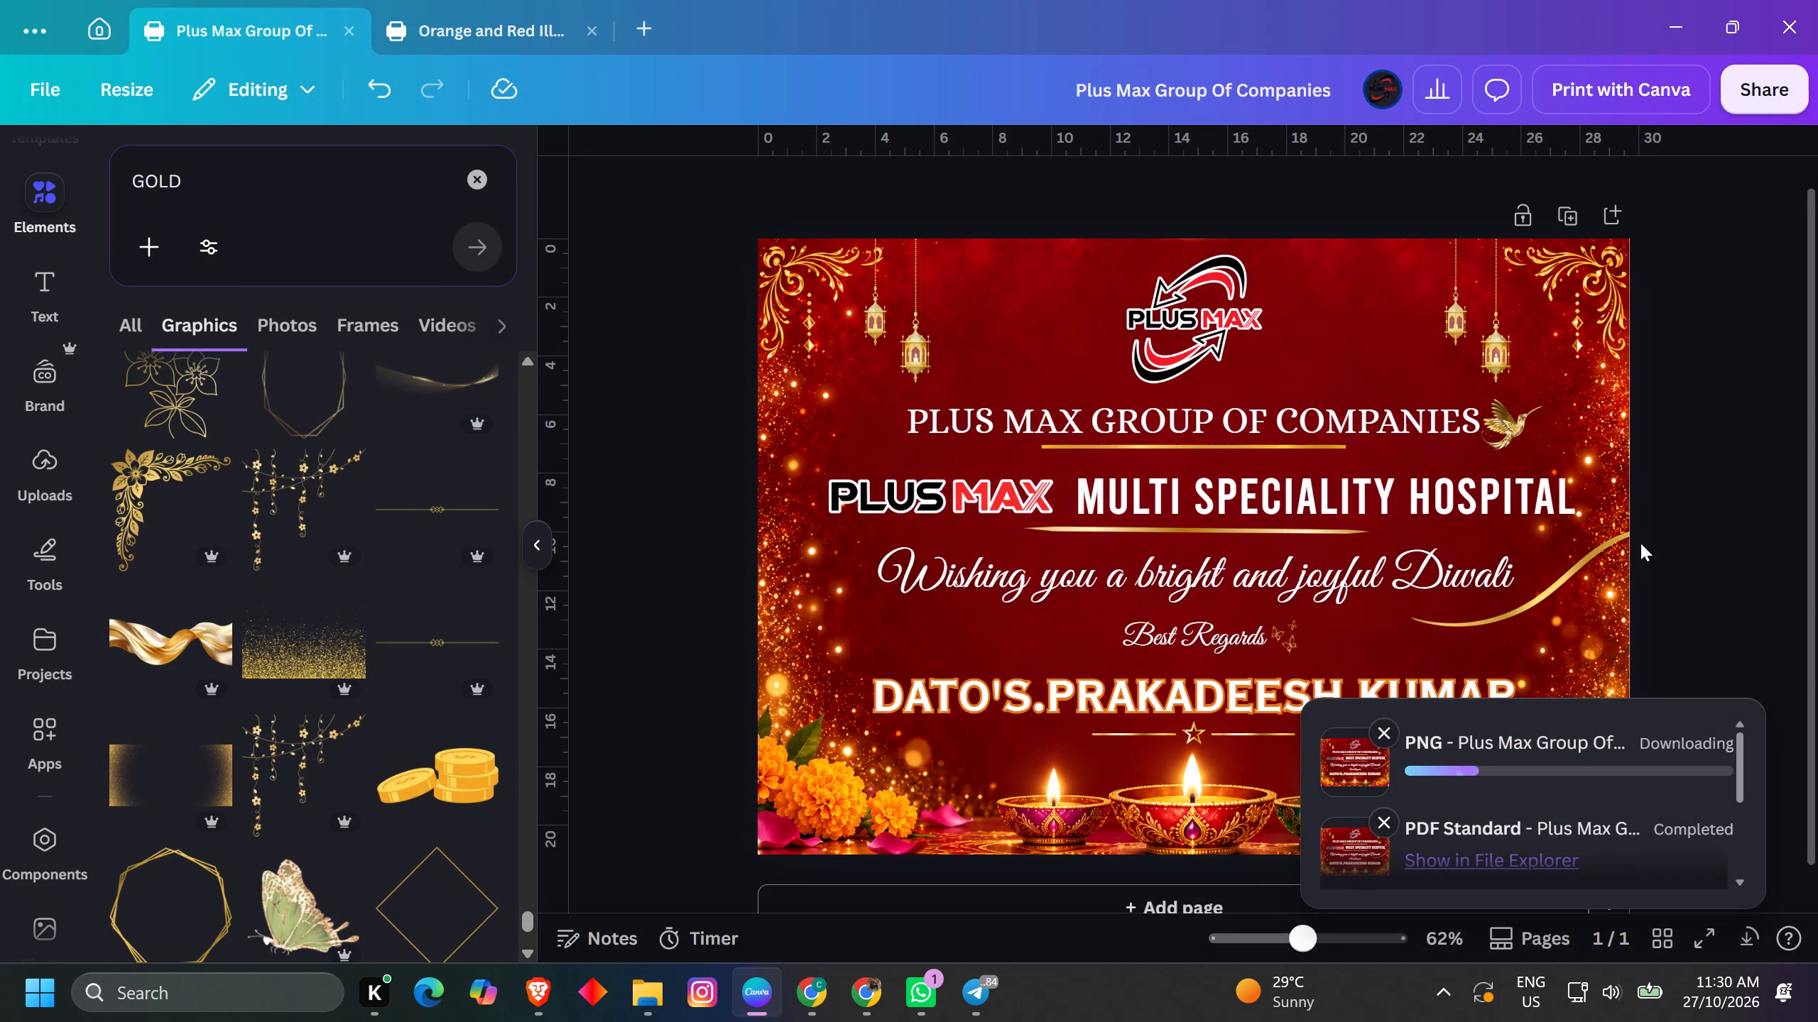